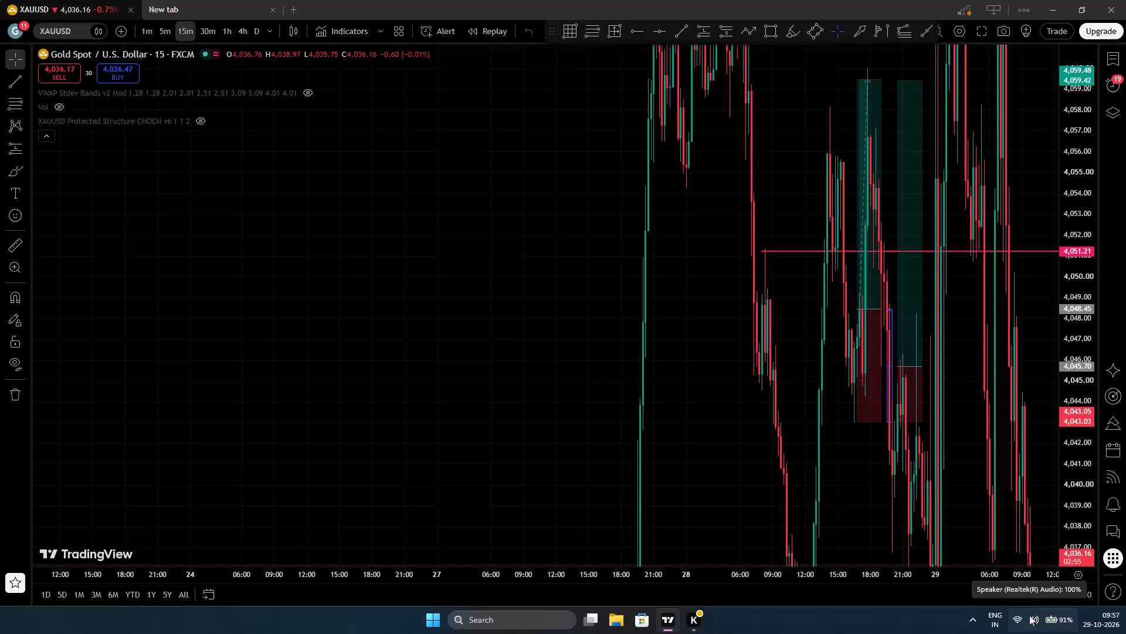
Turn off Bluetooth in the system quick settings and return to the chart.
click(1029, 615)
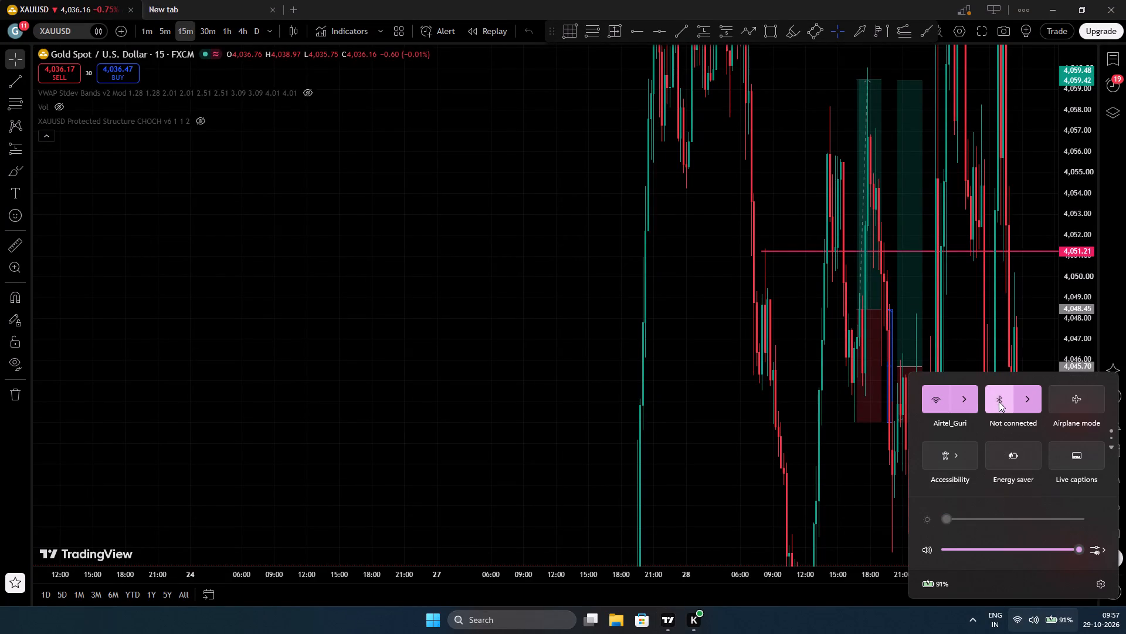
click(1002, 391)
click(602, 342)
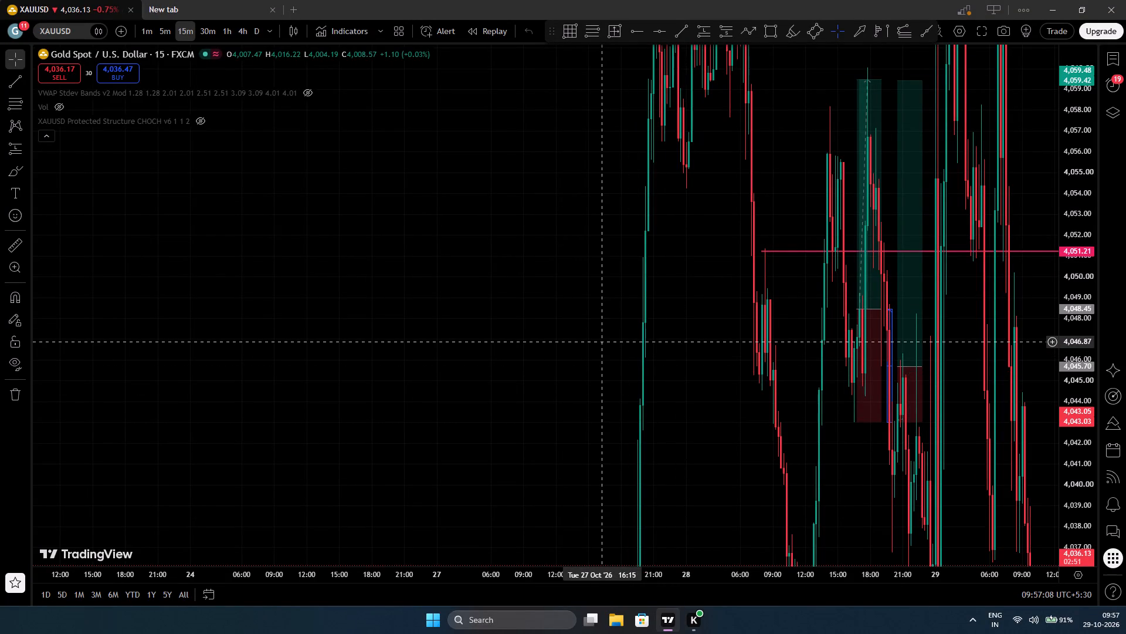
Draw a trend-based Fib extension on the 29 Oct decline, anchored at about 4,068.75, 4,051.22 and back at 4,068.55.
drag(670, 331, 358, 231)
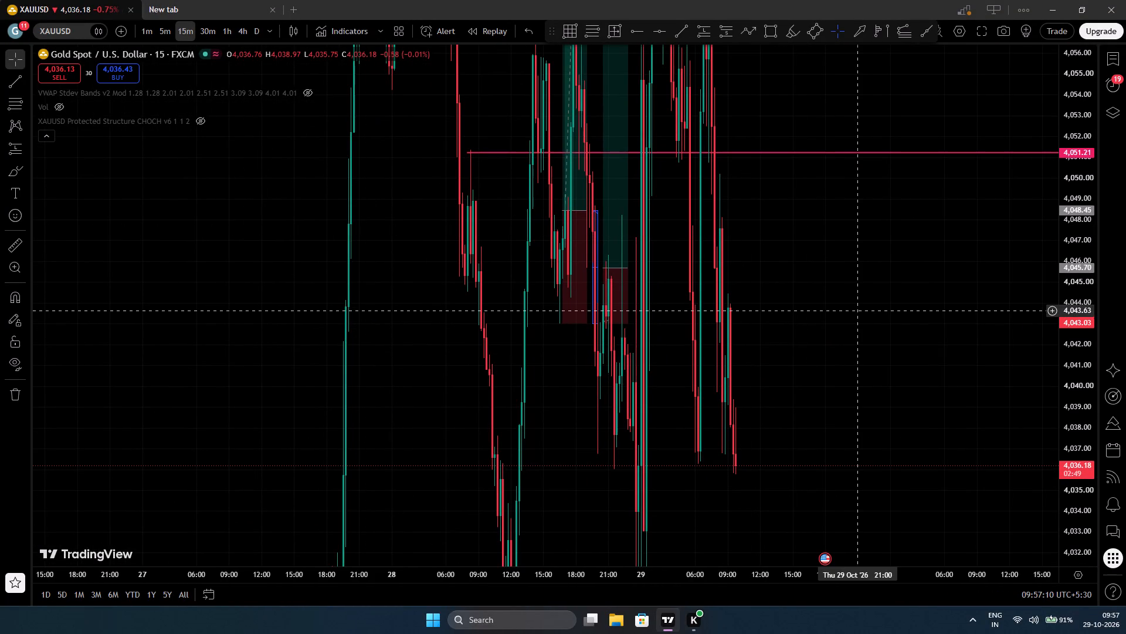
right_click(845, 311)
click(875, 304)
drag(962, 379, 759, 385)
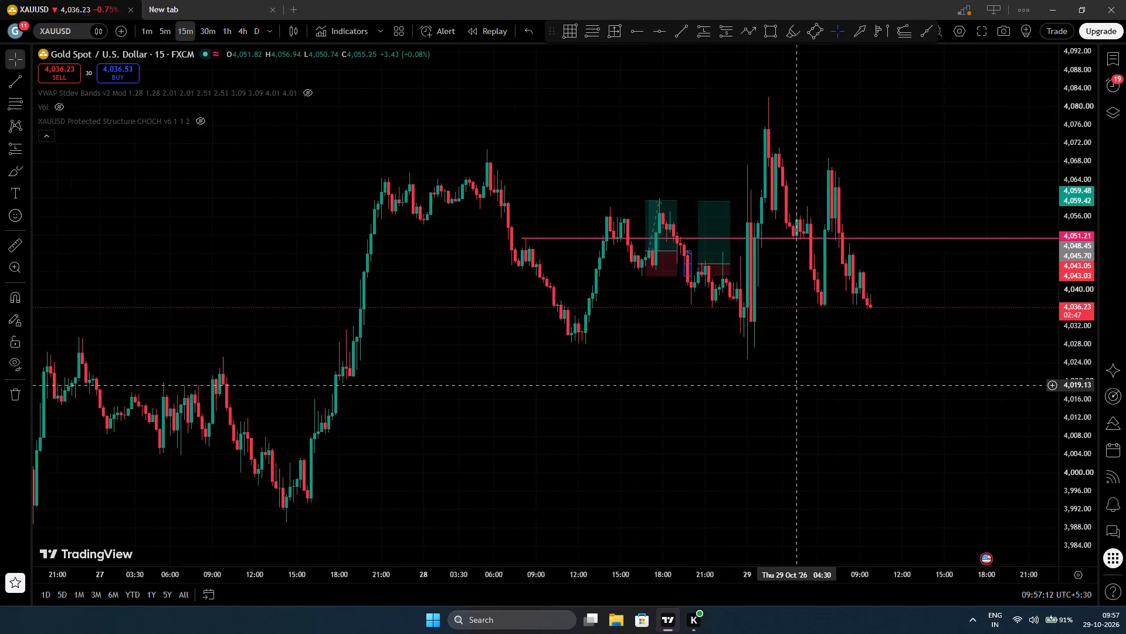
drag(759, 385, 751, 385)
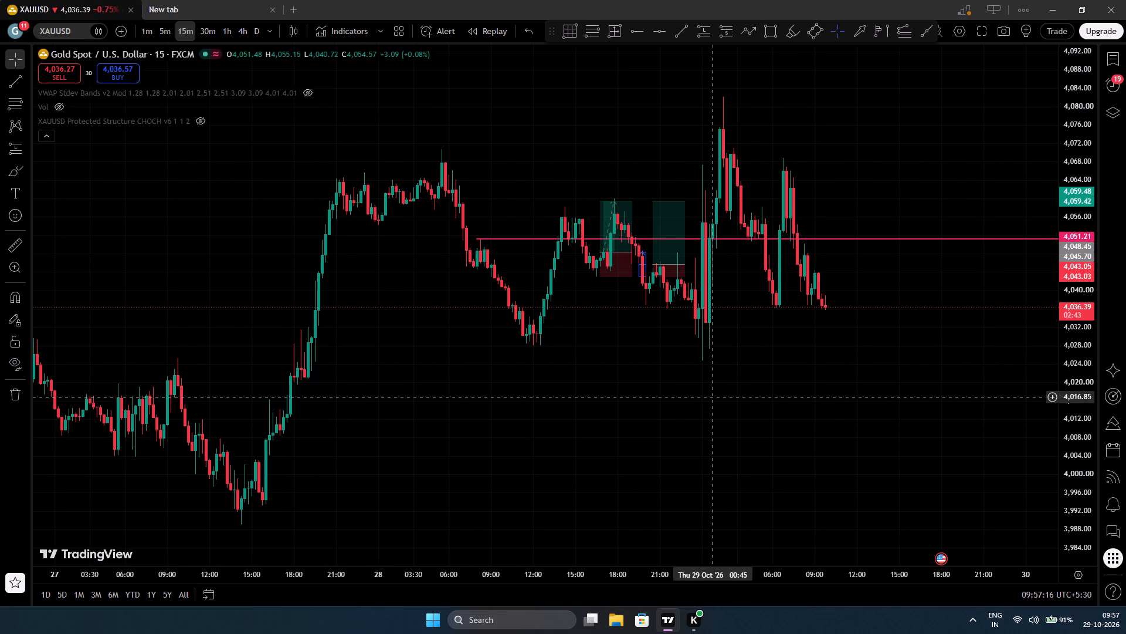
scroll(678, 337, up, 3)
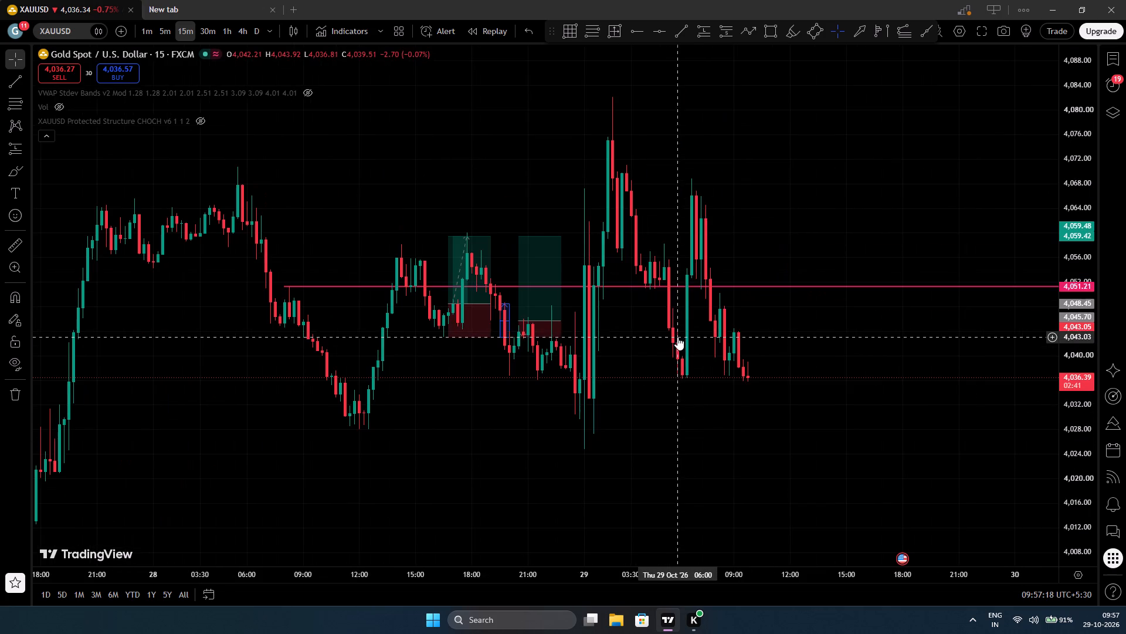
scroll(718, 387, down, 3)
drag(1069, 169, 1061, 282)
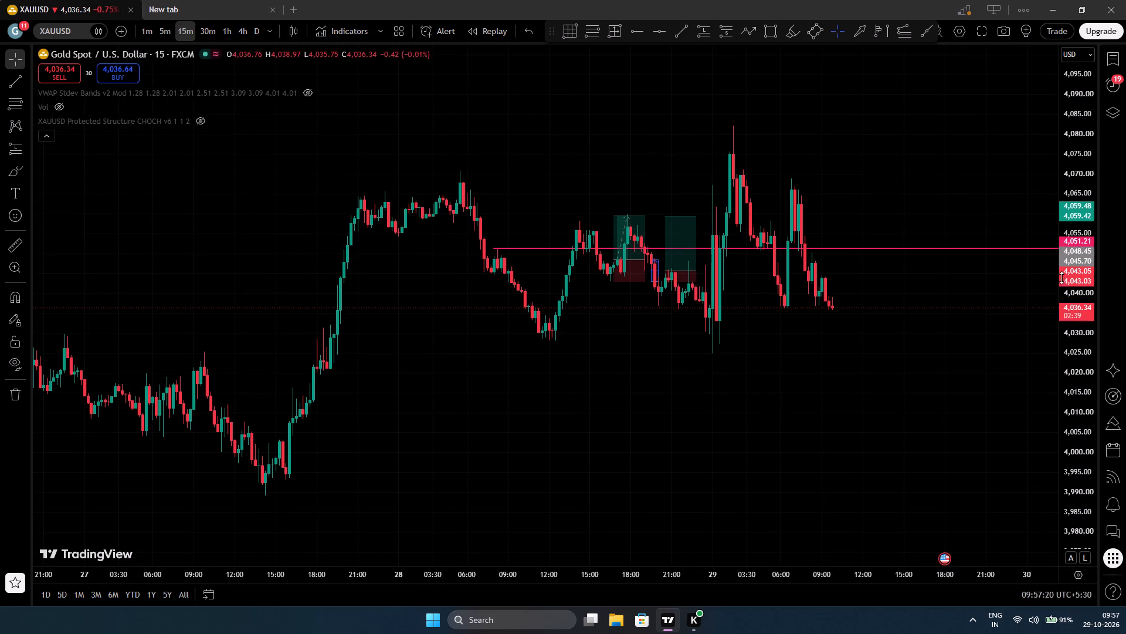
drag(1061, 282, 1064, 338)
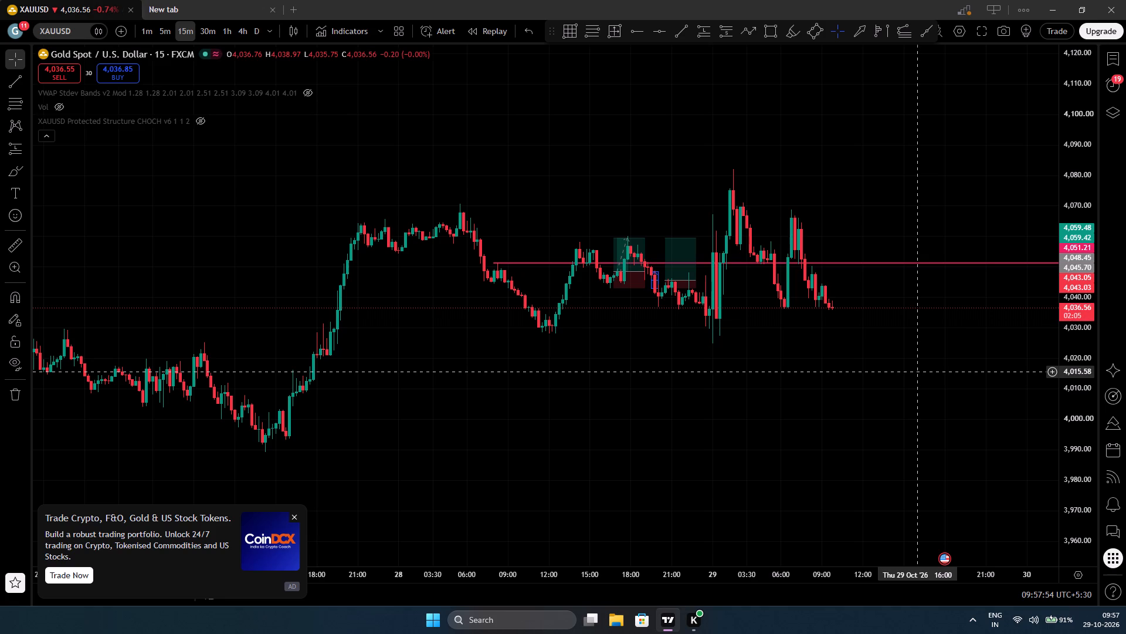
click(902, 38)
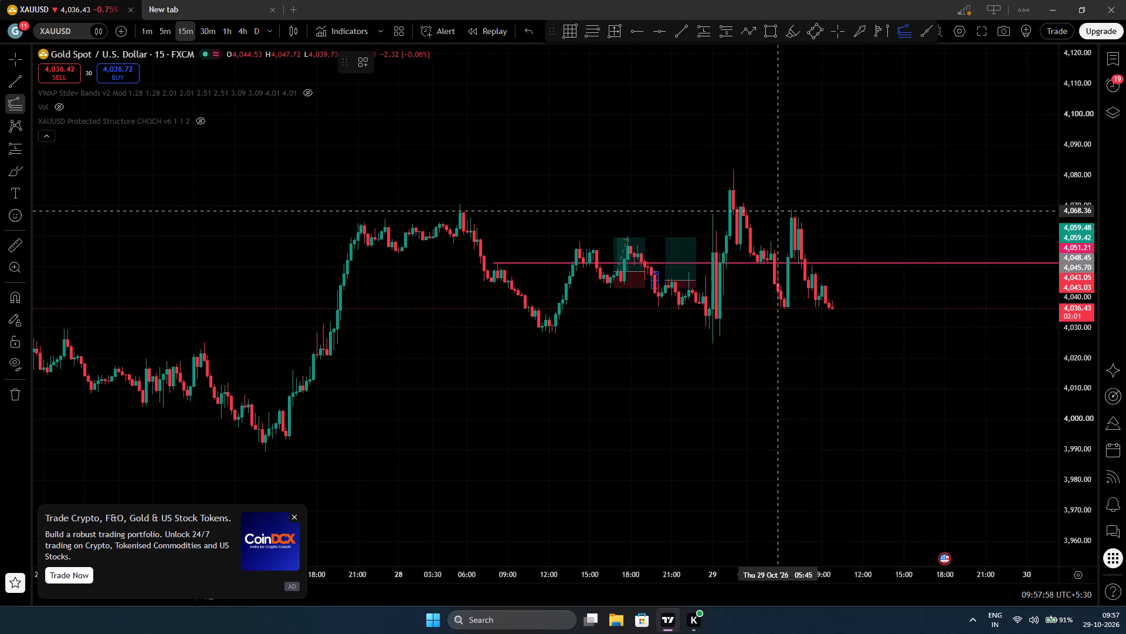
click(778, 210)
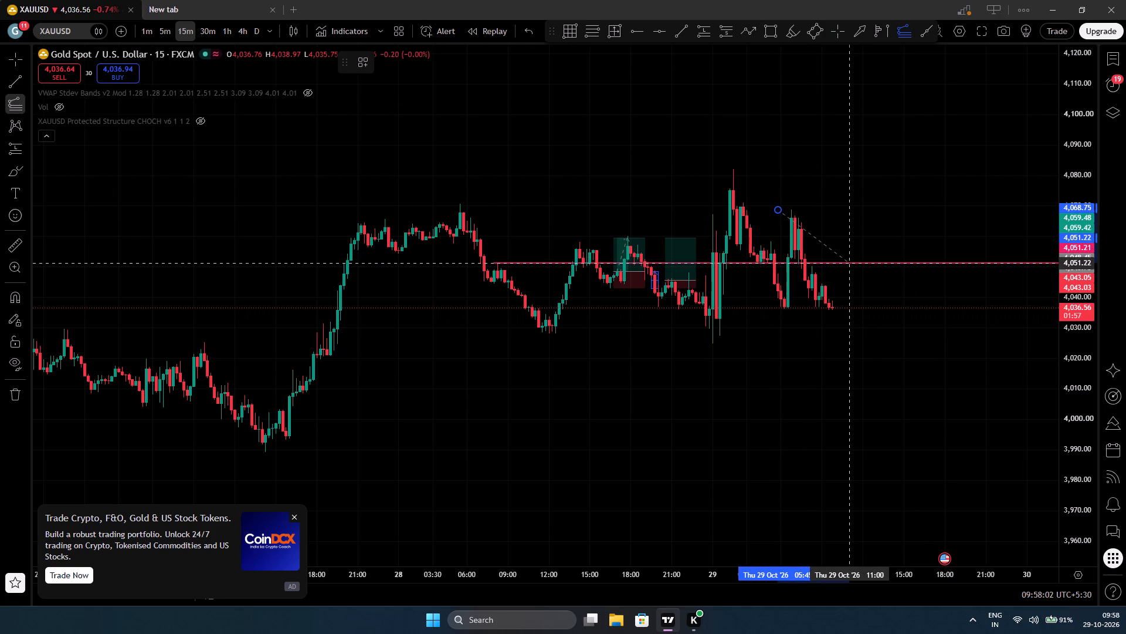
click(848, 263)
click(780, 210)
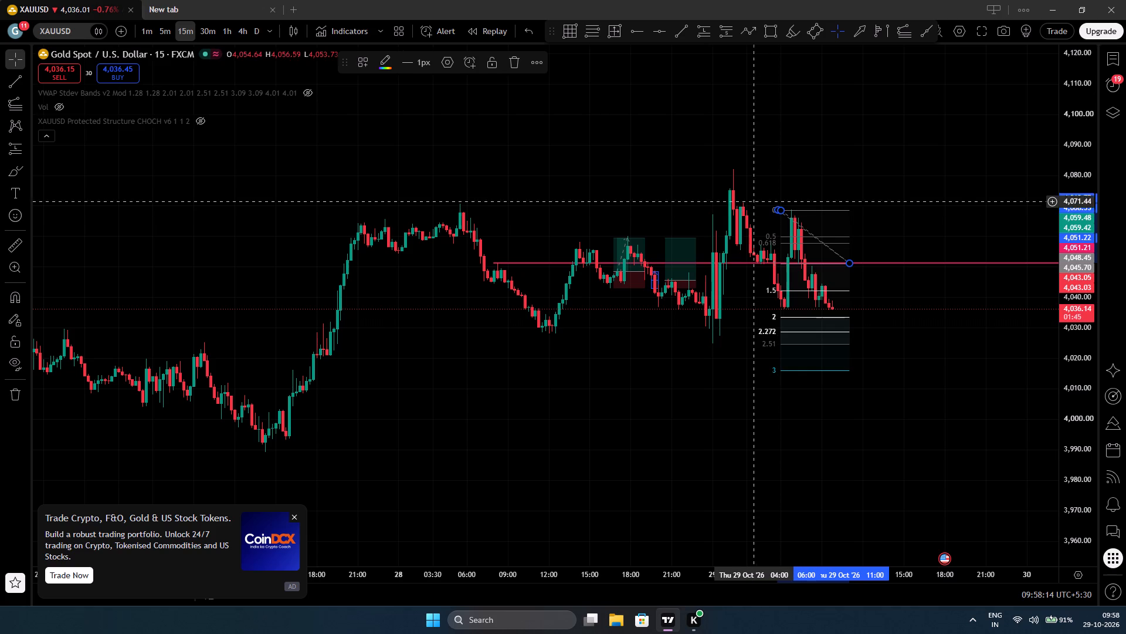
Switch the chart to 5 minutes and move the Fib extension's second anchor to about 4,051.02 at 11:10.
click(157, 30)
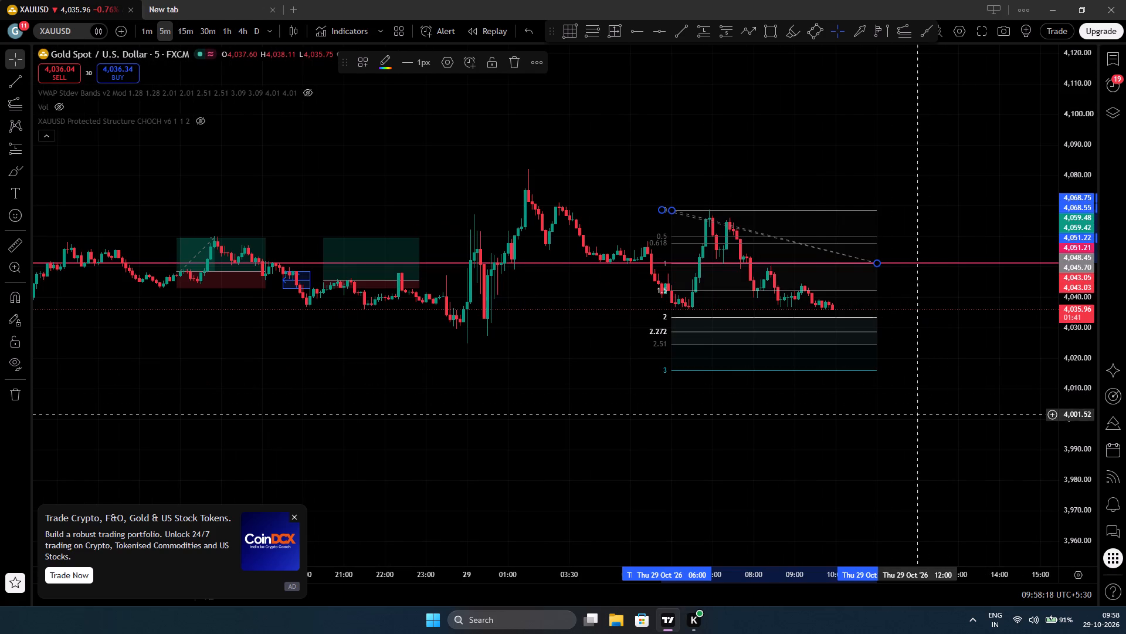
drag(937, 458, 917, 428)
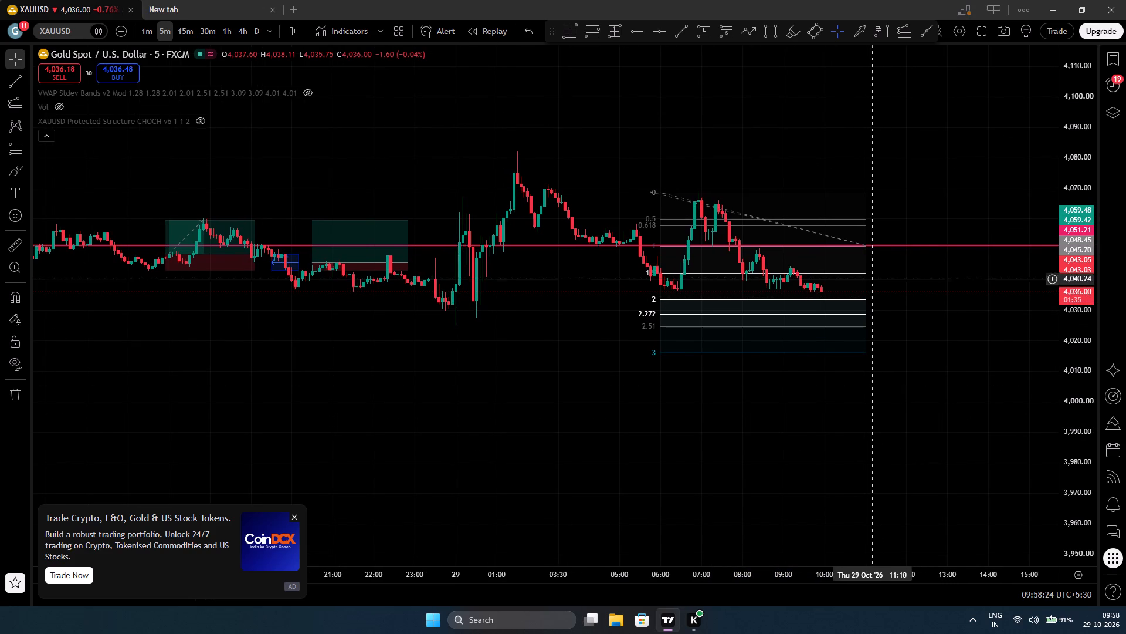
drag(866, 245, 874, 247)
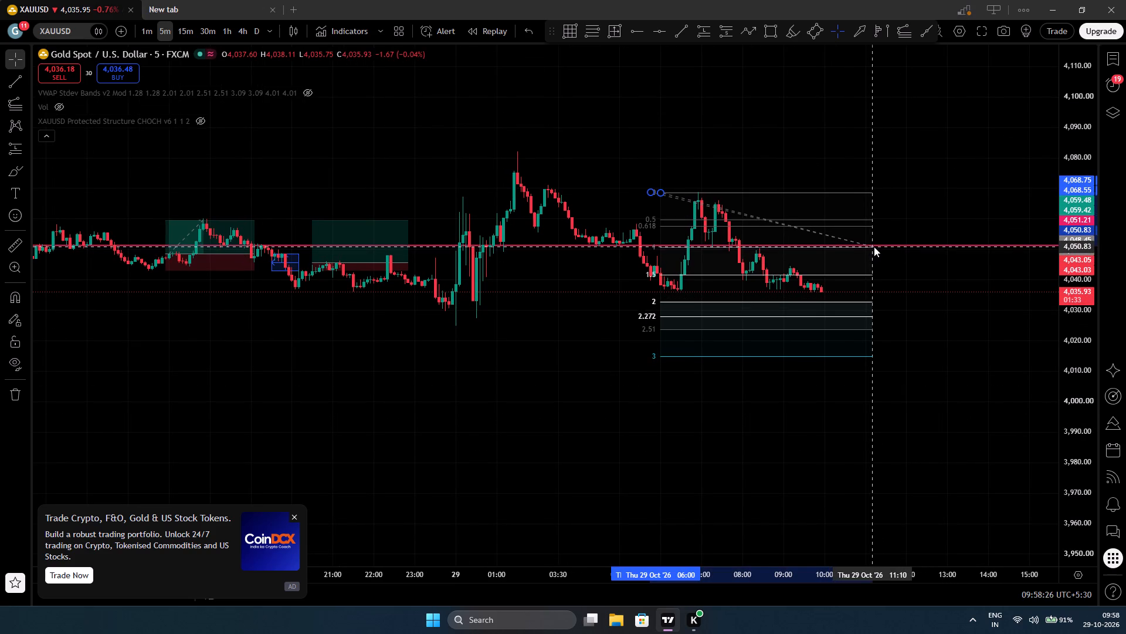
drag(874, 247, 874, 246)
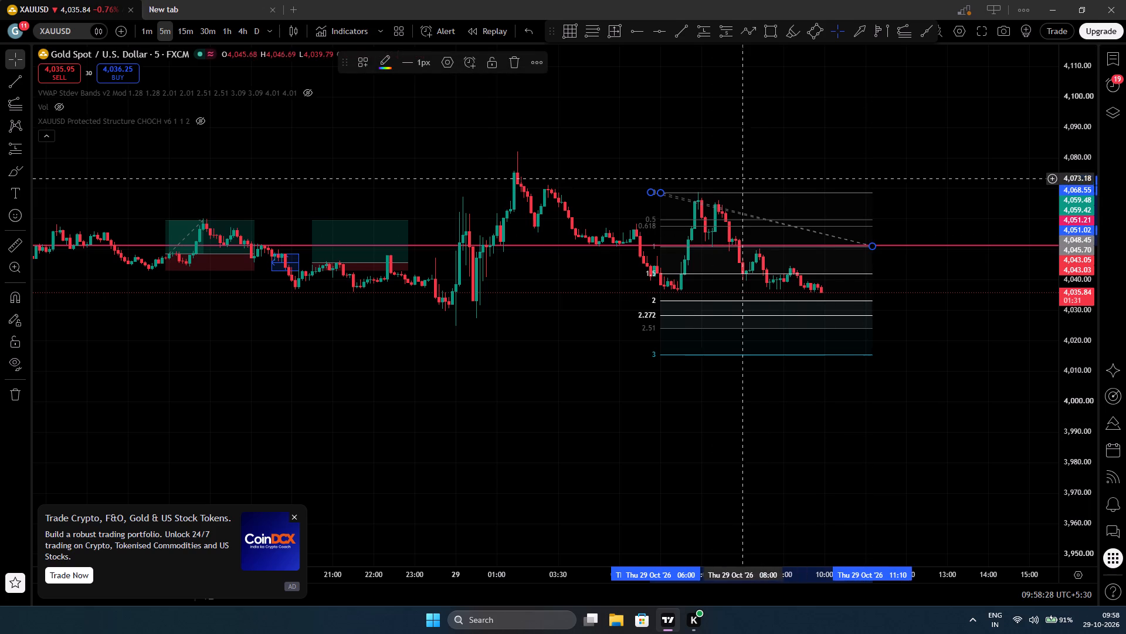
click(703, 171)
Draw a second trend-based Fib extension from the 29 Oct peak, anchored at about 4,082.04, 4,055.45 and back at 4,081.84.
drag(747, 151, 752, 144)
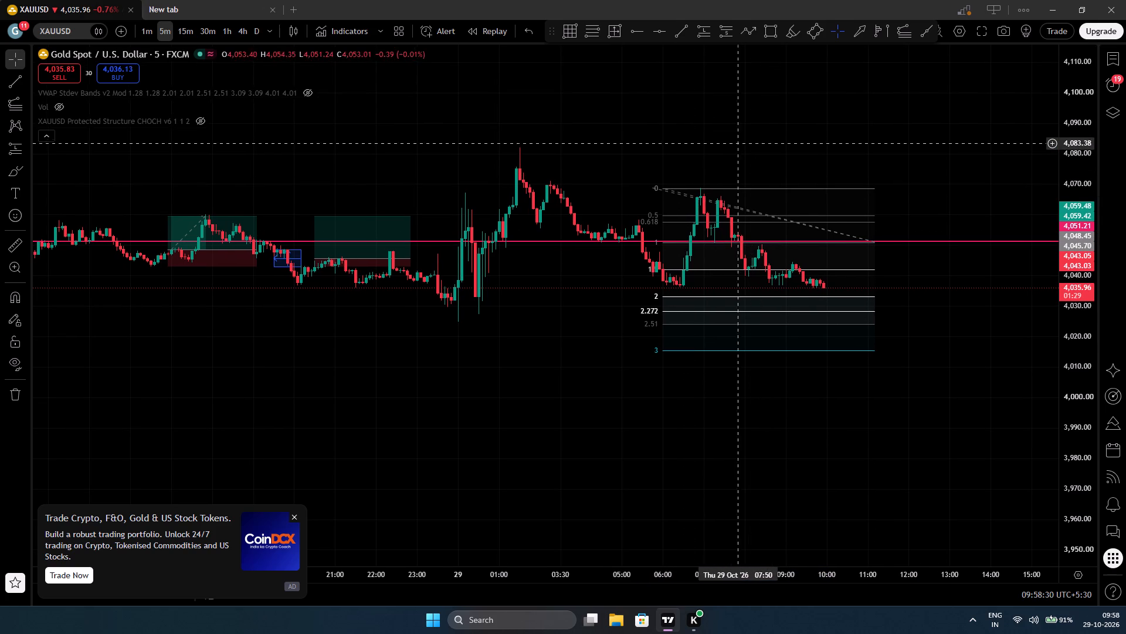
click(903, 31)
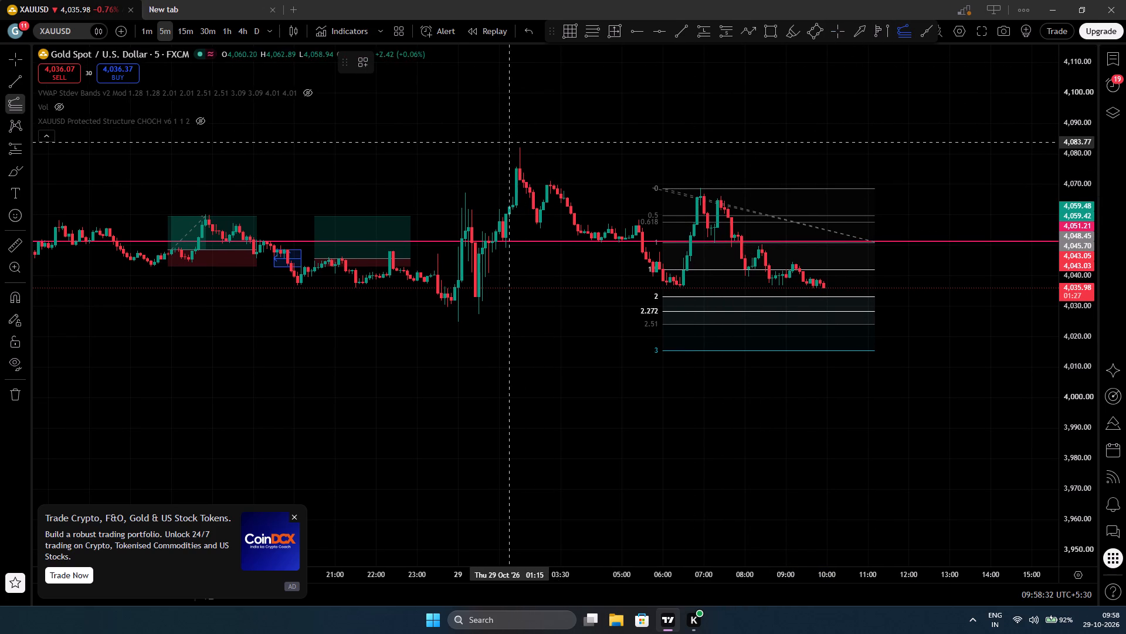
click(488, 147)
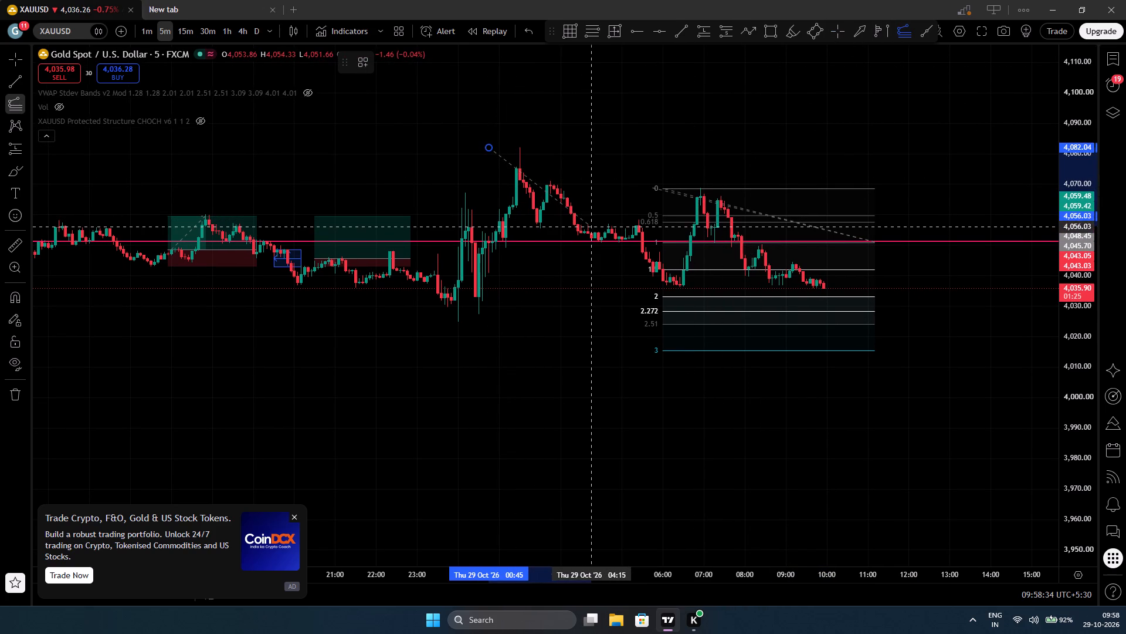
click(593, 228)
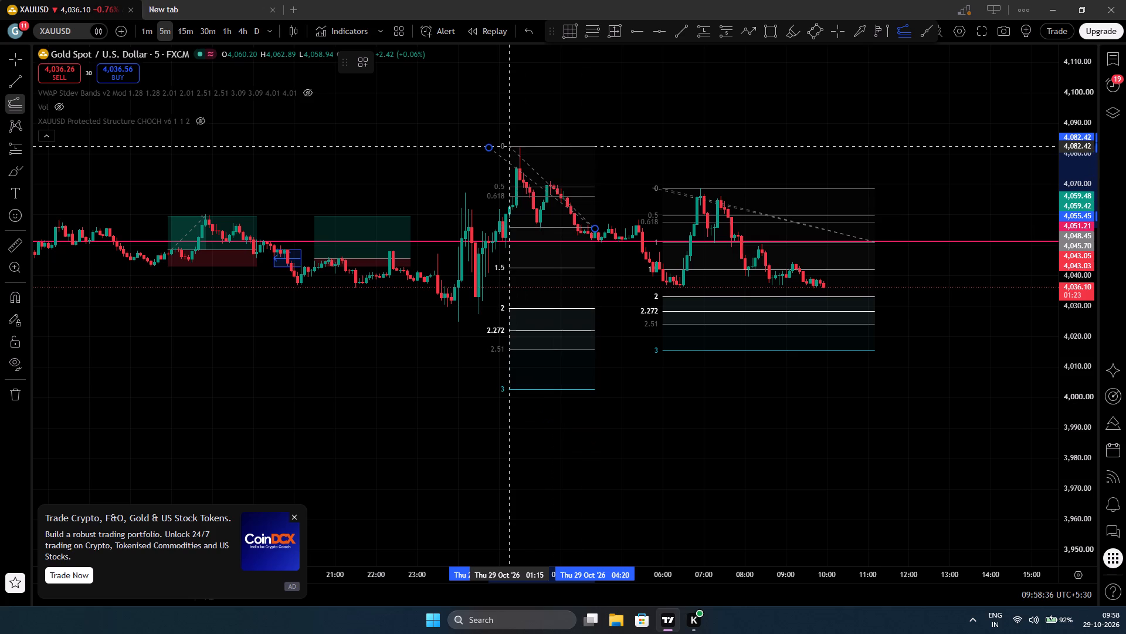
click(509, 148)
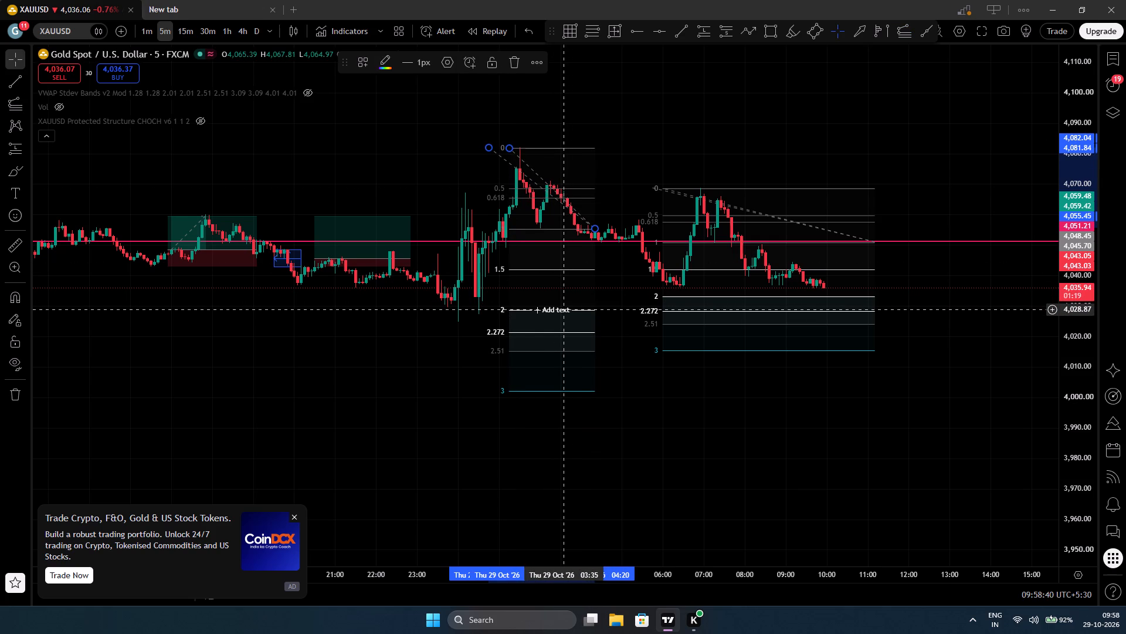
Draw a rectangle zone between the two Fib extensions' level 2 lines, from about 4,028.49 up to 4,033, spanning 02:20 to 14:40.
drag(1078, 355, 1050, 189)
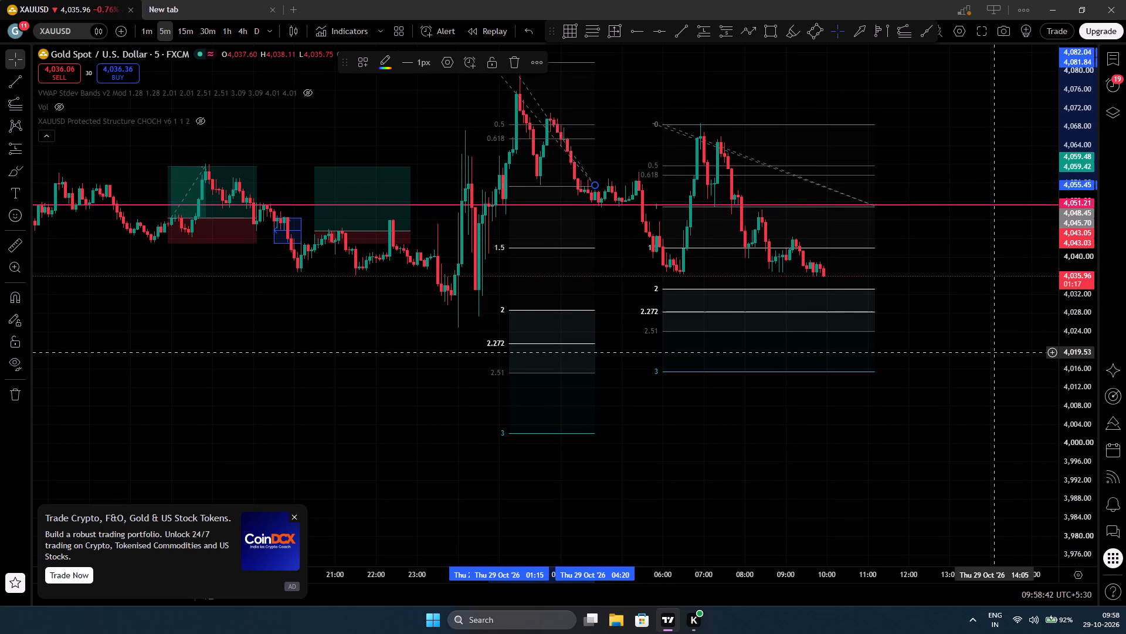
click(991, 364)
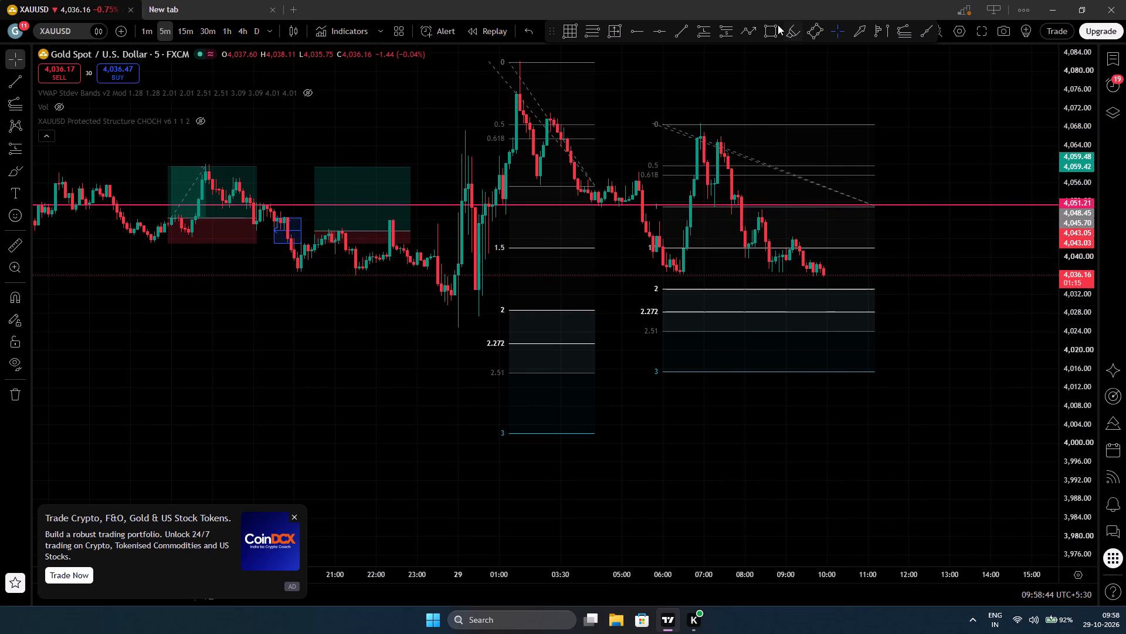
click(771, 30)
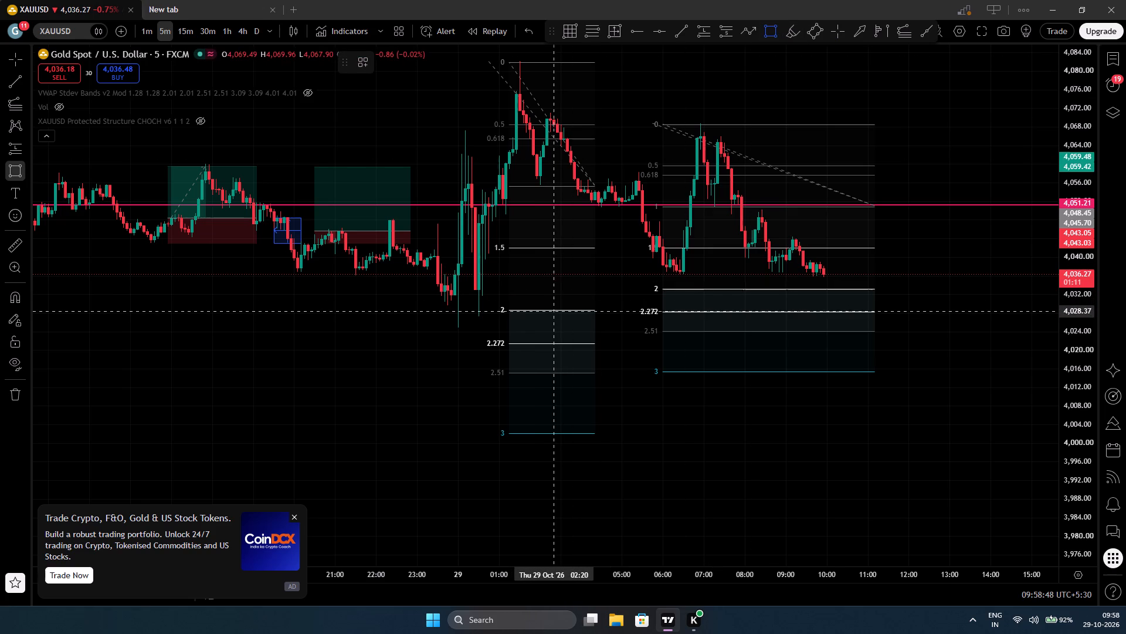
click(554, 311)
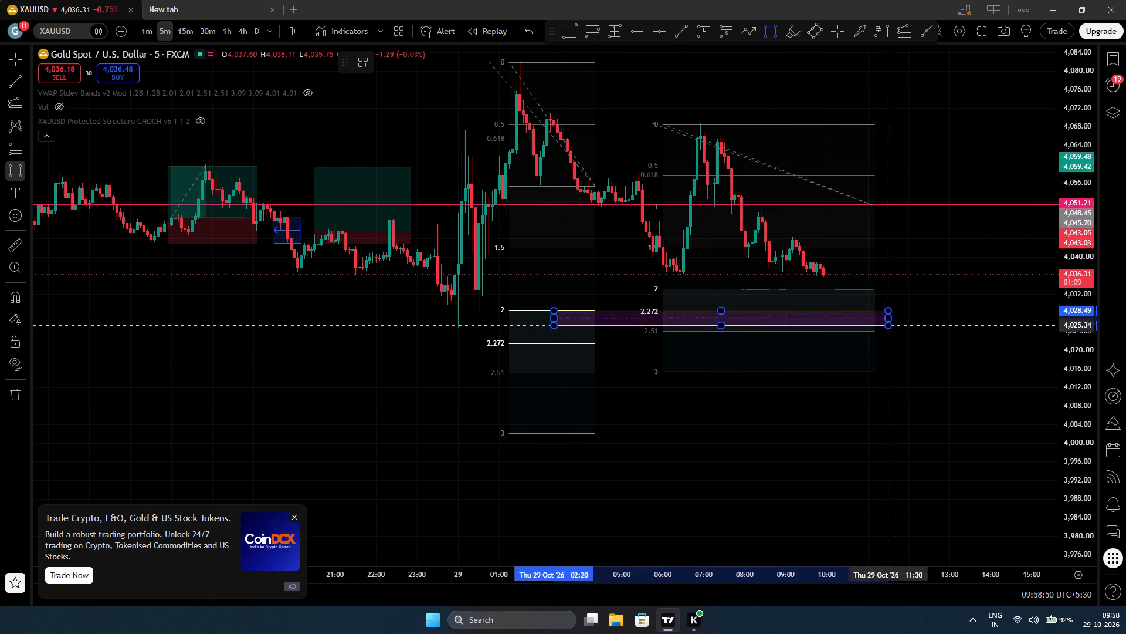
click(1019, 289)
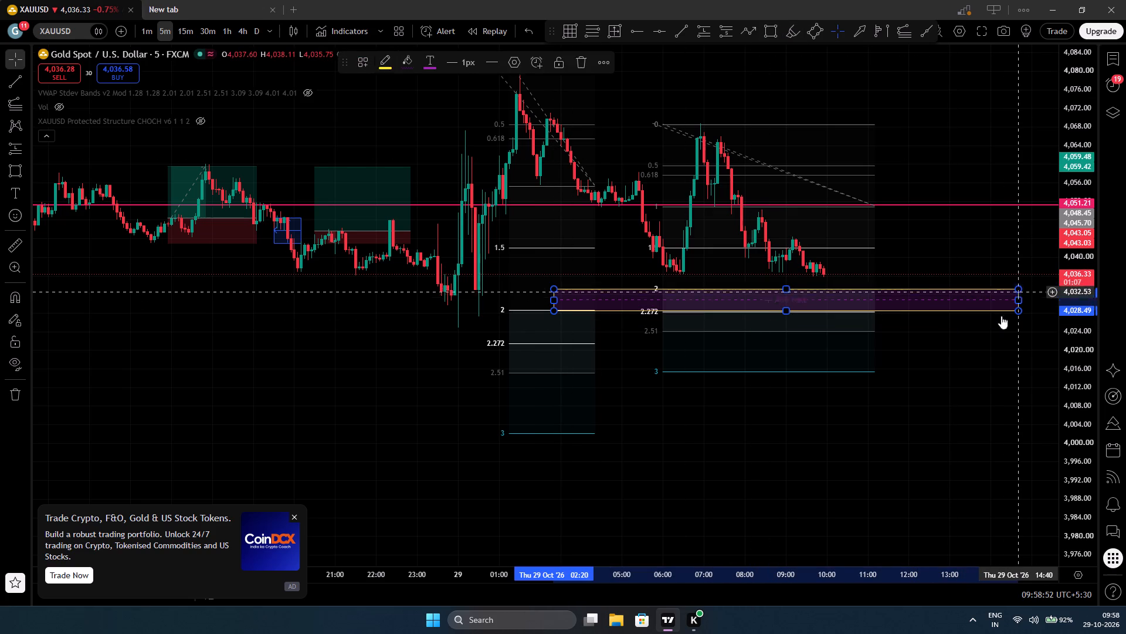
click(954, 396)
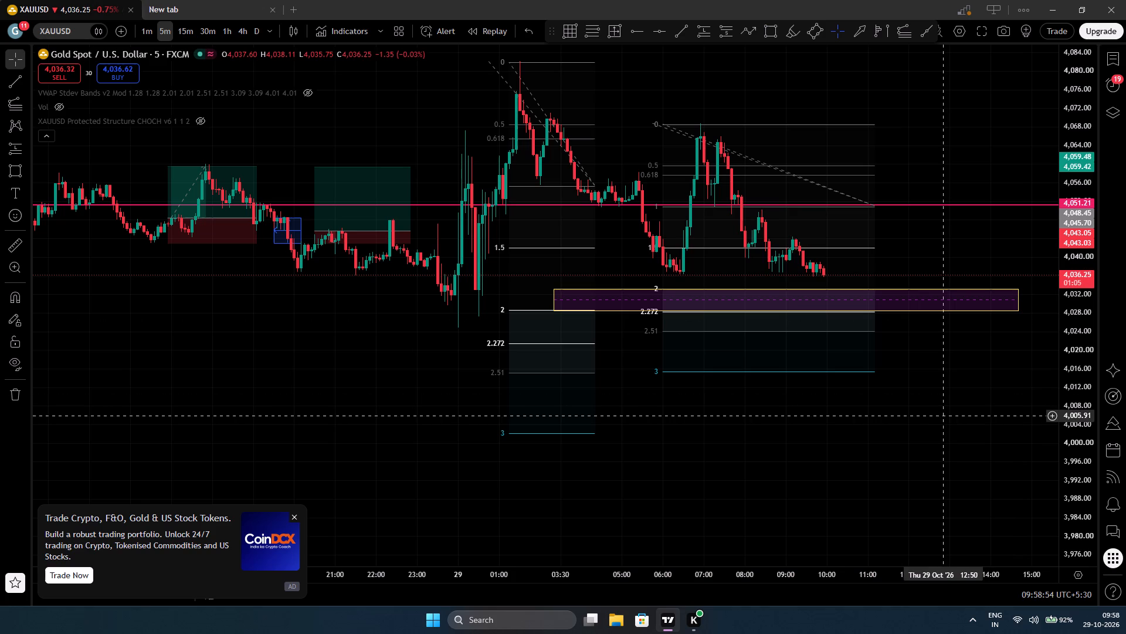
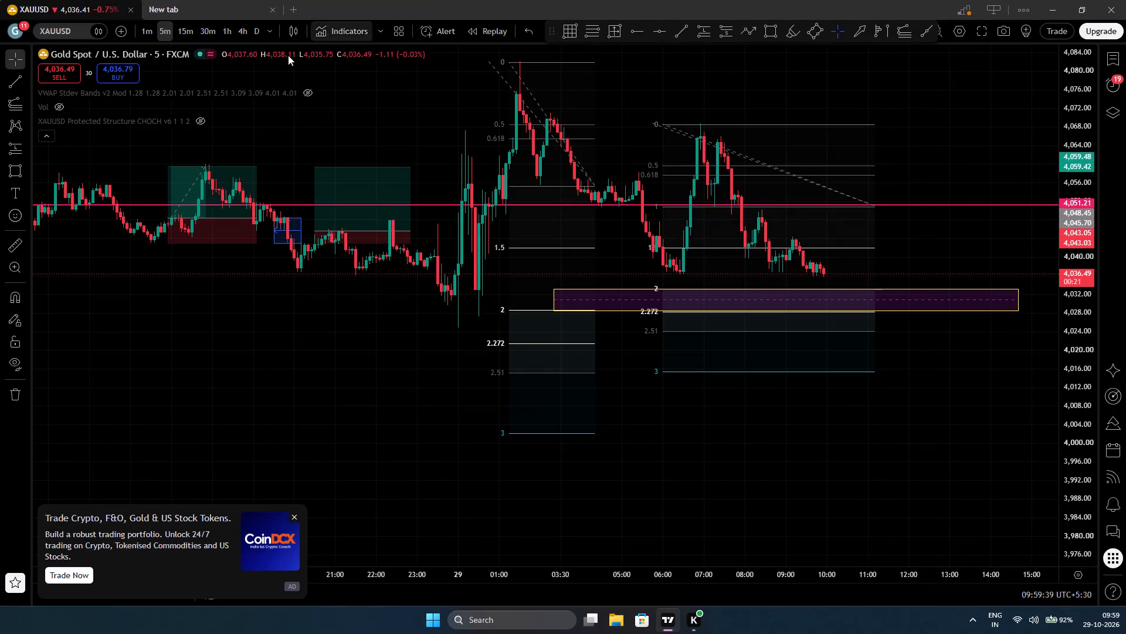
Switch the chart to 30 minutes and extend the rectangle zone's starting edge back in time to the 26 Oct candles.
click(209, 35)
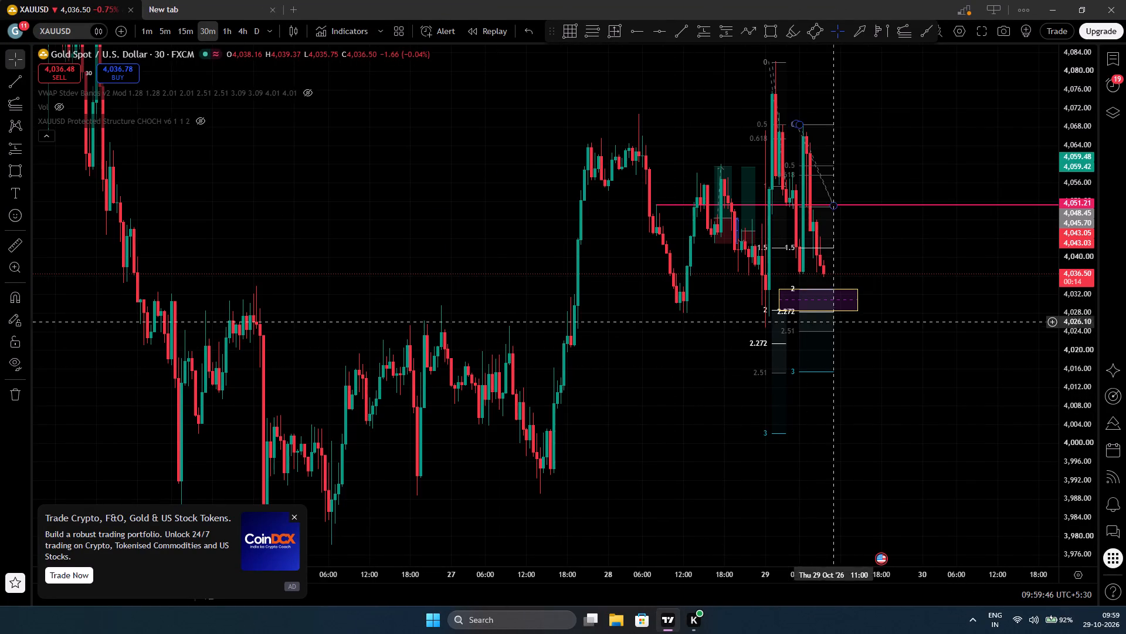
drag(1085, 126, 1059, 356)
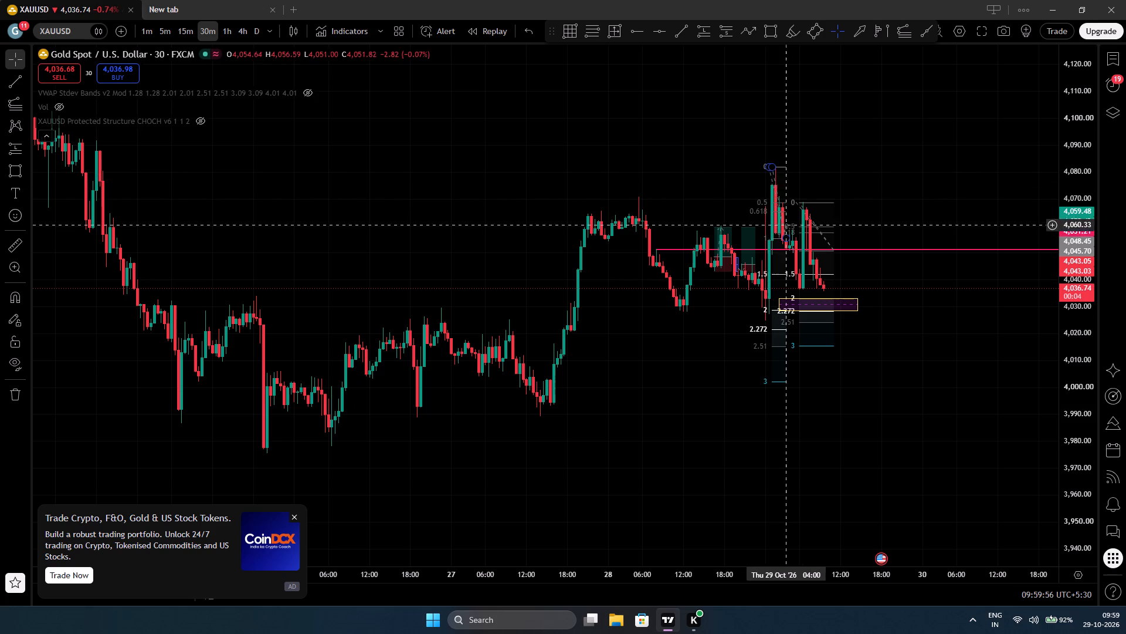
scroll(815, 389, up, 3)
drag(796, 422, 833, 393)
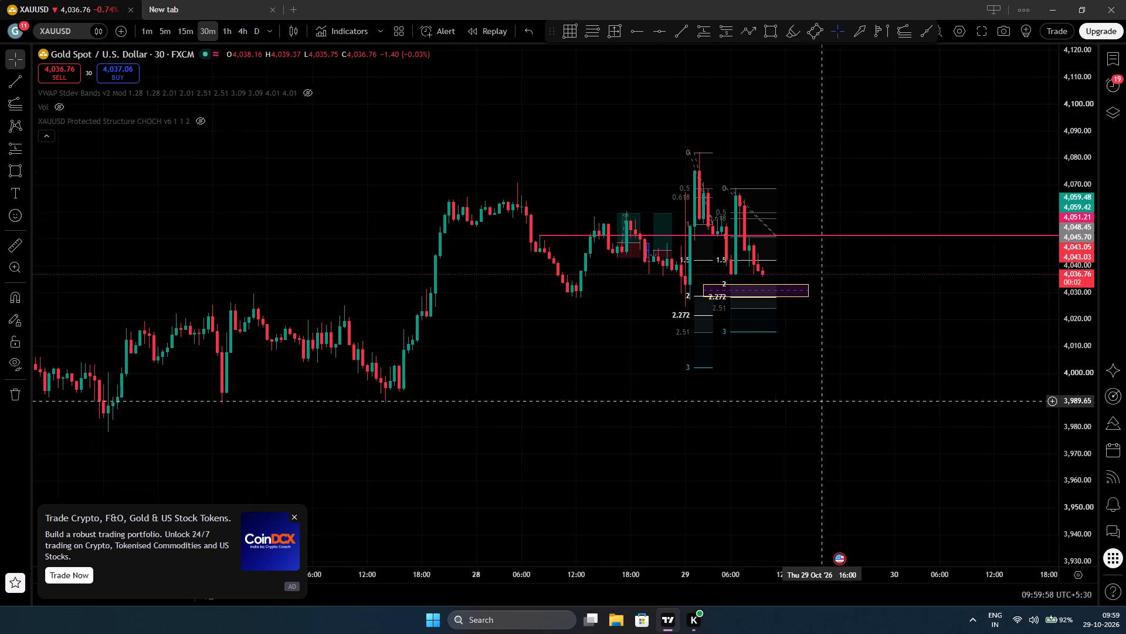
drag(833, 393, 834, 393)
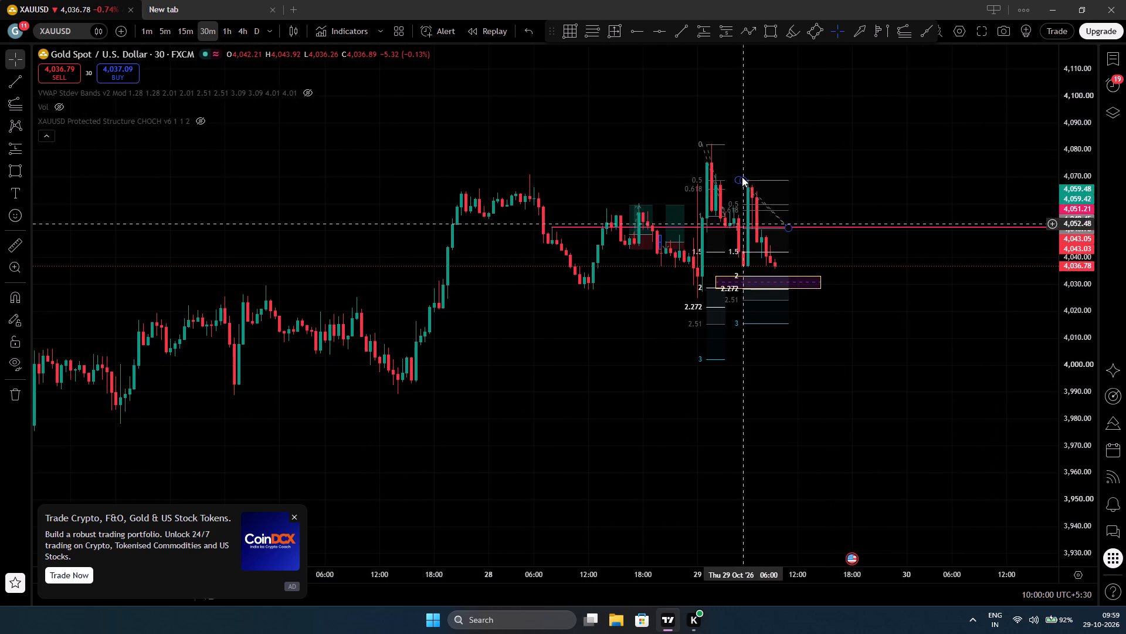
click(889, 346)
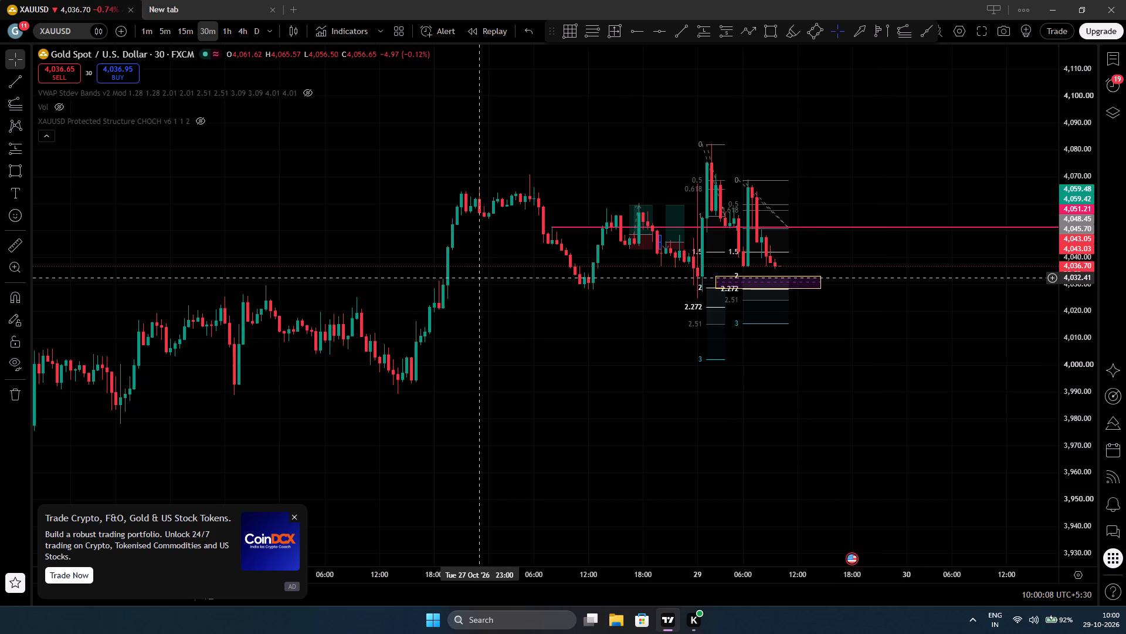
drag(715, 281, 704, 282)
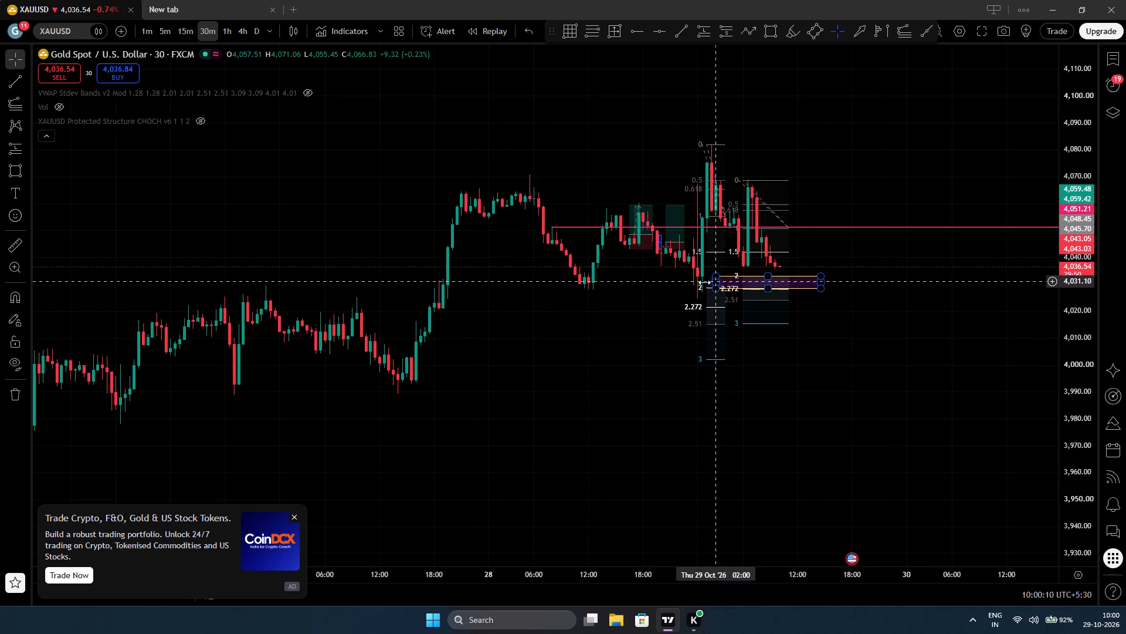
drag(704, 282, 553, 292)
click(561, 364)
click(907, 431)
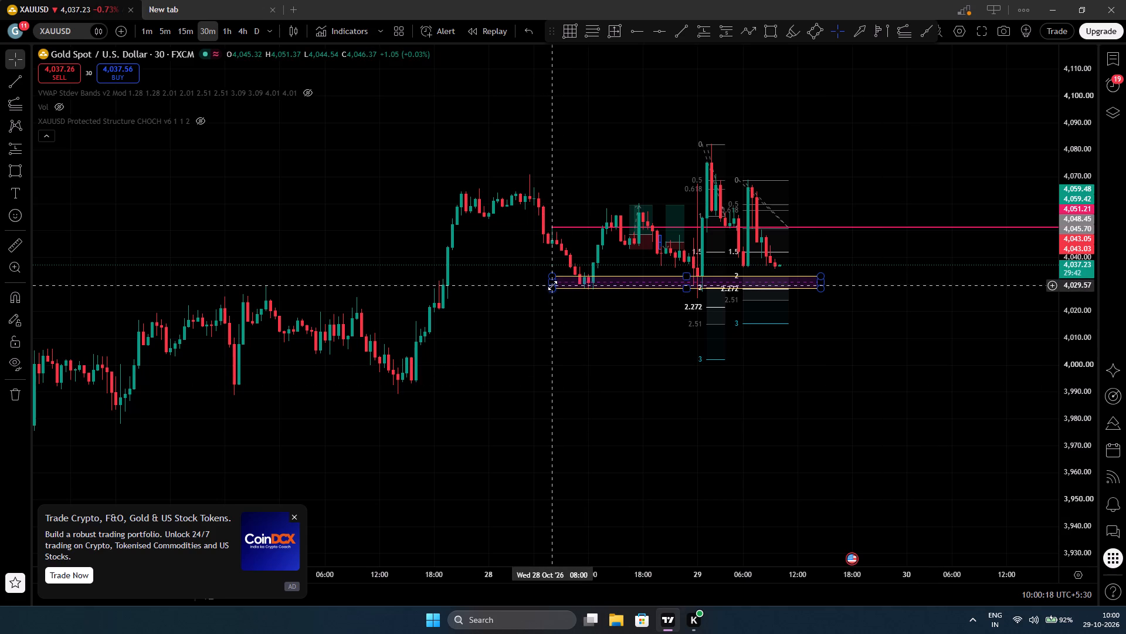
drag(550, 282, 294, 286)
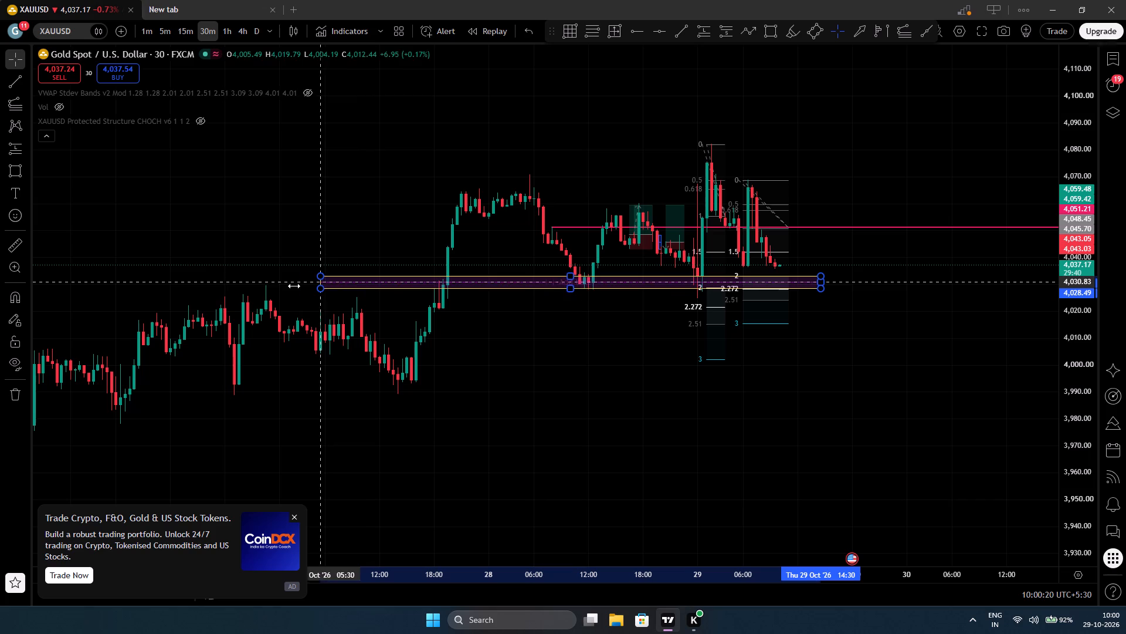
drag(294, 286, 191, 290)
click(572, 366)
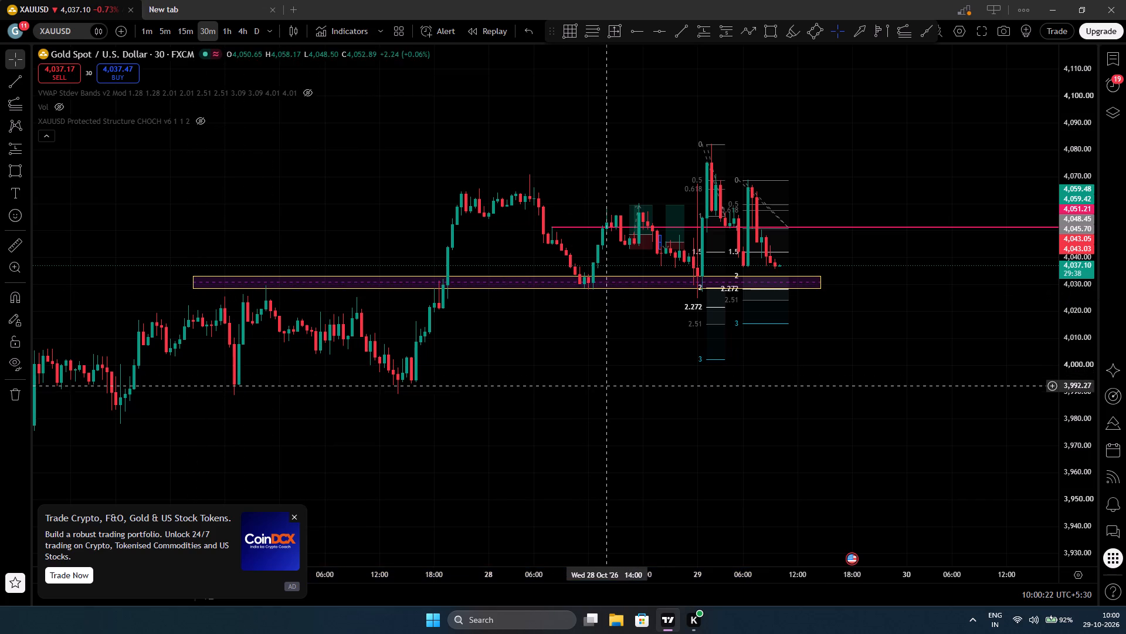
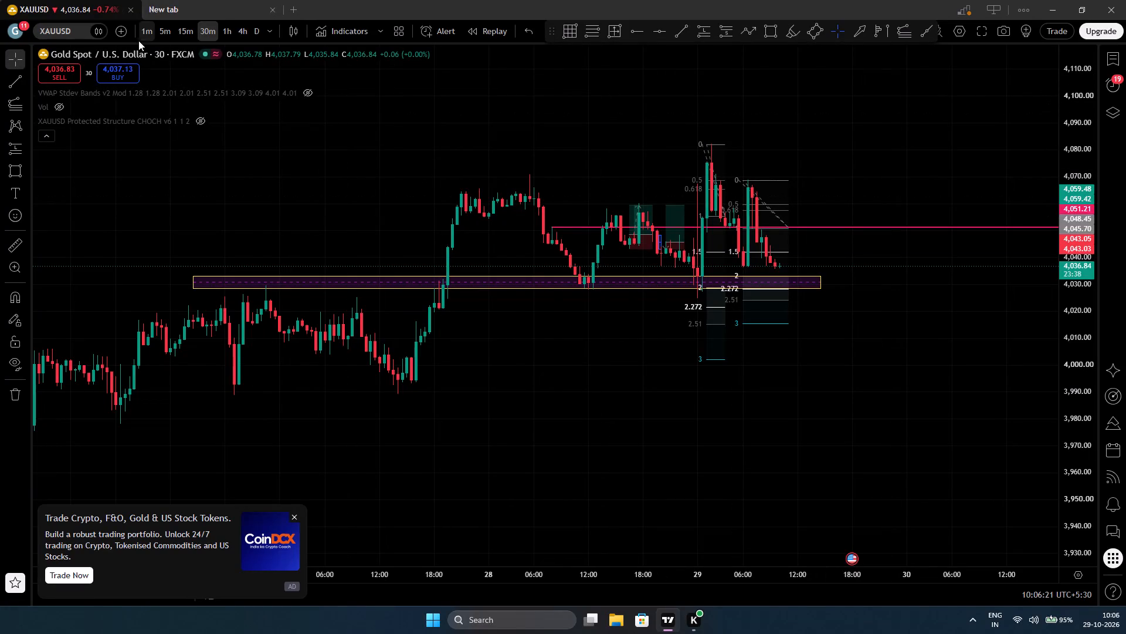
Switch the XAUUSD chart to 5 minutes and examine how price sits against the rectangle zone and Fib extension levels.
click(158, 27)
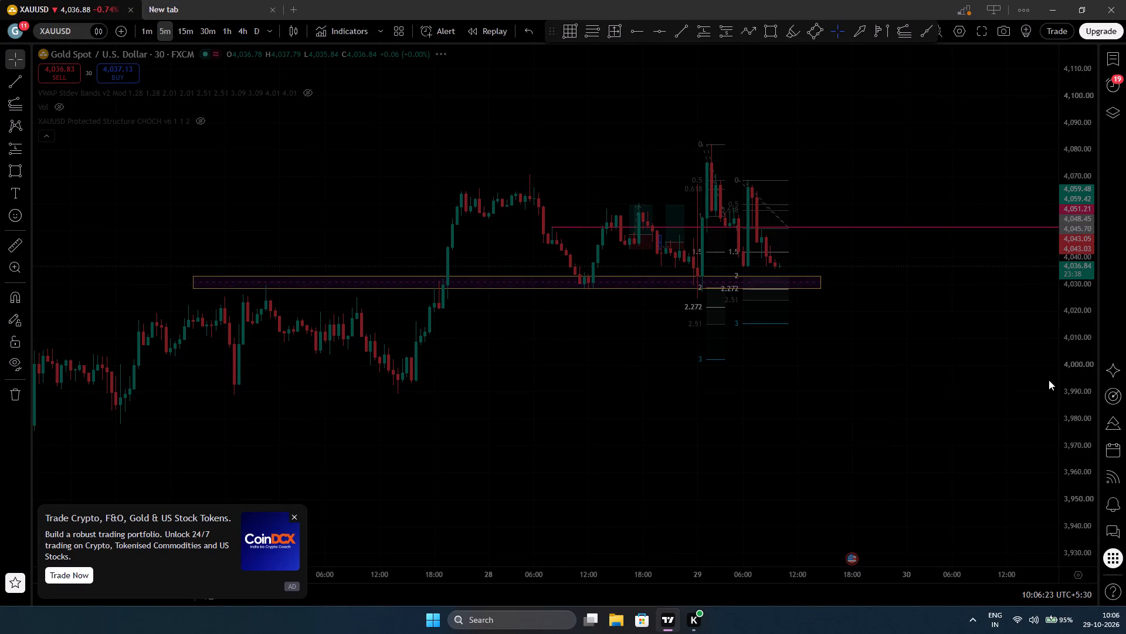
click(905, 382)
drag(1076, 424, 1022, 116)
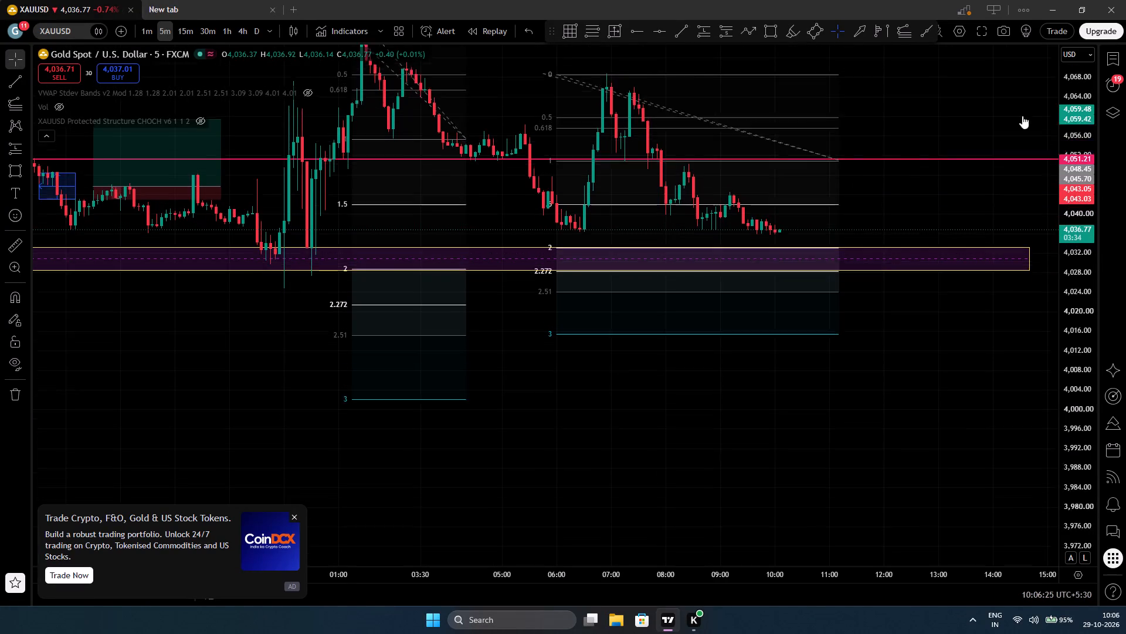
drag(1022, 116, 1005, 70)
drag(955, 416, 923, 507)
drag(960, 419, 963, 426)
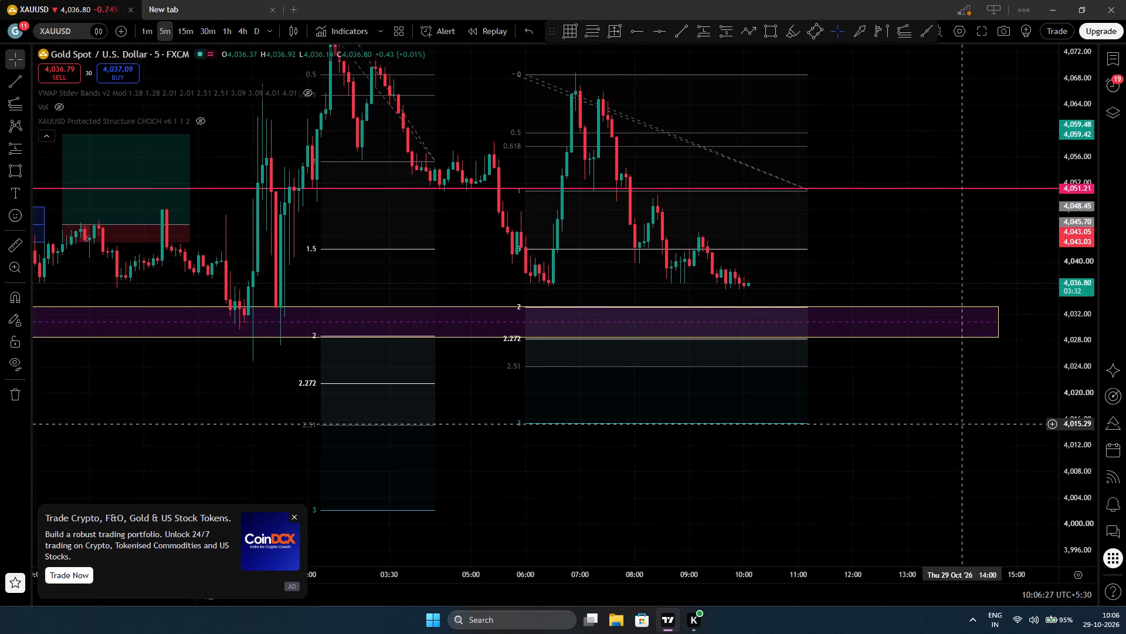
drag(963, 426, 963, 426)
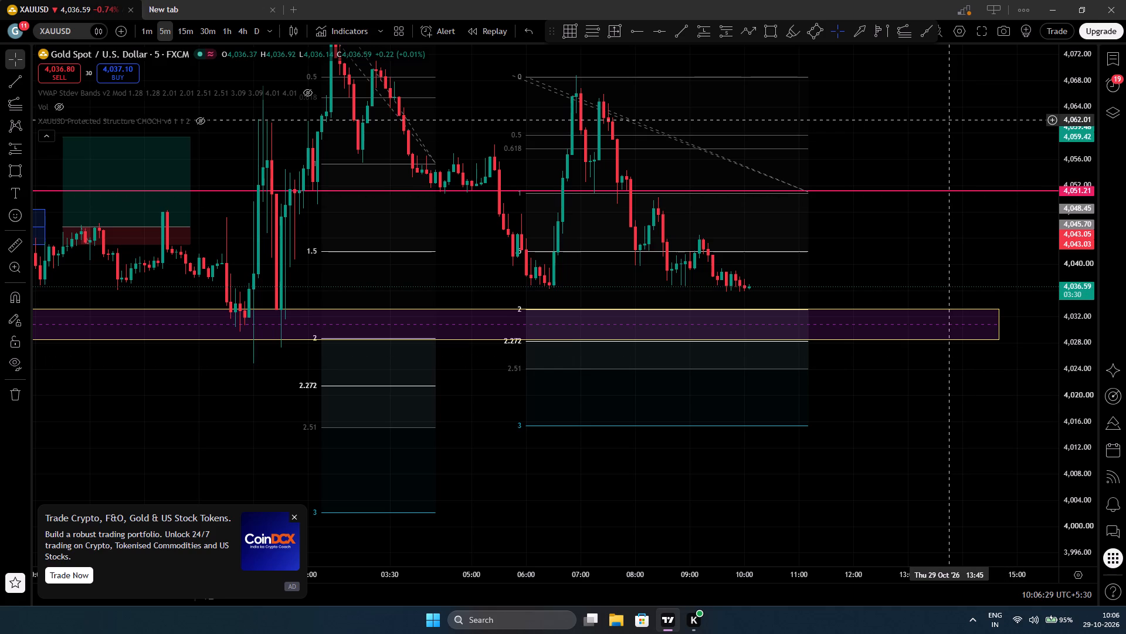
Show the watchlist, open EURGBP from it and review the pair's recent price action on the 5-minute chart.
click(1108, 60)
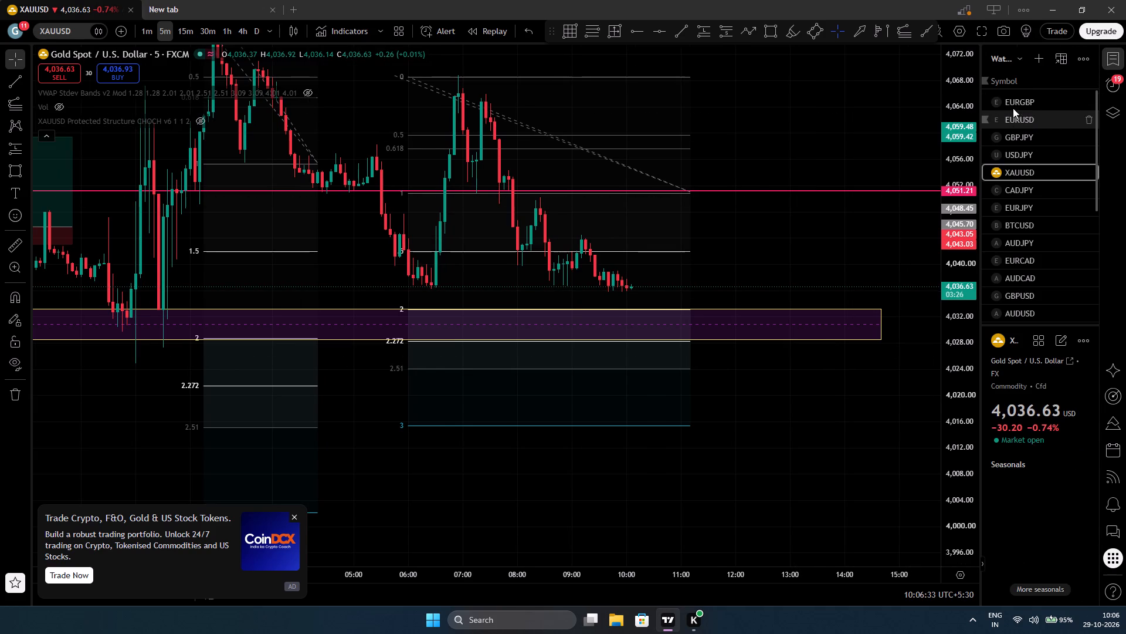
click(1013, 105)
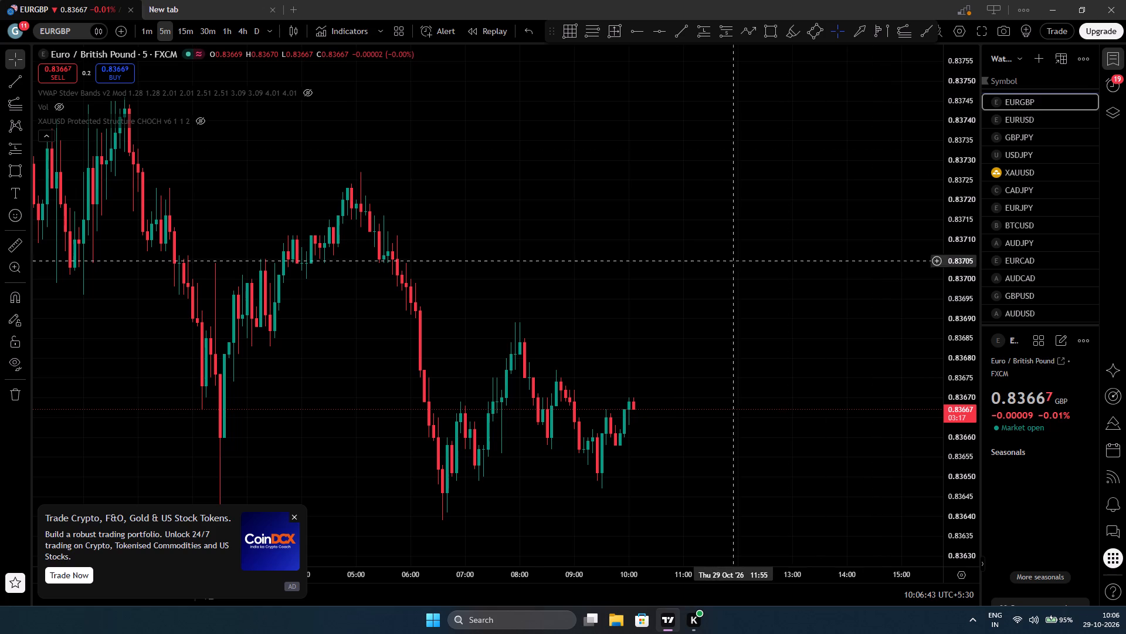
scroll(701, 342, down, 4)
drag(970, 156, 956, 455)
scroll(686, 439, down, 7)
drag(761, 459, 730, 389)
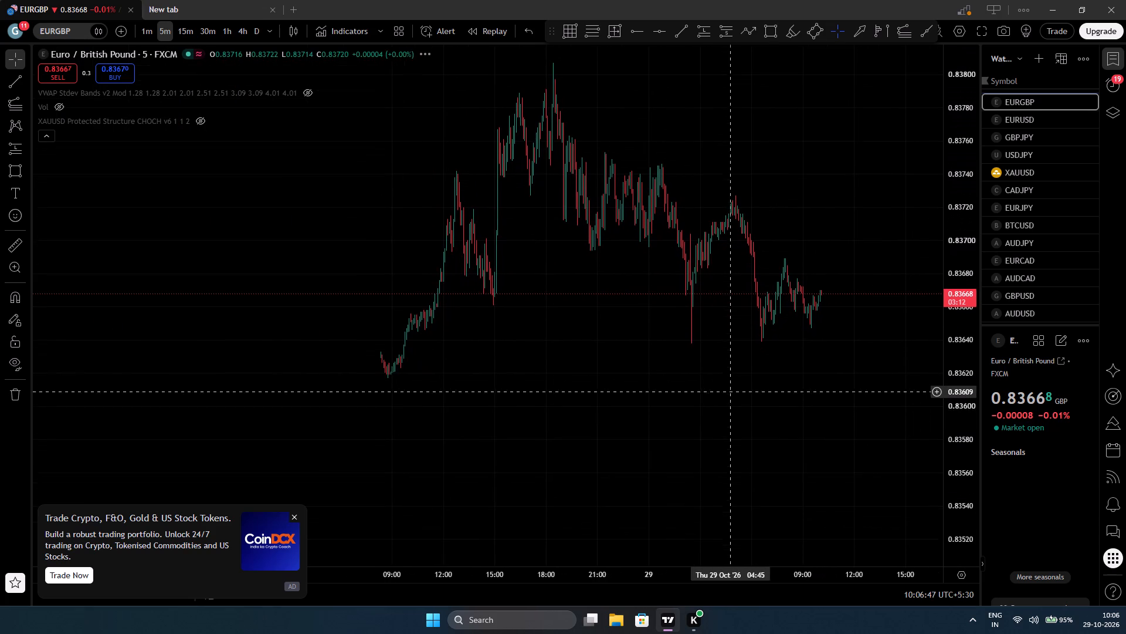
Switch EURGBP to 30 minutes and move the pink horizontal ray to about 0.83727, starting at the 28 Oct candles near 17:00.
click(211, 30)
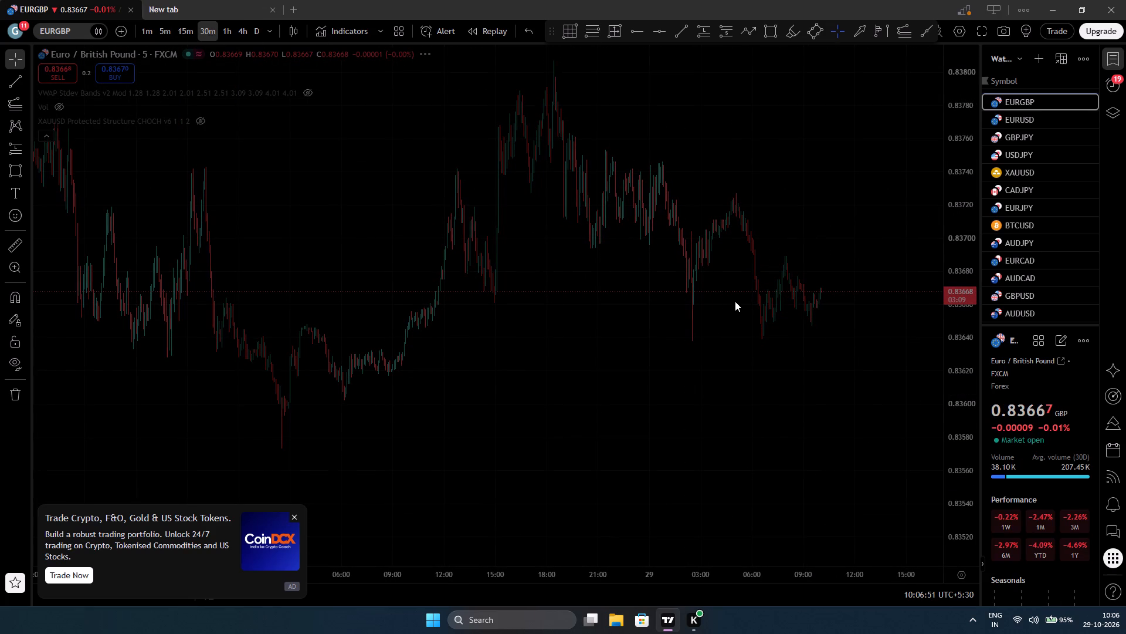
scroll(765, 279, up, 7)
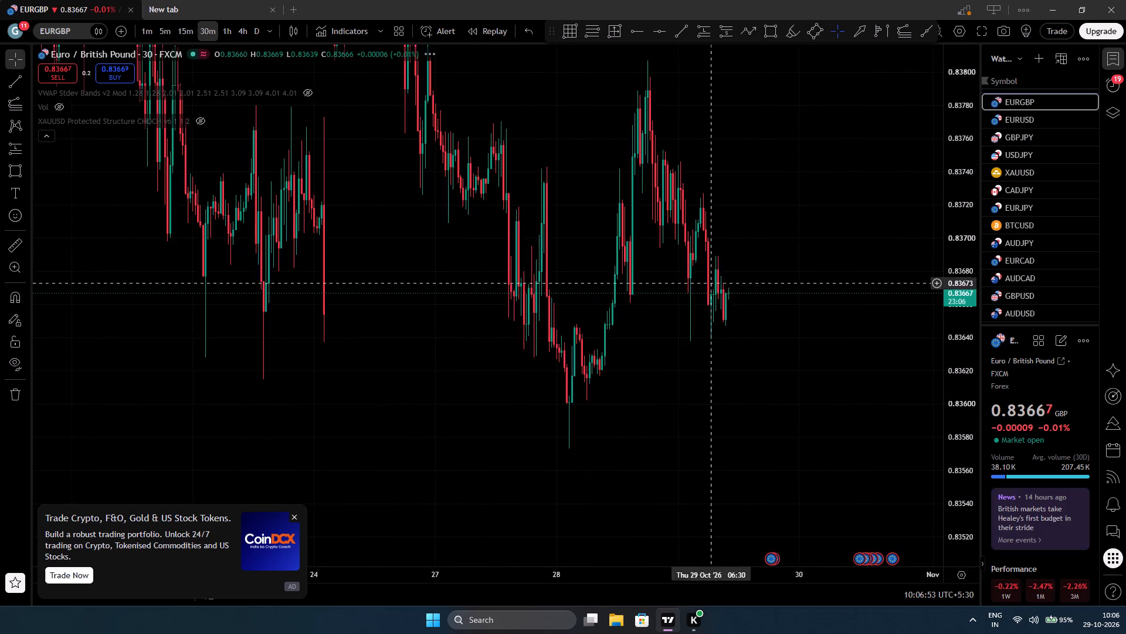
scroll(640, 295, up, 6)
scroll(561, 306, up, 3)
drag(550, 227, 650, 248)
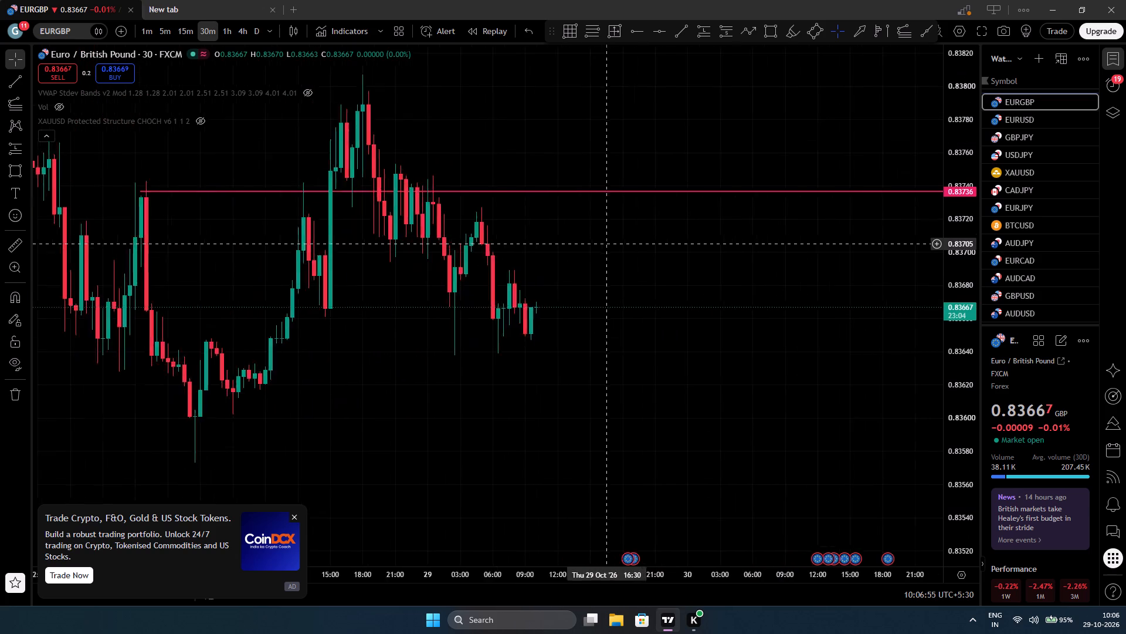
drag(650, 248, 704, 246)
drag(237, 194, 291, 199)
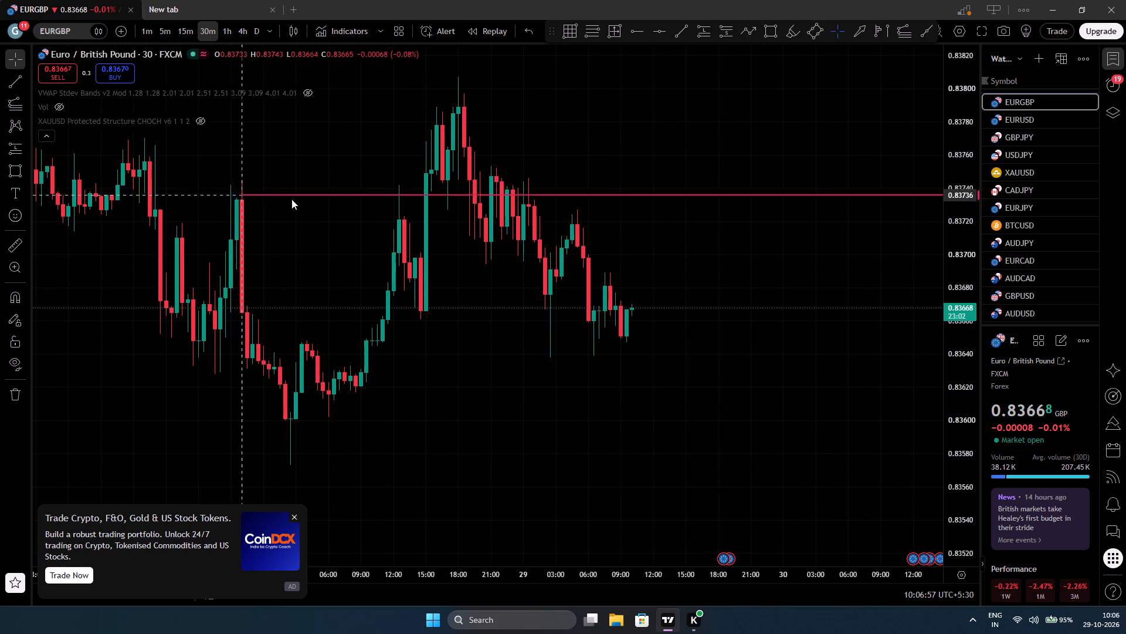
drag(291, 199, 447, 210)
drag(493, 304, 497, 312)
click(779, 401)
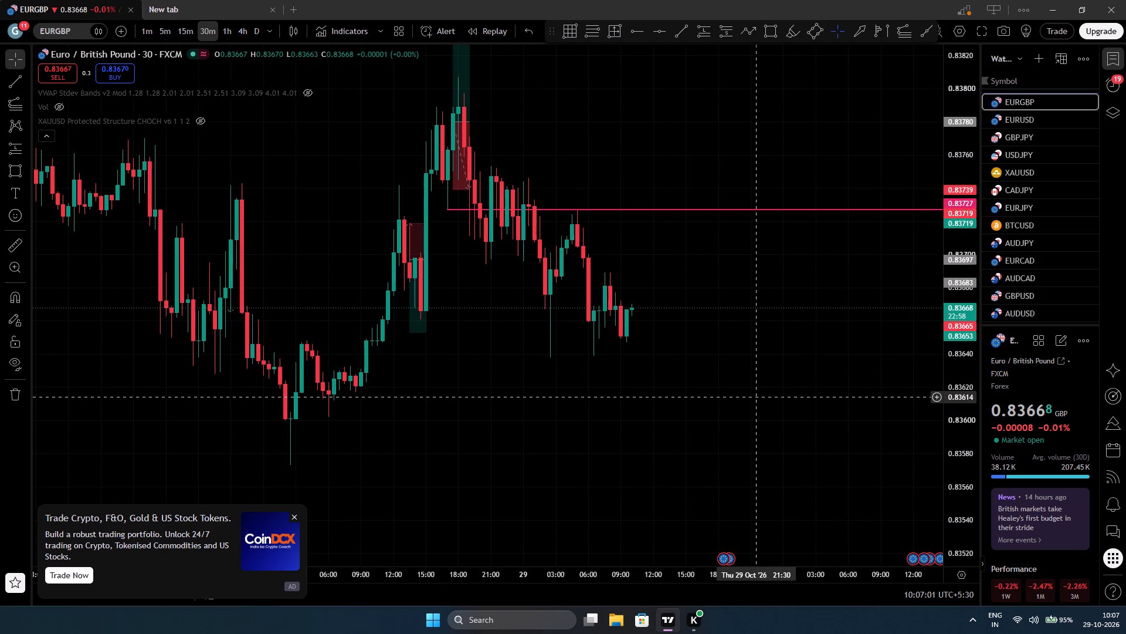
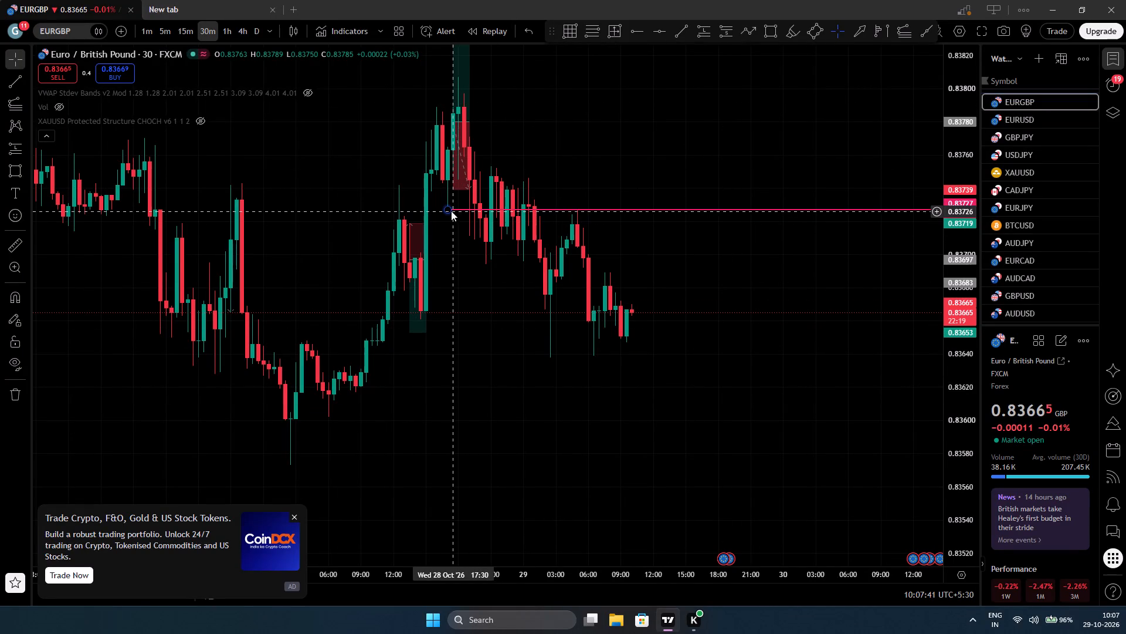
Move EURGBP's pink horizontal ray to about 0.83726, starting at the 29 Oct swing high near 04:30.
drag(449, 210, 594, 248)
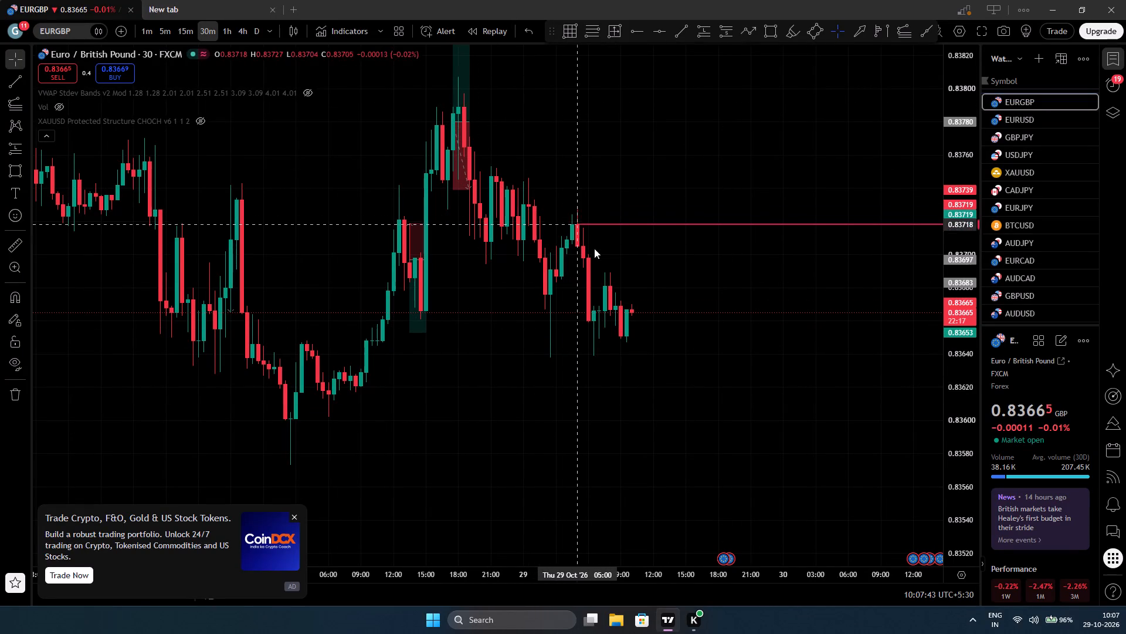
drag(594, 248, 599, 274)
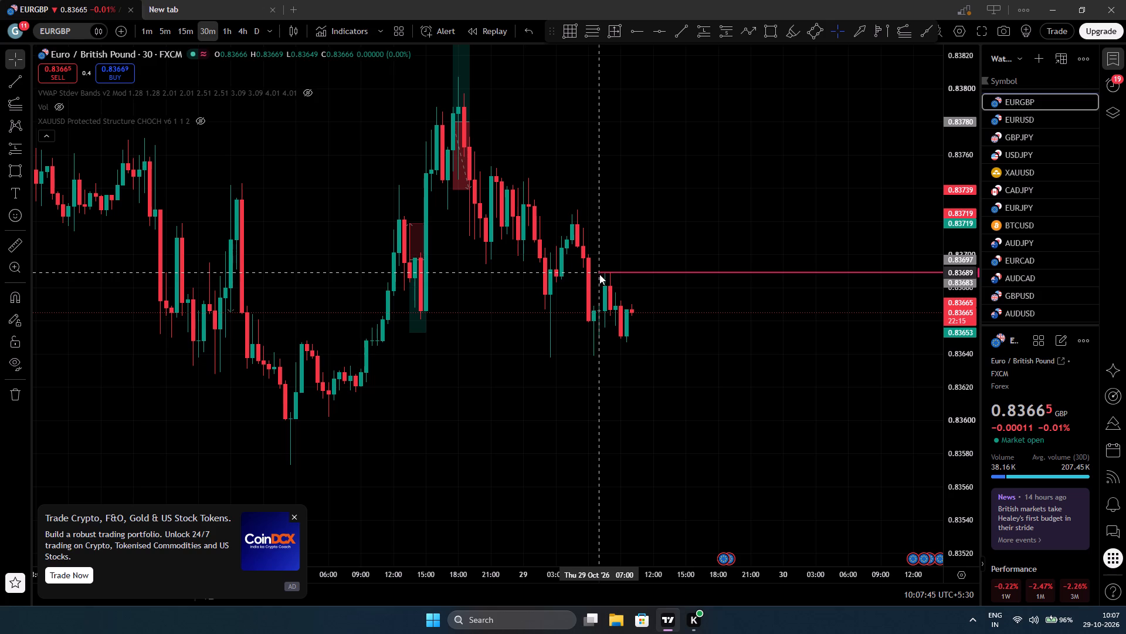
drag(599, 274, 550, 350)
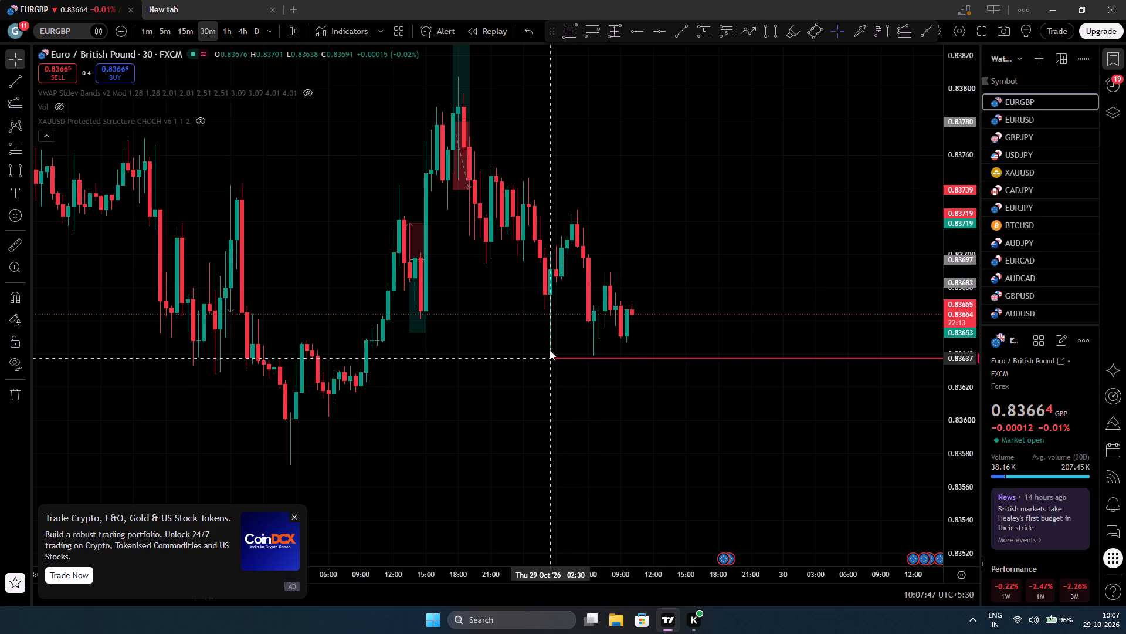
drag(550, 350, 568, 208)
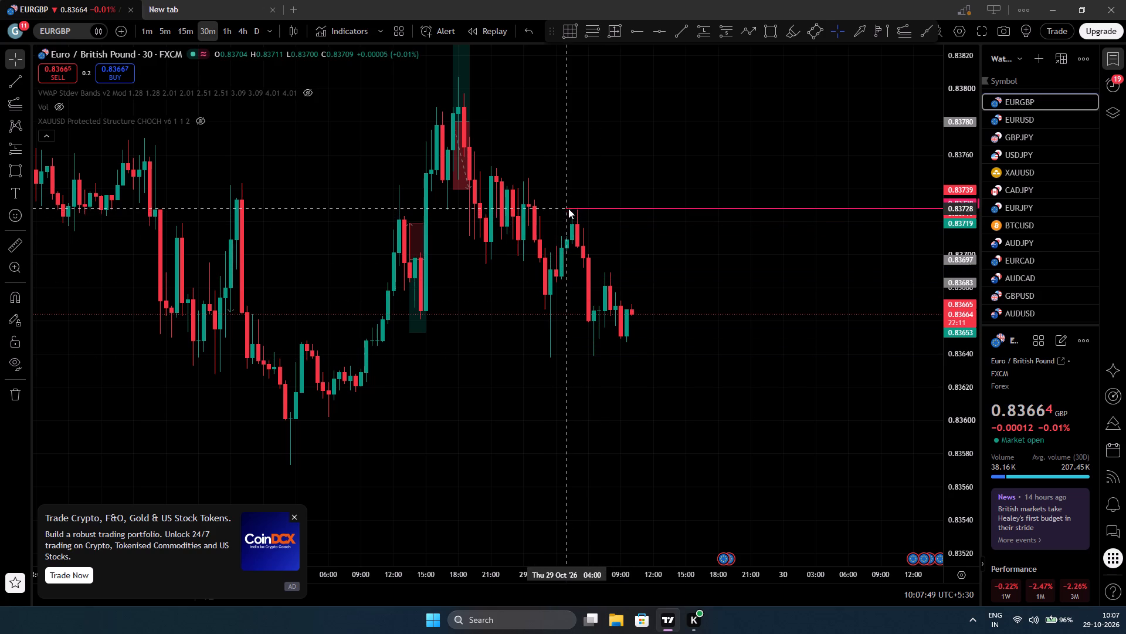
drag(568, 208, 572, 211)
click(744, 404)
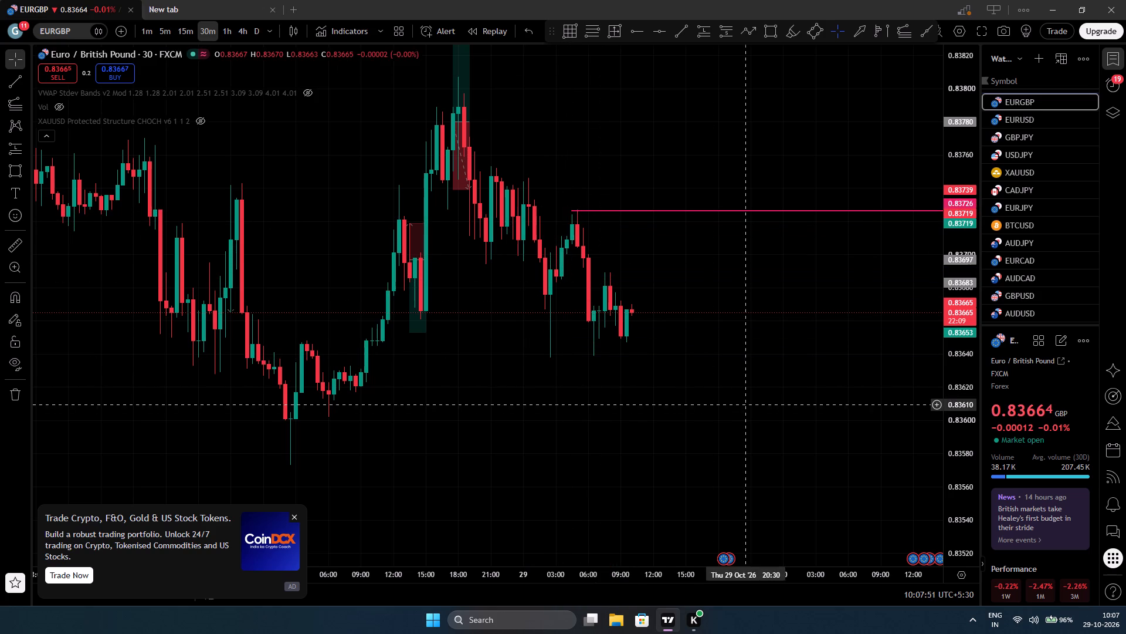
drag(715, 425, 642, 419)
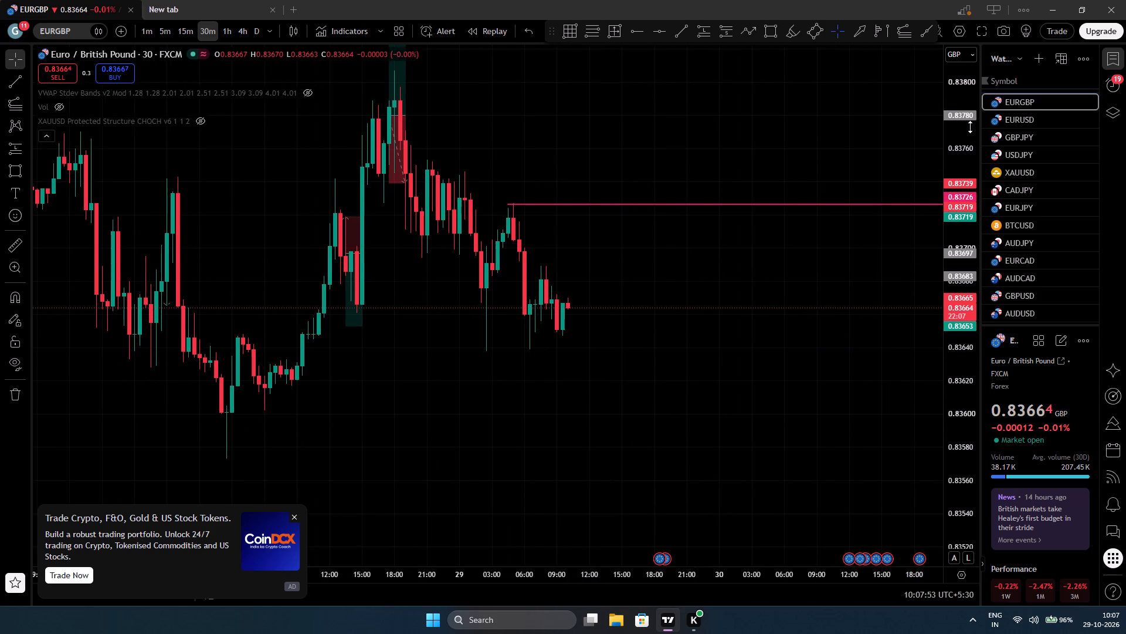
Open EURUSD from the watchlist and move its pink horizontal ray to about 1.11224, starting at the 29 Oct 00:00 candle's low.
click(1007, 116)
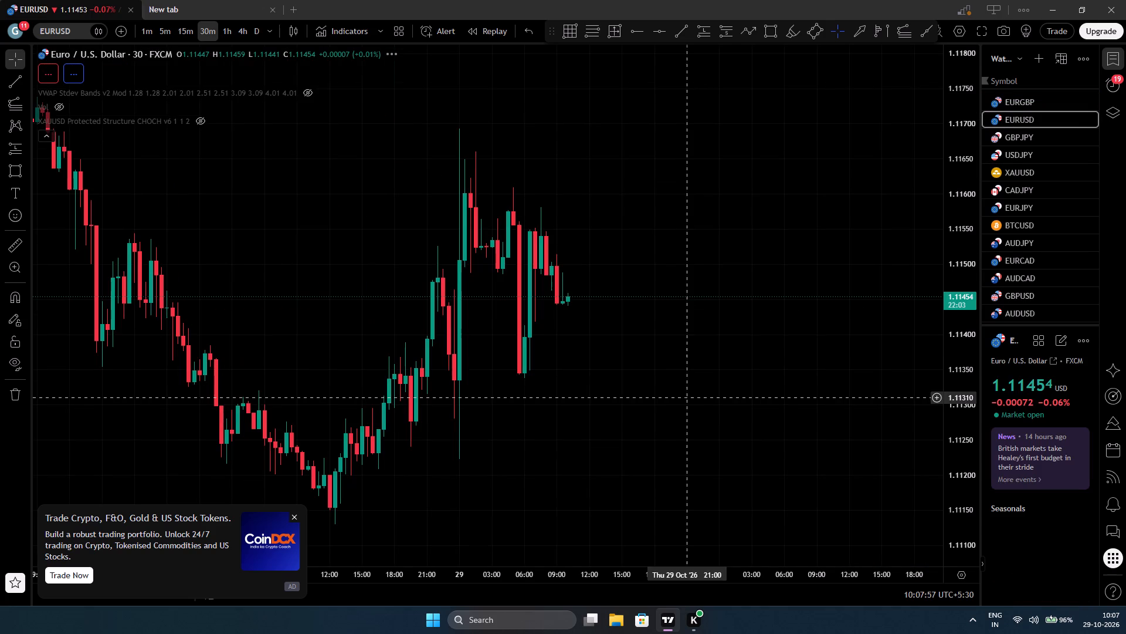
drag(637, 331, 648, 331)
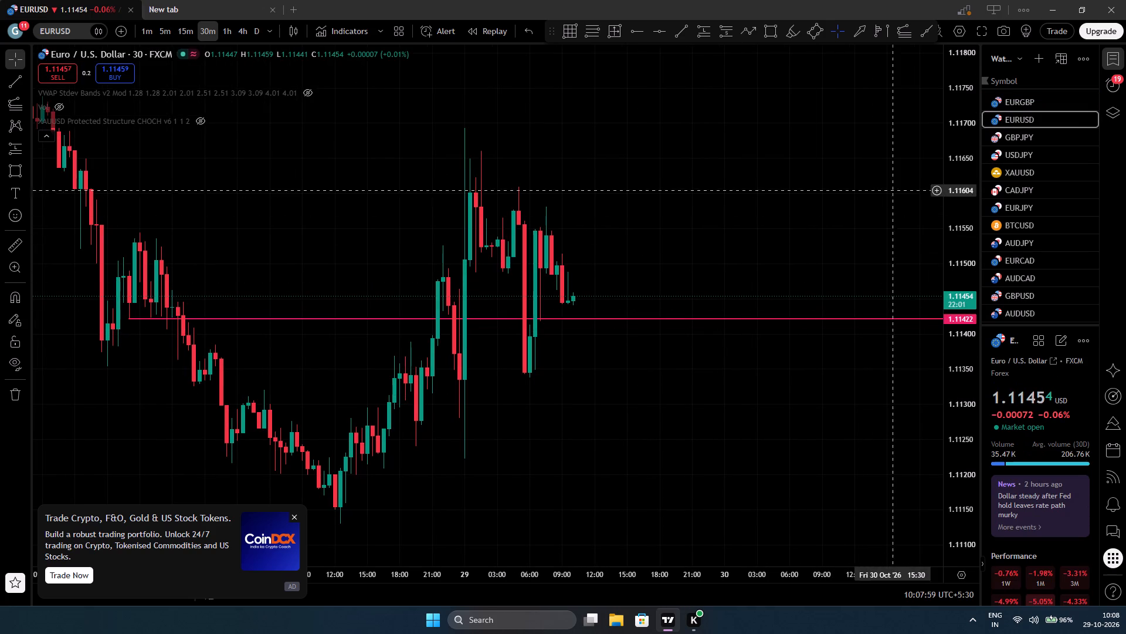
drag(955, 160, 920, 360)
drag(618, 452, 614, 424)
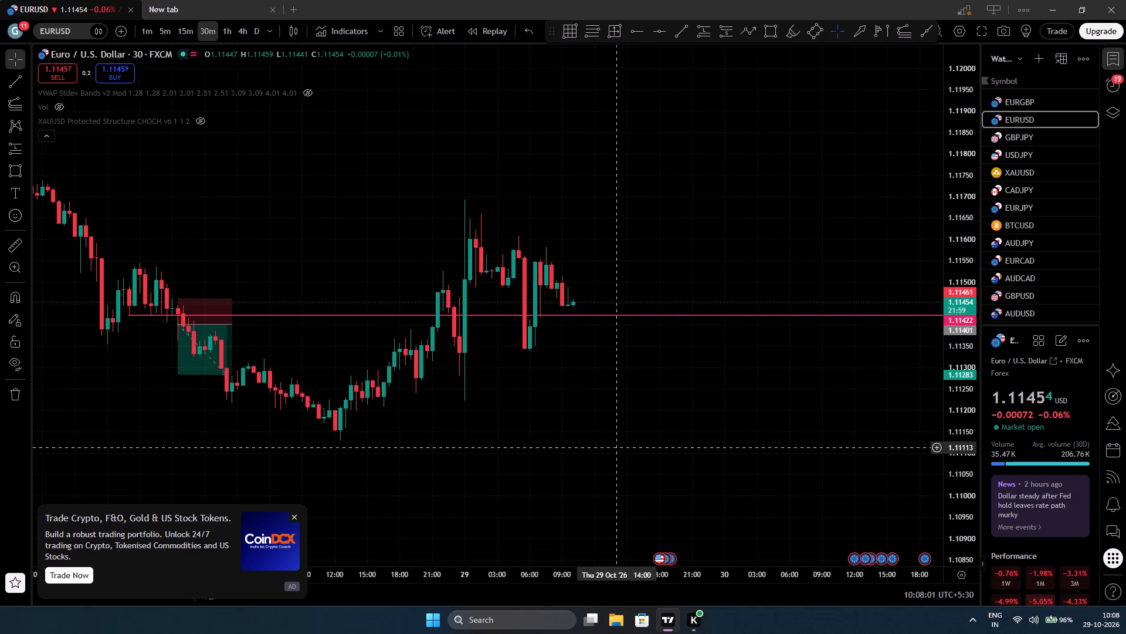
drag(614, 424, 615, 397)
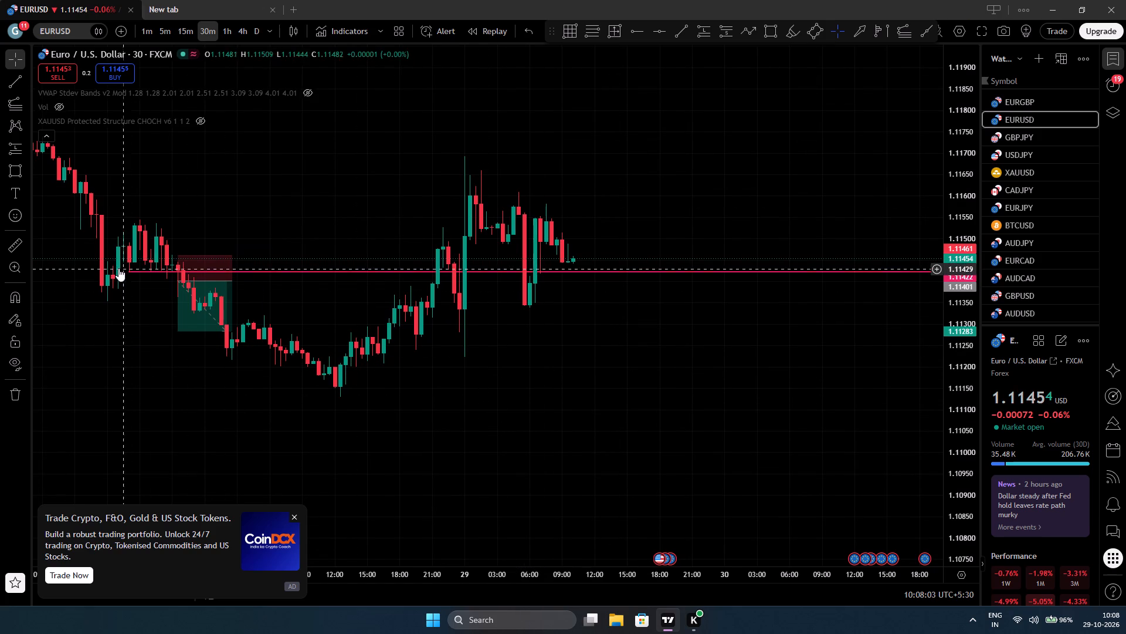
drag(127, 272, 512, 322)
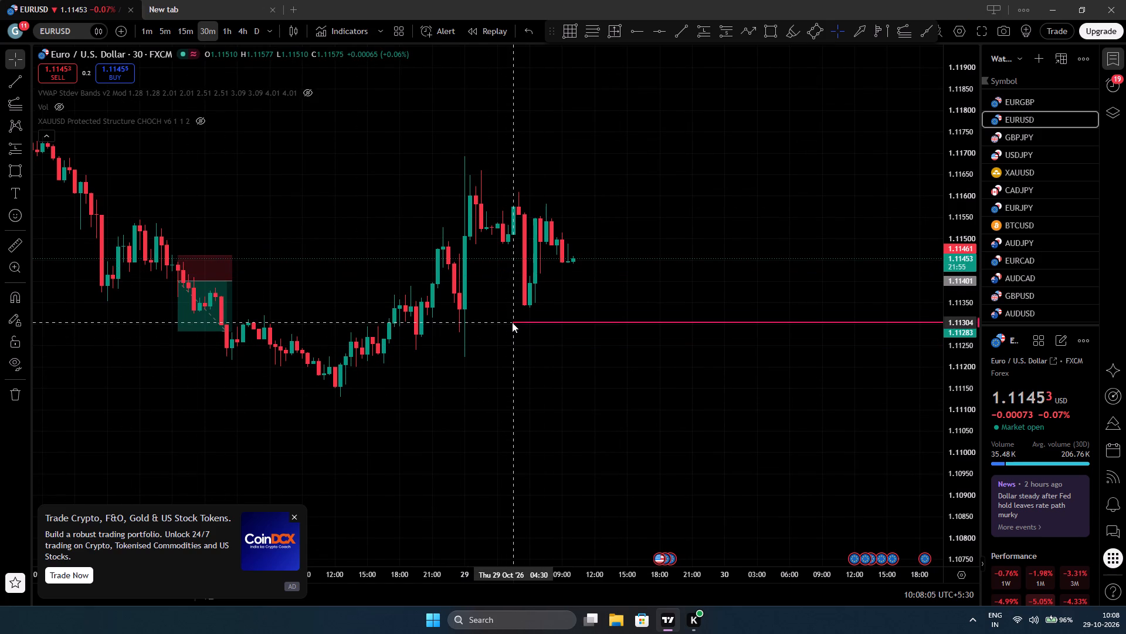
drag(512, 322, 459, 358)
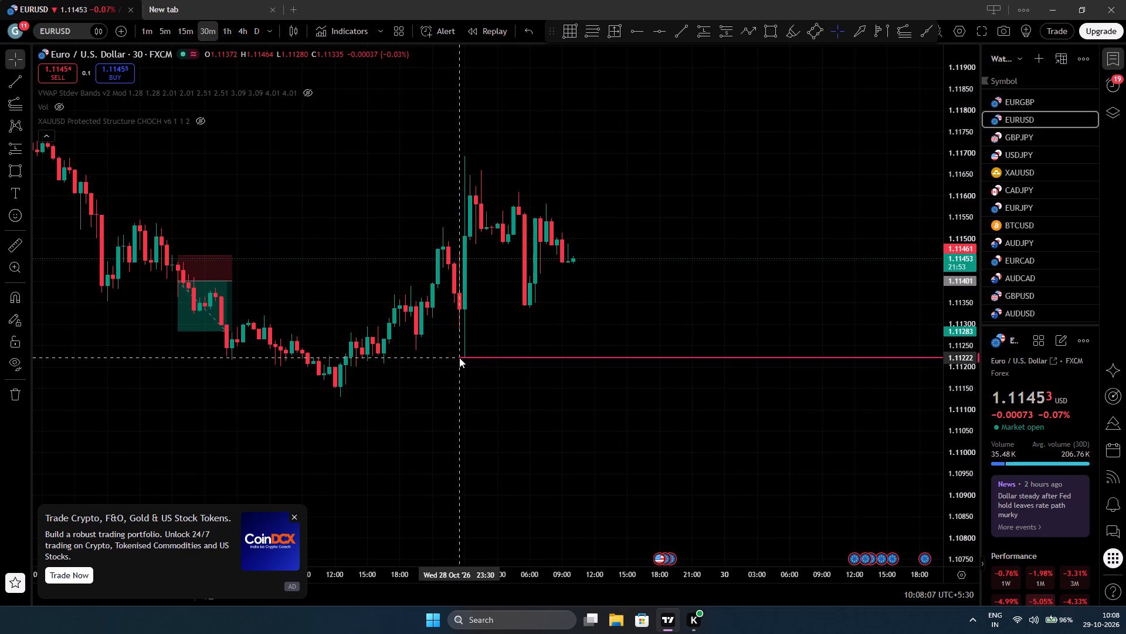
drag(459, 358, 463, 356)
click(642, 492)
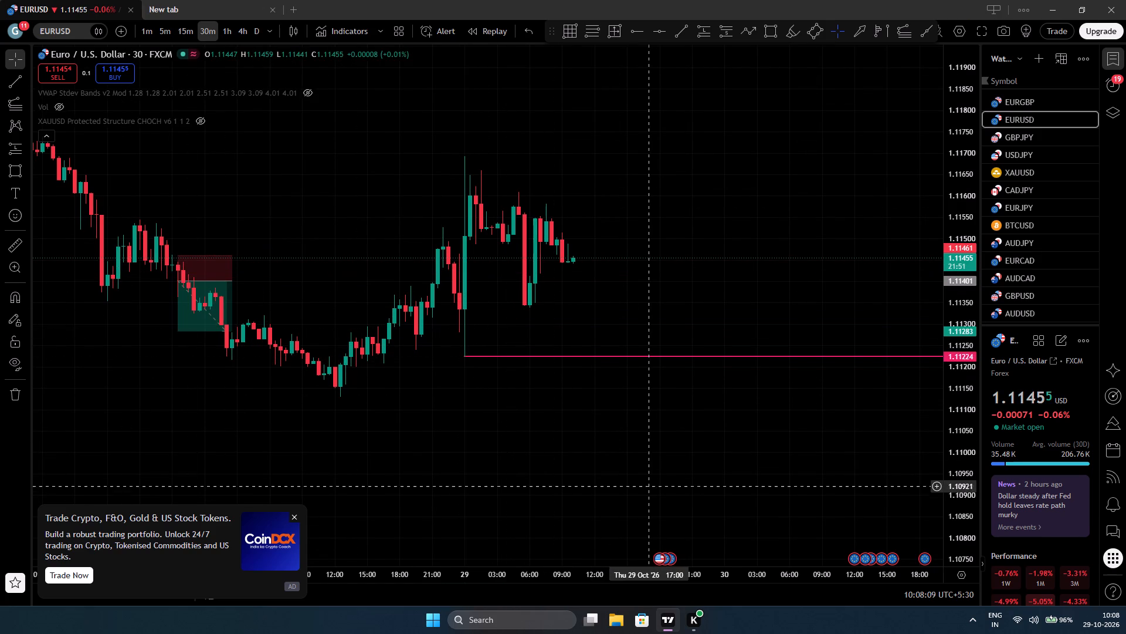
drag(652, 480, 645, 461)
Show the hidden XAUUSD Protected Structure CHOCH indicator on the EURUSD chart.
click(203, 117)
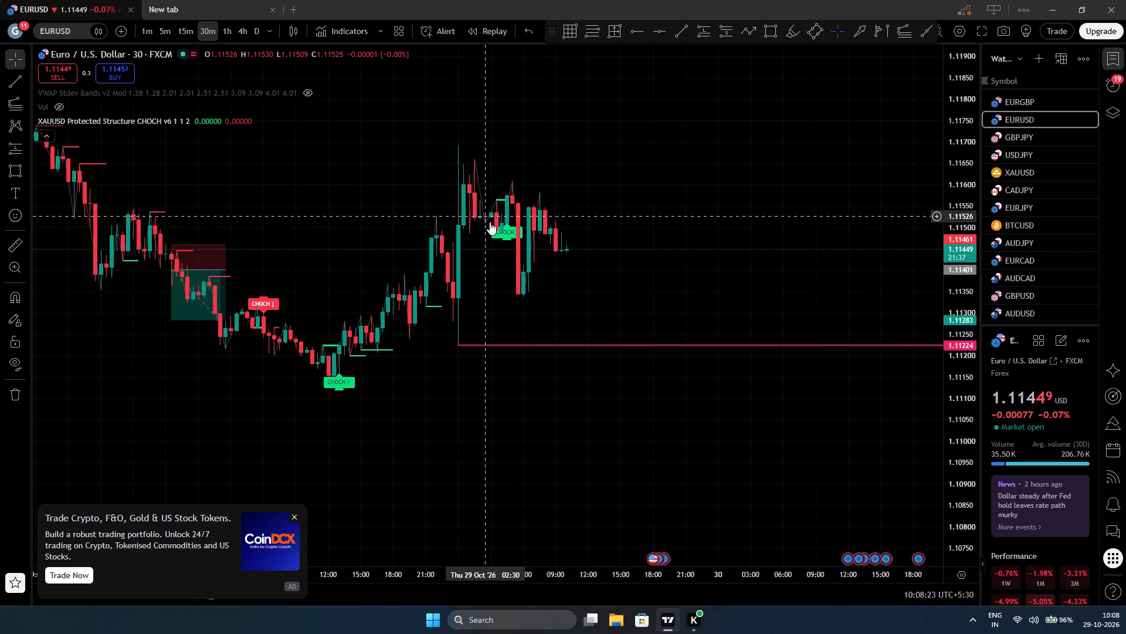
click(615, 267)
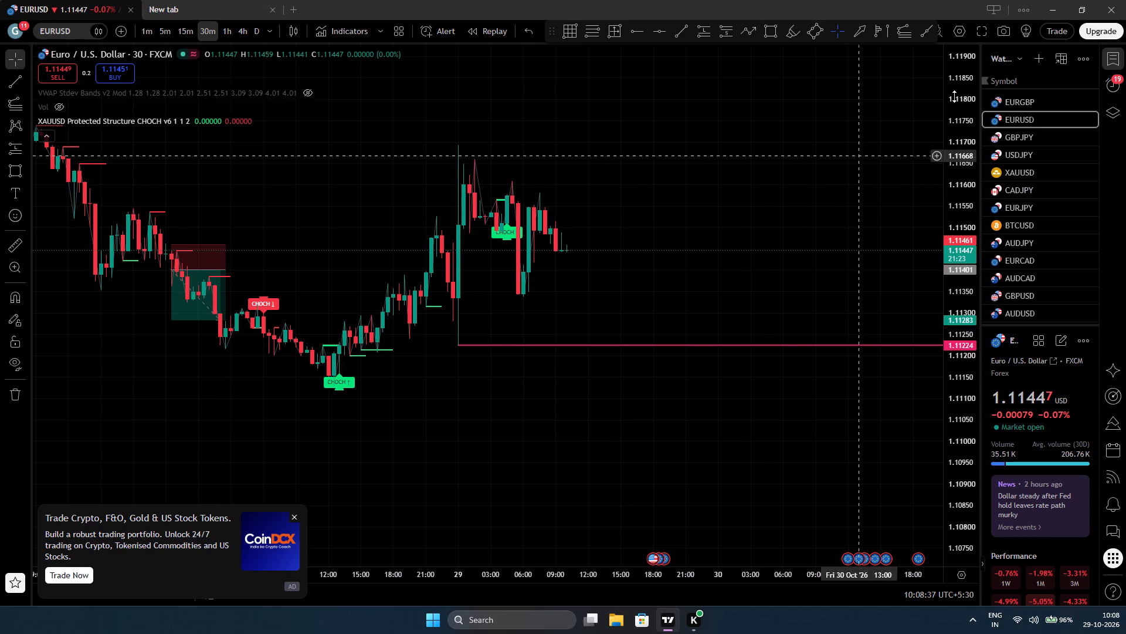
Open GBPJPY from the watchlist and review its 30-minute price action and CHOCH structure around the pink horizontal ray.
click(1008, 133)
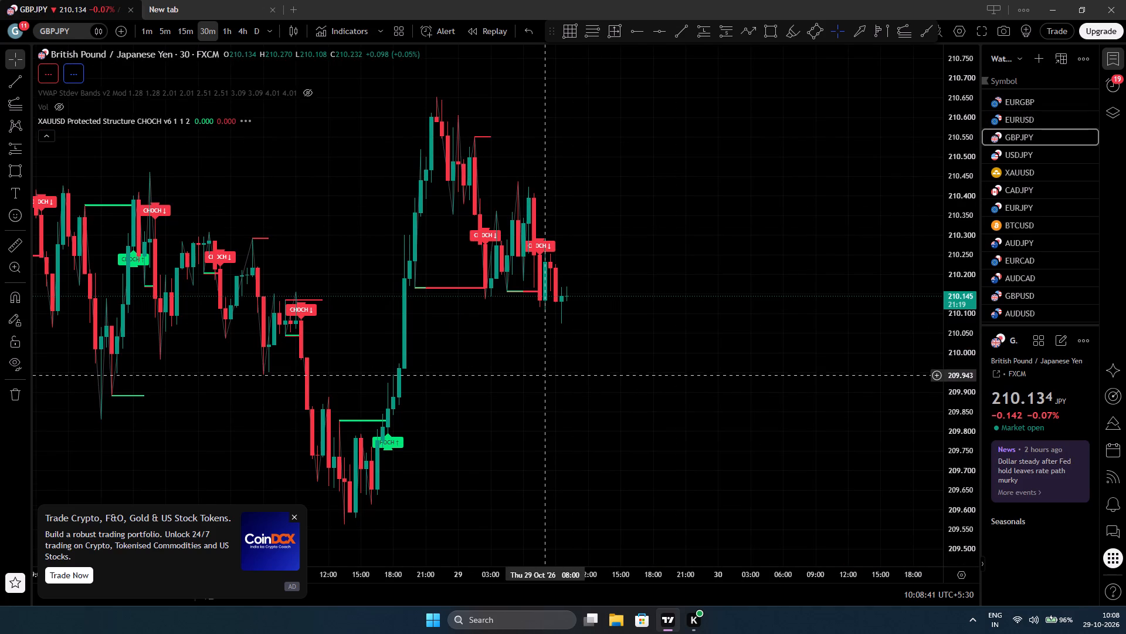
drag(550, 378, 579, 383)
scroll(526, 365, up, 4)
drag(507, 370, 686, 377)
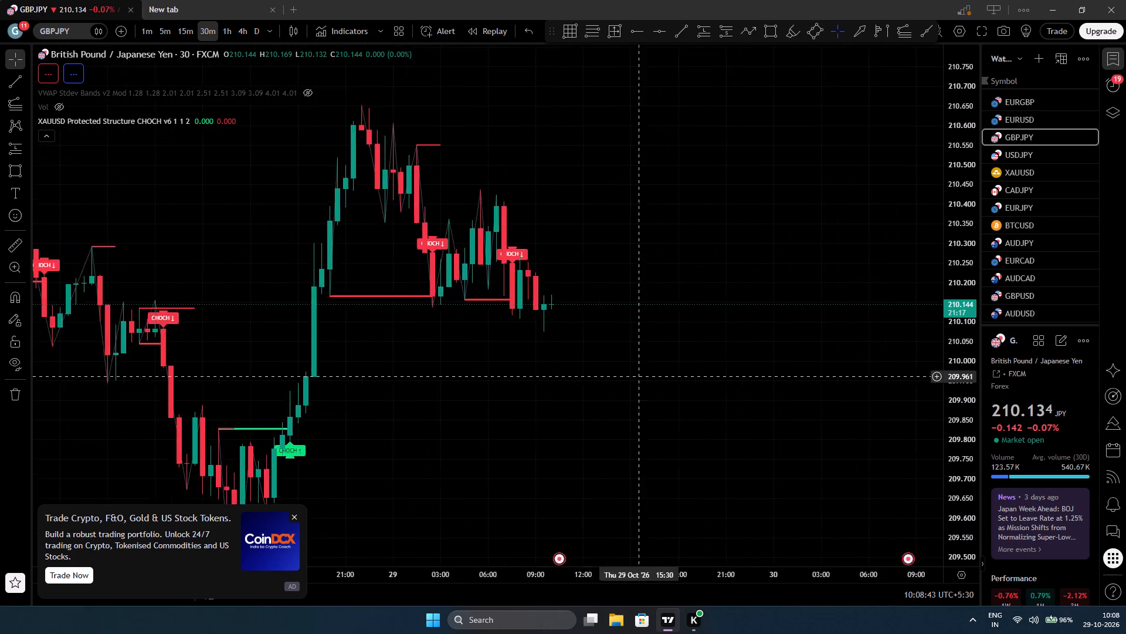
drag(686, 377, 690, 376)
drag(958, 134, 900, 358)
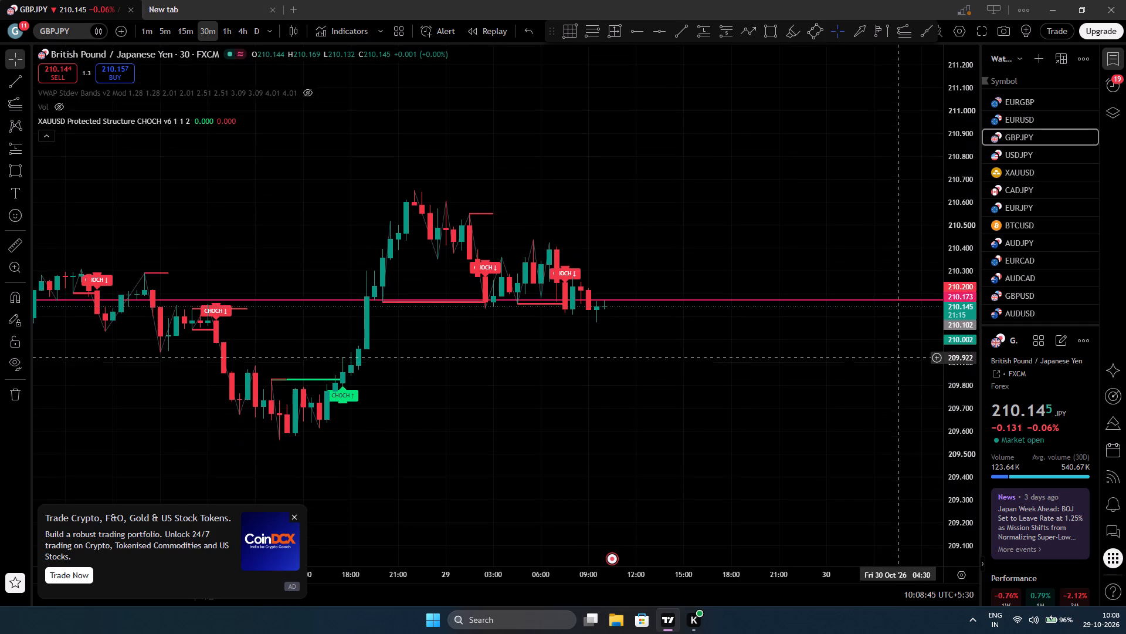
scroll(589, 424, down, 5)
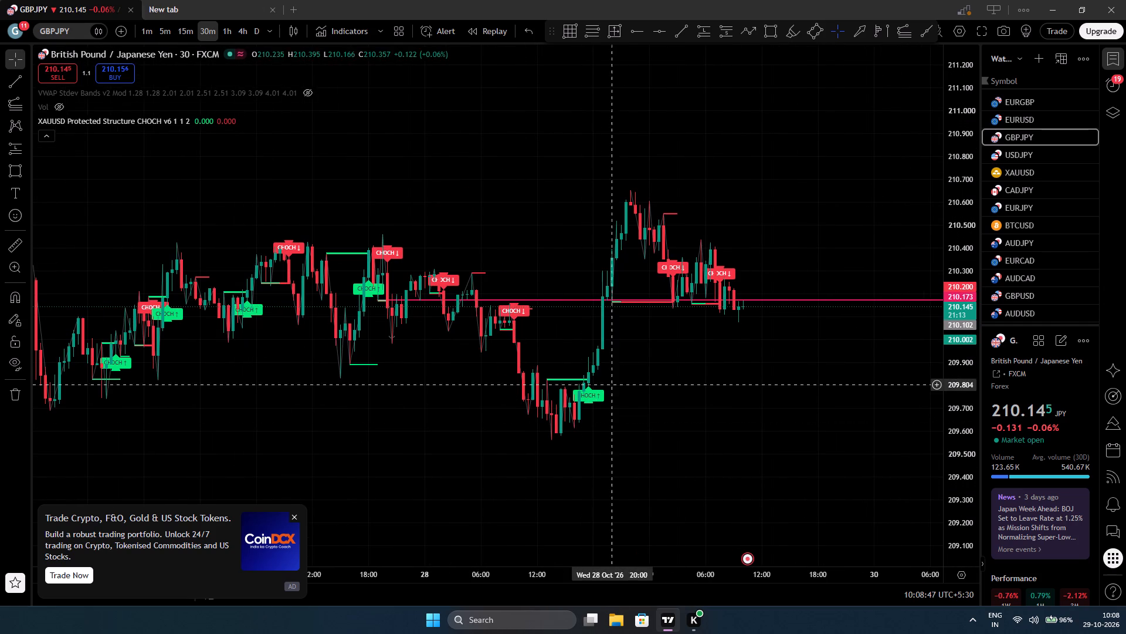
scroll(559, 334, up, 1)
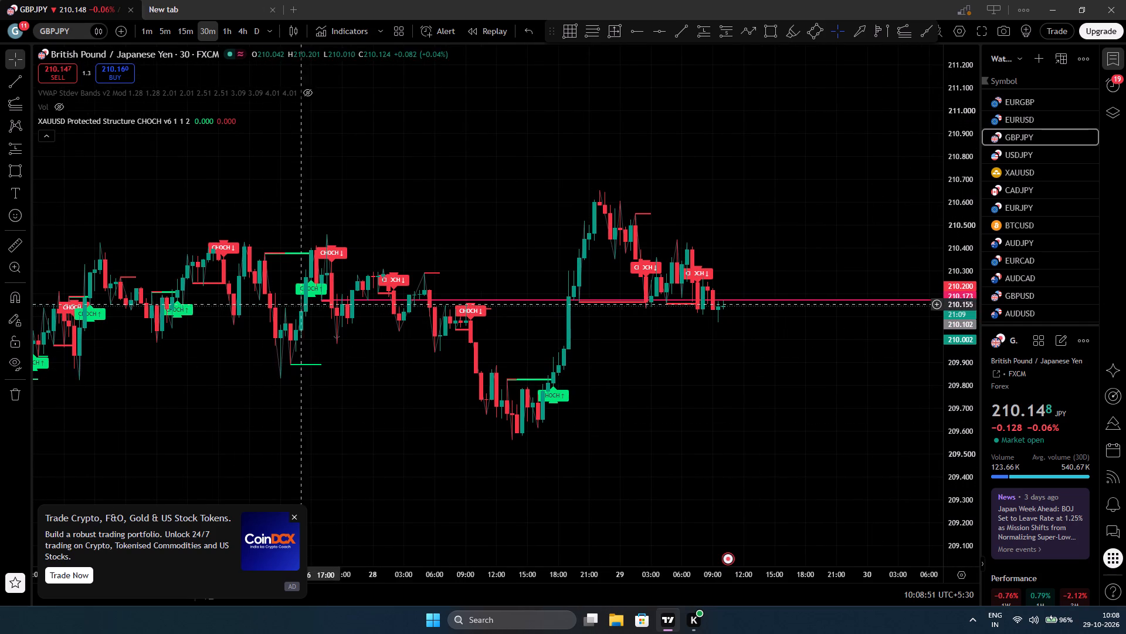
Move GBPJPY's pink horizontal ray to about 210.157, starting at the 29 Oct 04:30 structure low.
drag(321, 299, 656, 344)
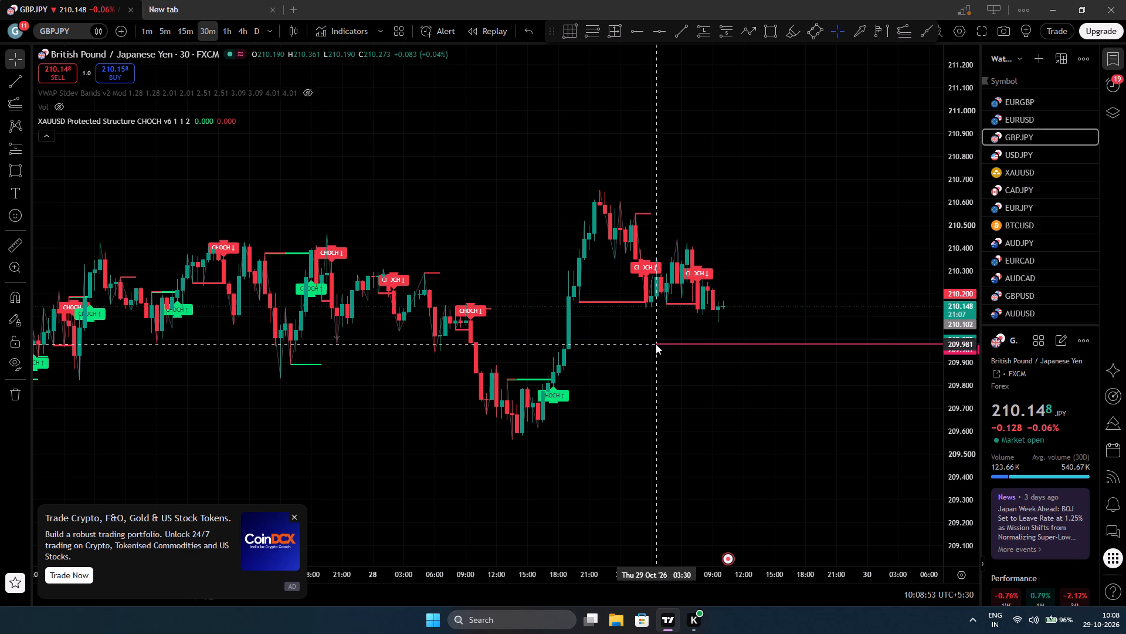
drag(656, 344, 656, 344)
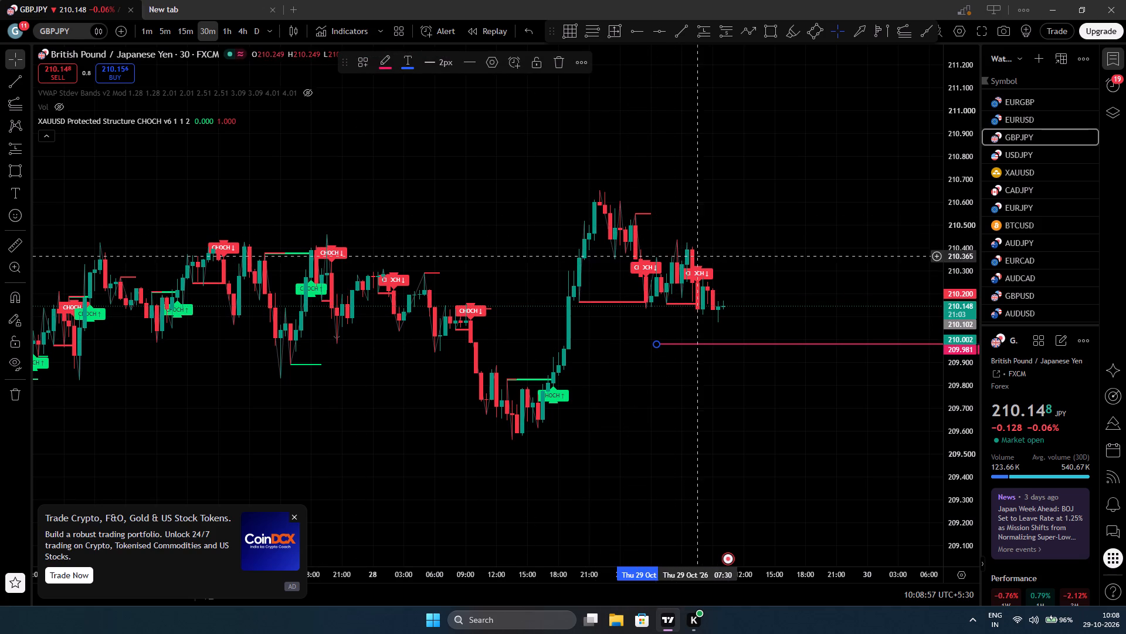
drag(738, 364, 683, 382)
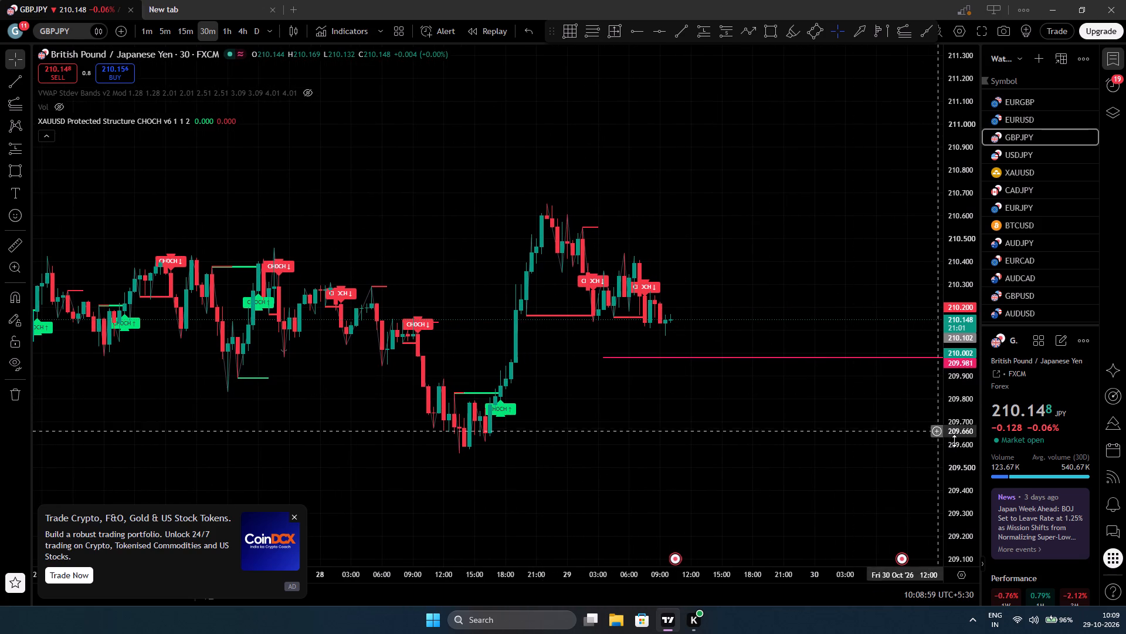
drag(959, 447, 883, 172)
scroll(666, 313, up, 5)
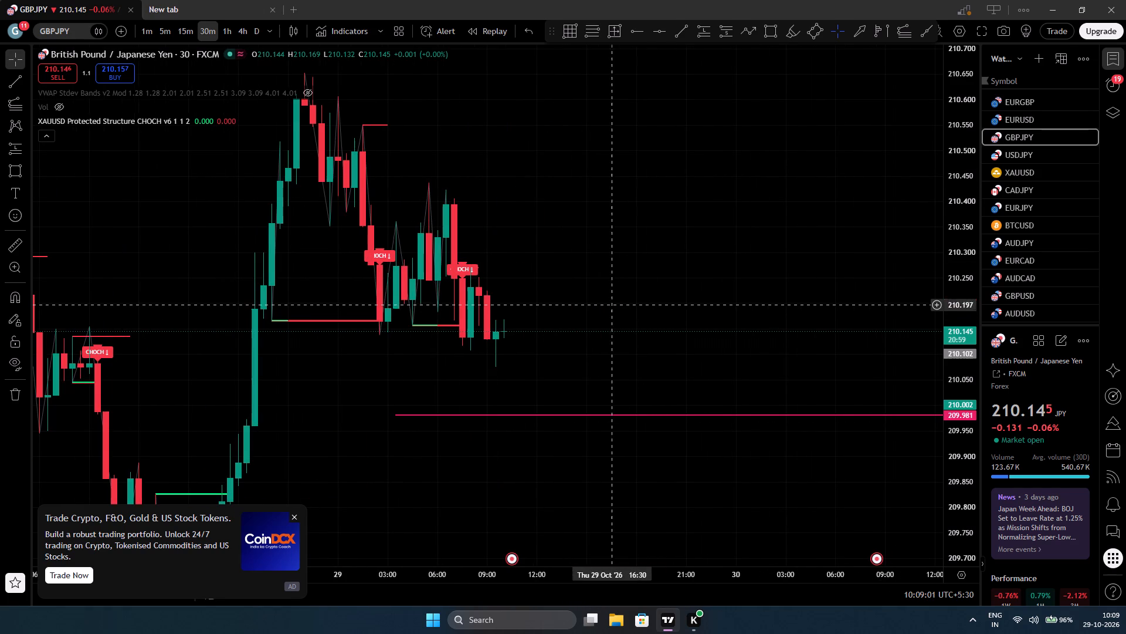
drag(399, 413, 564, 272)
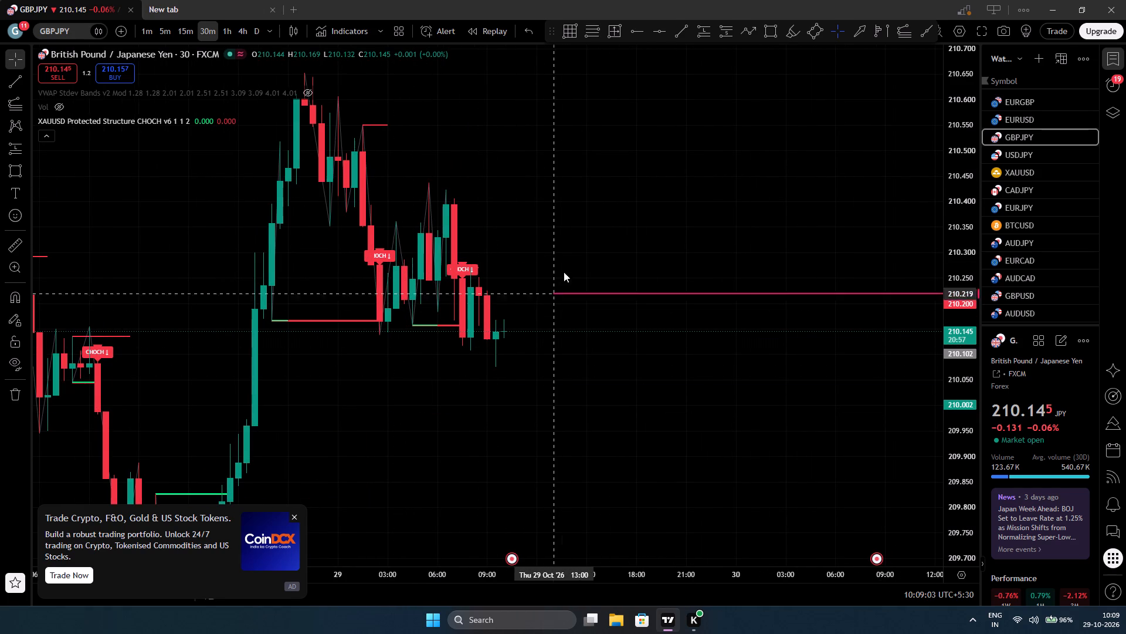
drag(564, 272, 531, 332)
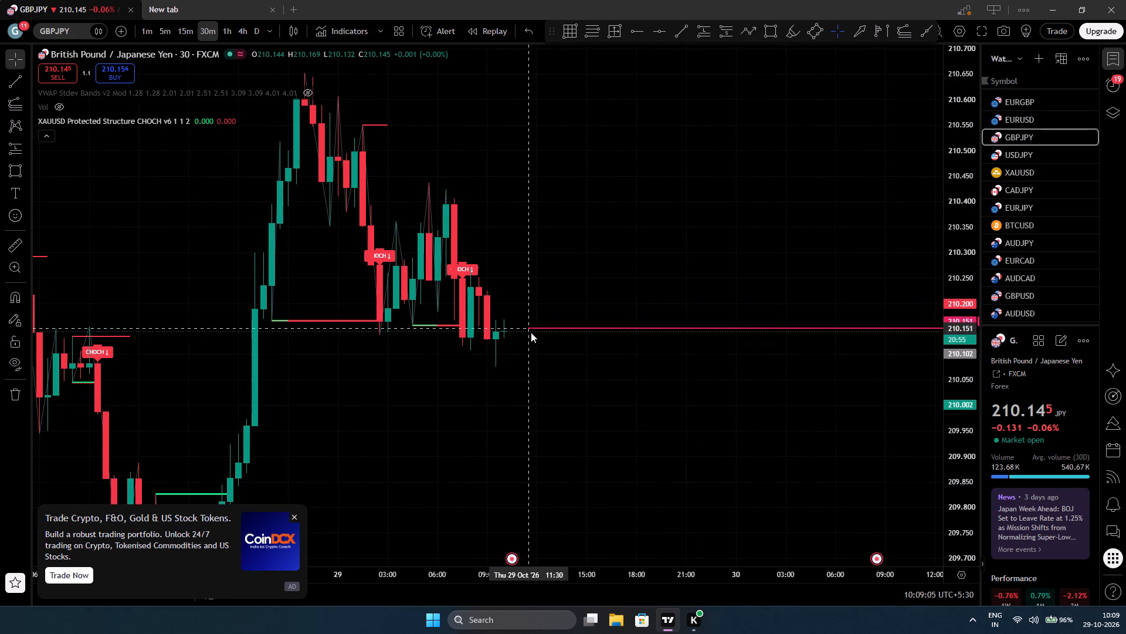
drag(531, 332, 547, 328)
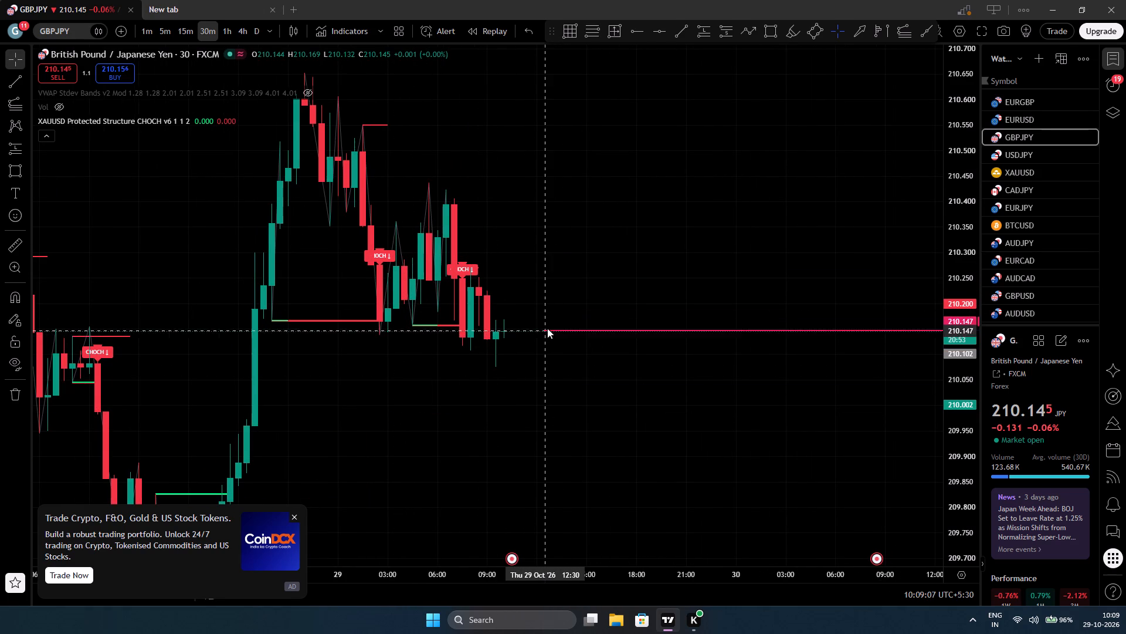
drag(547, 328, 557, 326)
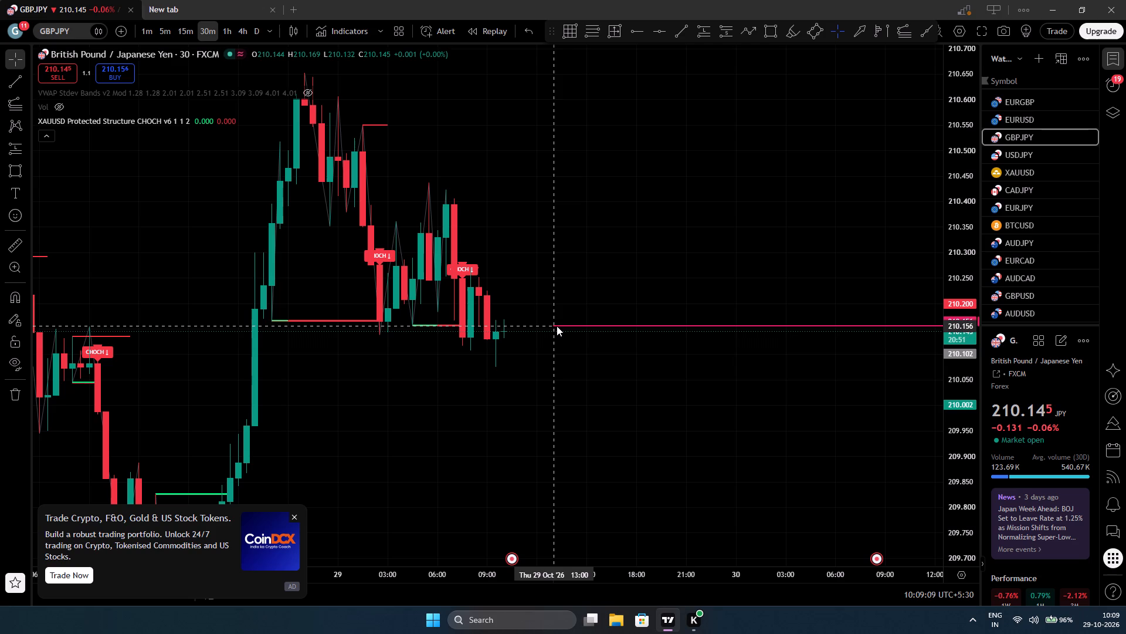
drag(557, 326, 558, 335)
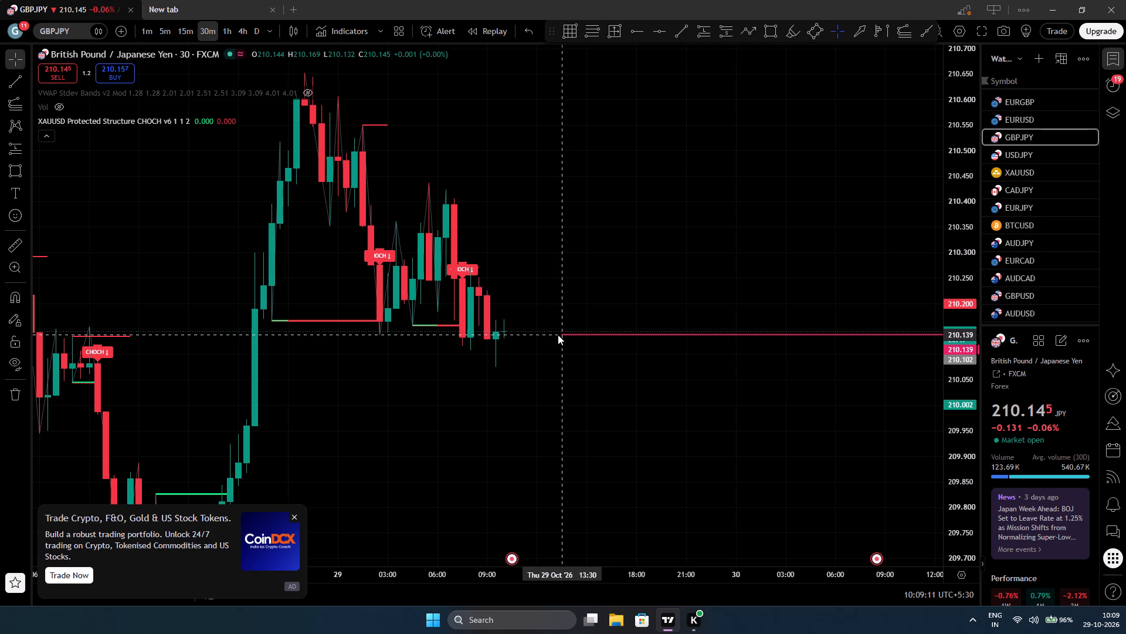
drag(558, 335, 560, 334)
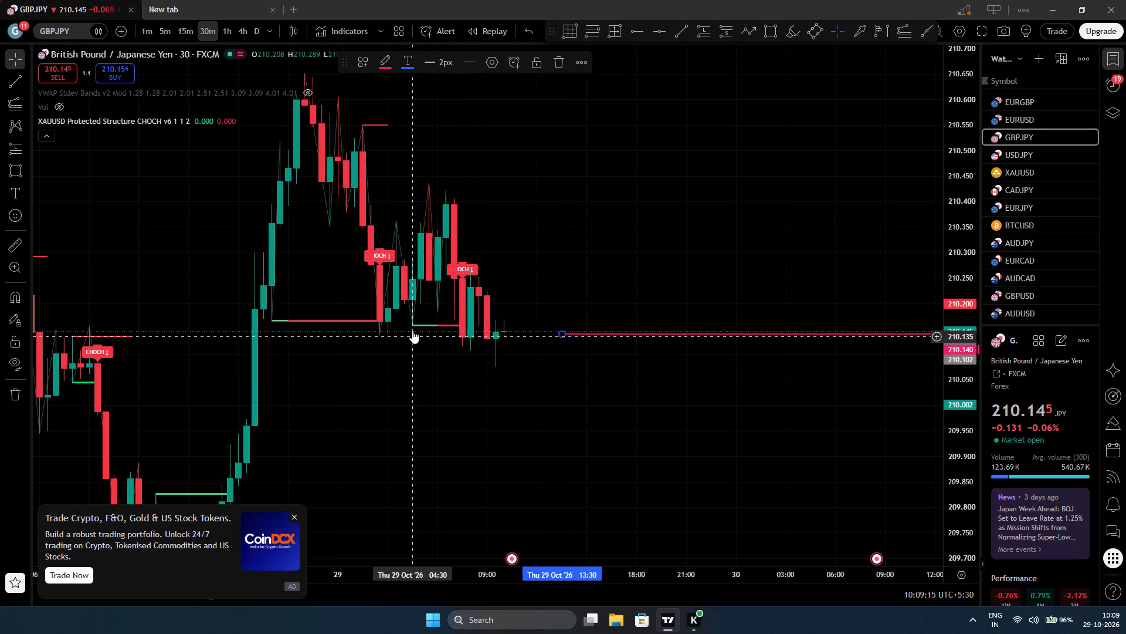
drag(560, 337, 489, 337)
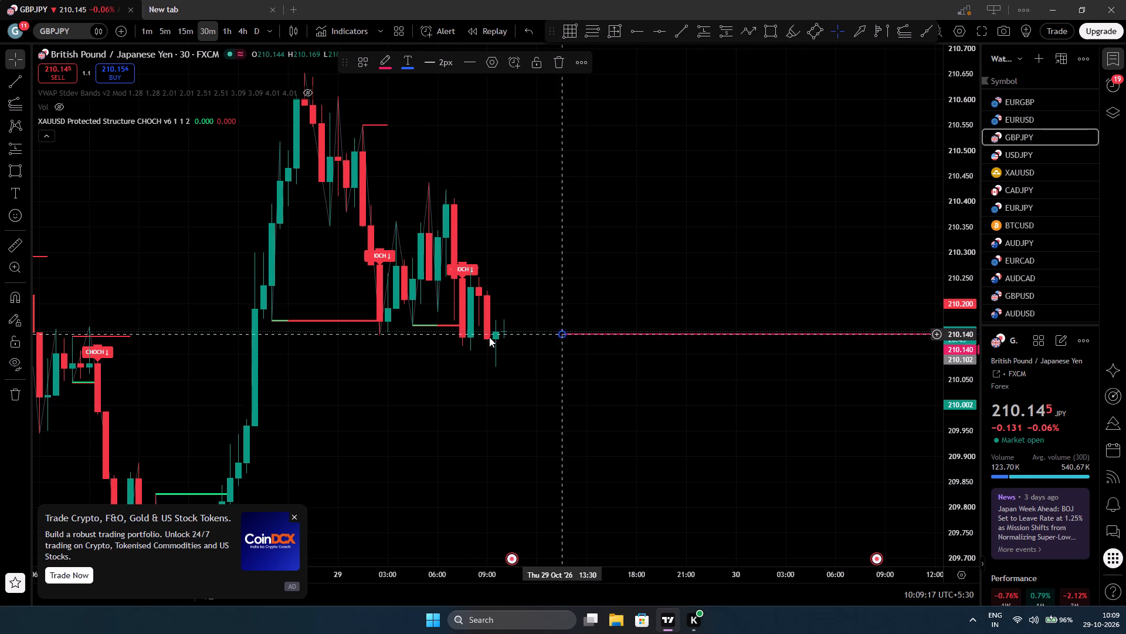
drag(489, 337, 412, 325)
click(432, 369)
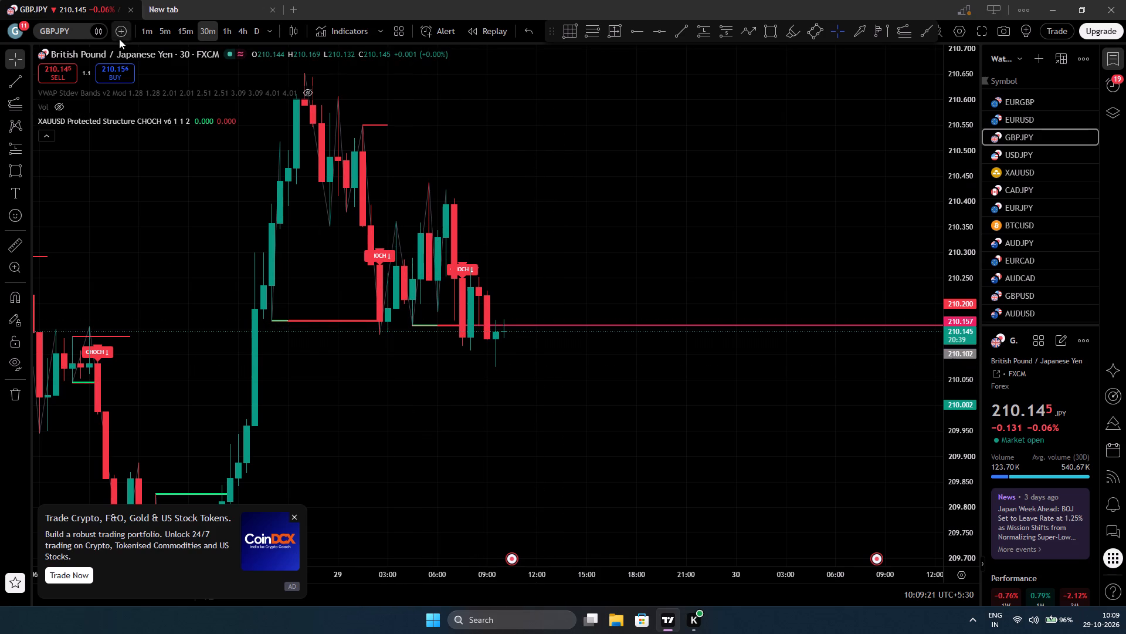
Switch GBPJPY to the 1-minute timeframe and examine the 29 Oct price swings and CHOCH structure around the pink horizontal ray.
click(162, 28)
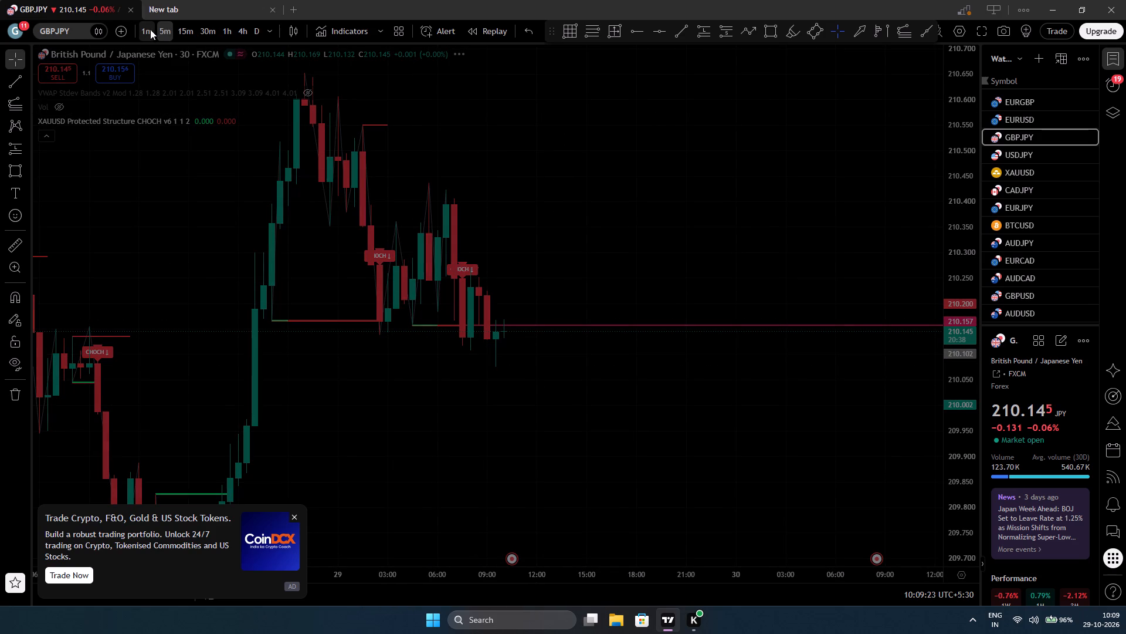
click(148, 29)
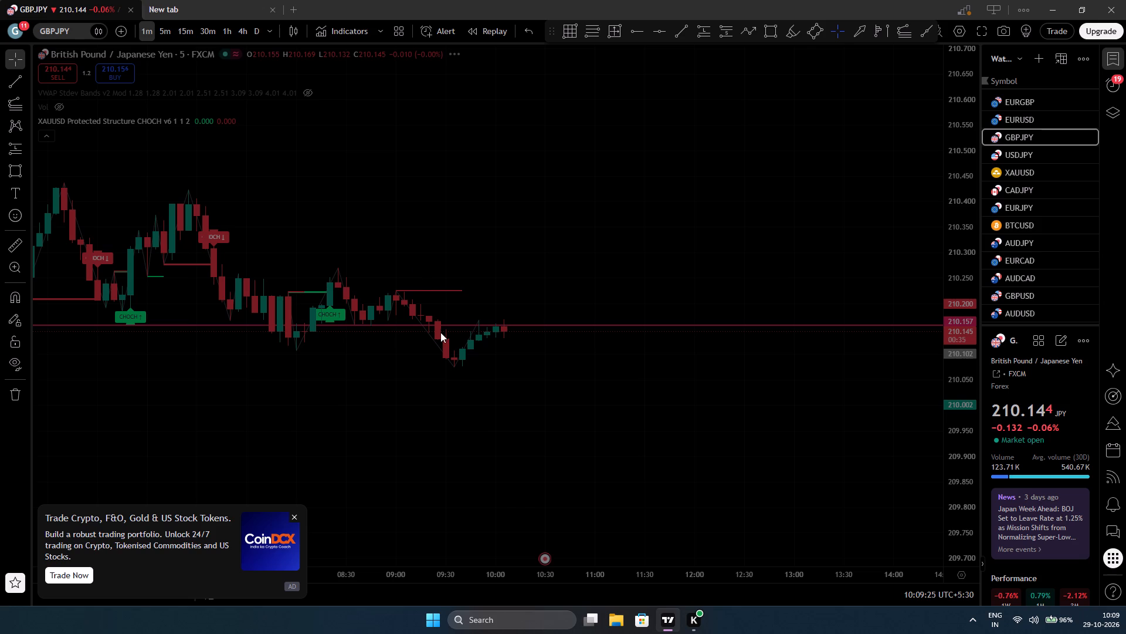
scroll(411, 437, down, 8)
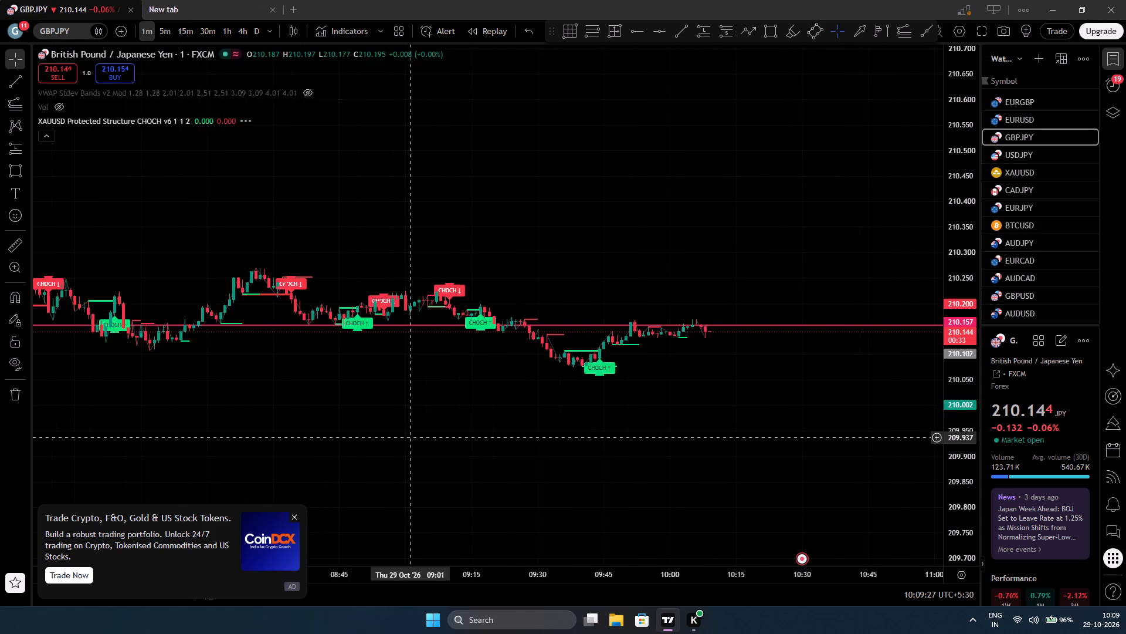
scroll(413, 431, down, 11)
drag(575, 431, 554, 431)
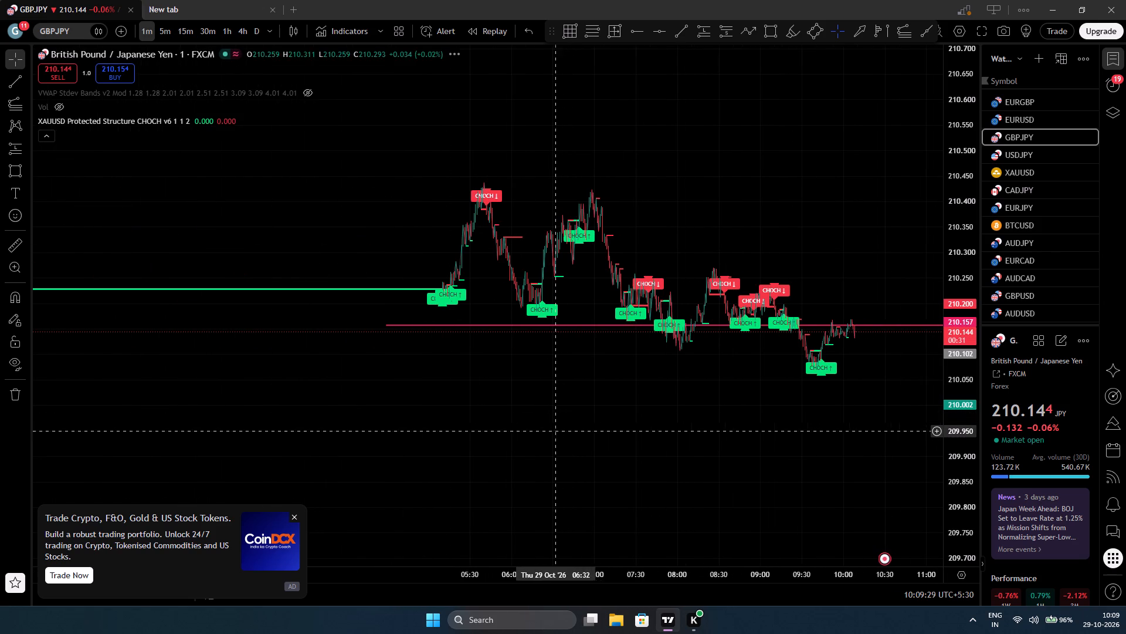
drag(950, 423, 842, 104)
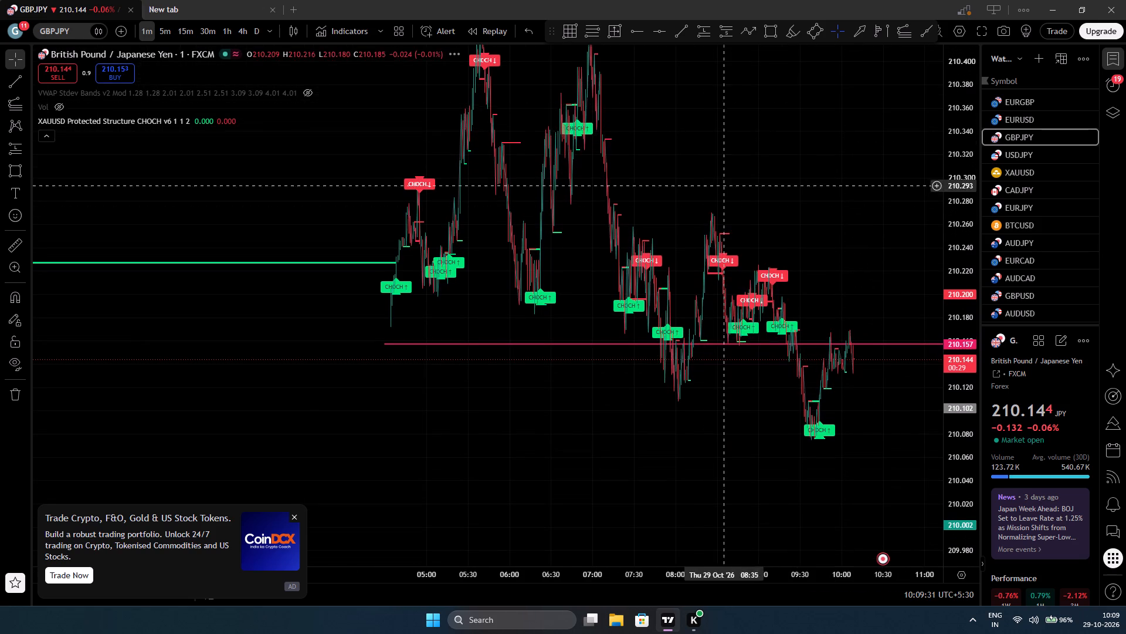
scroll(694, 222, up, 6)
scroll(618, 209, up, 6)
drag(475, 193, 750, 167)
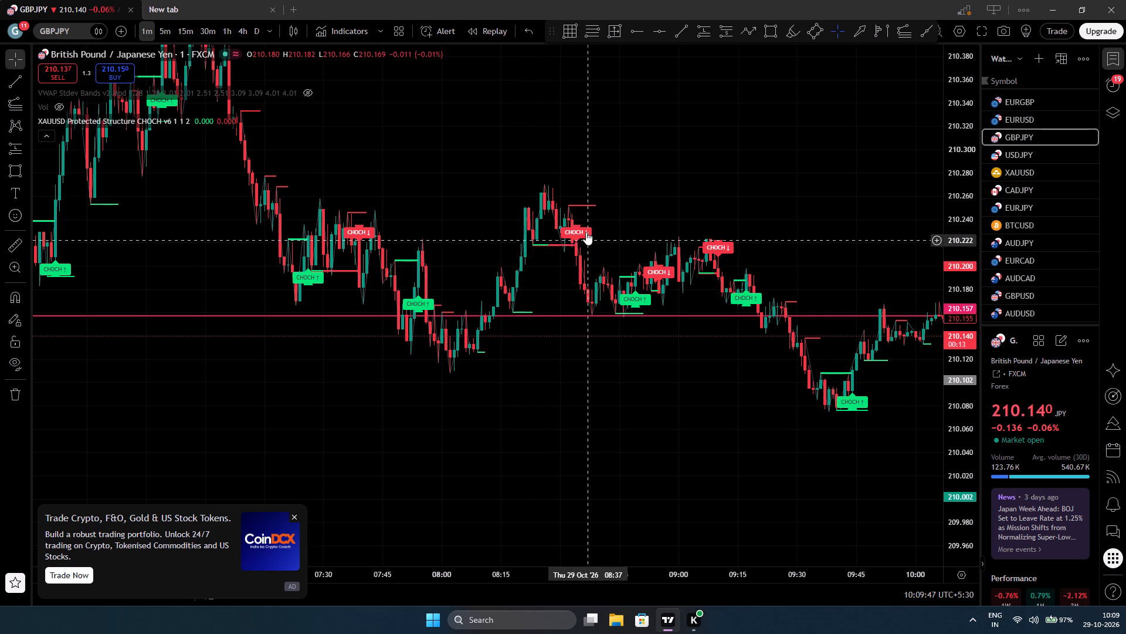
drag(700, 188, 495, 156)
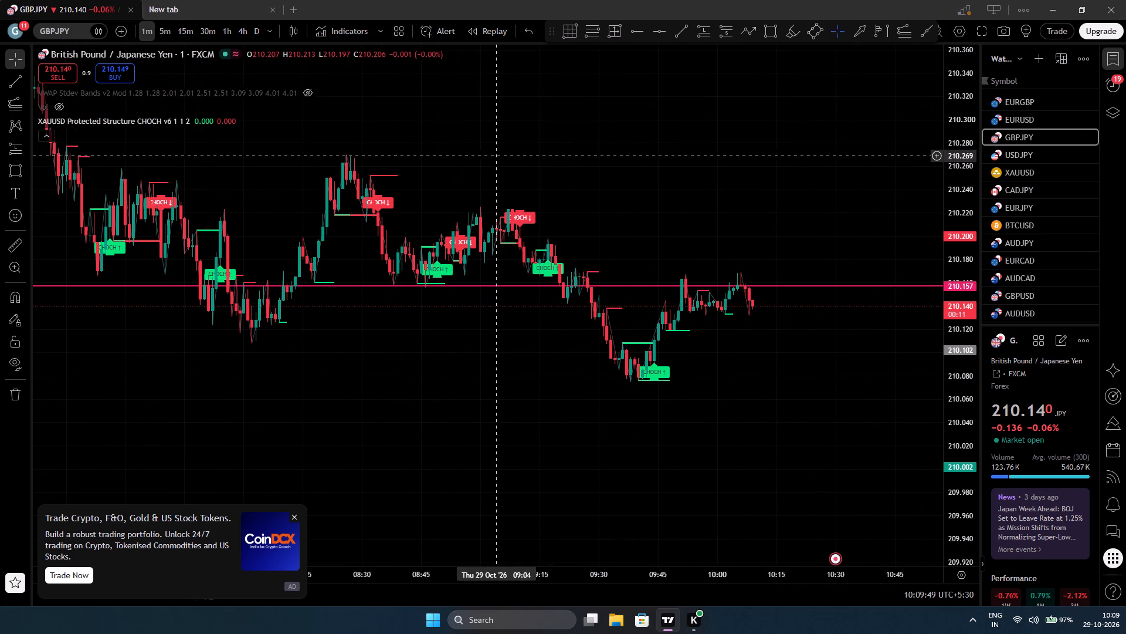
click(556, 423)
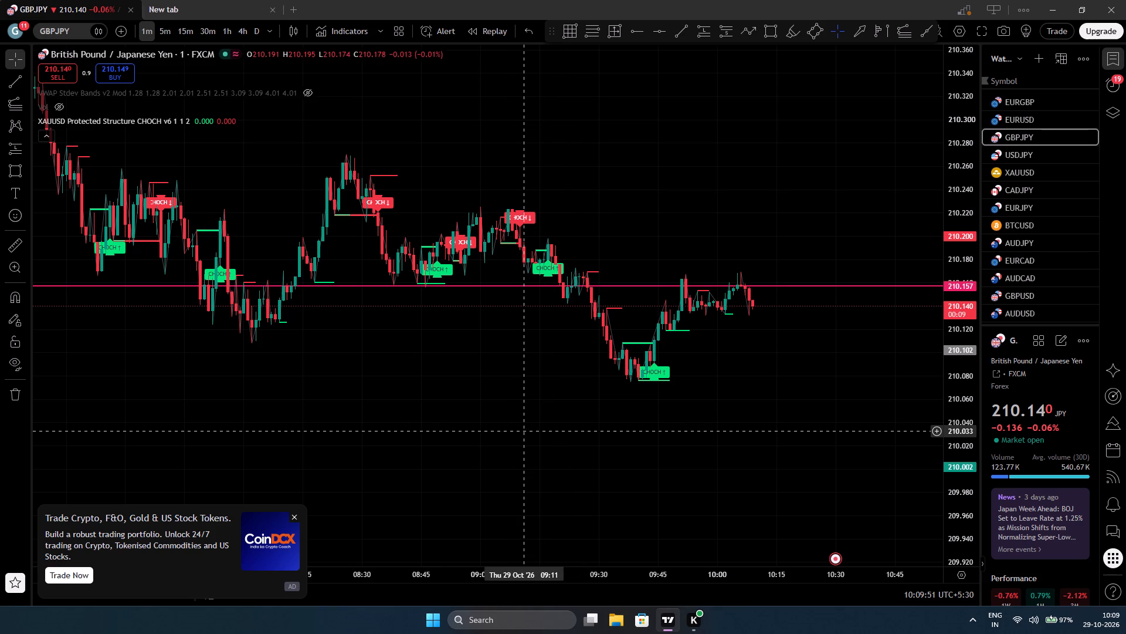
scroll(449, 429, down, 3)
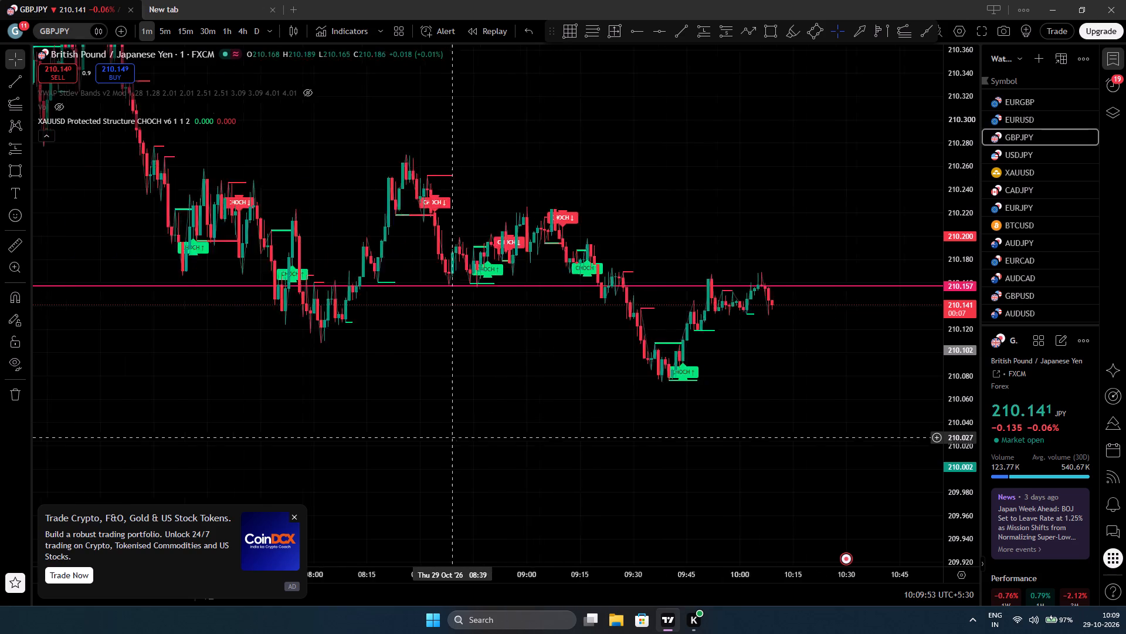
scroll(457, 442, down, 8)
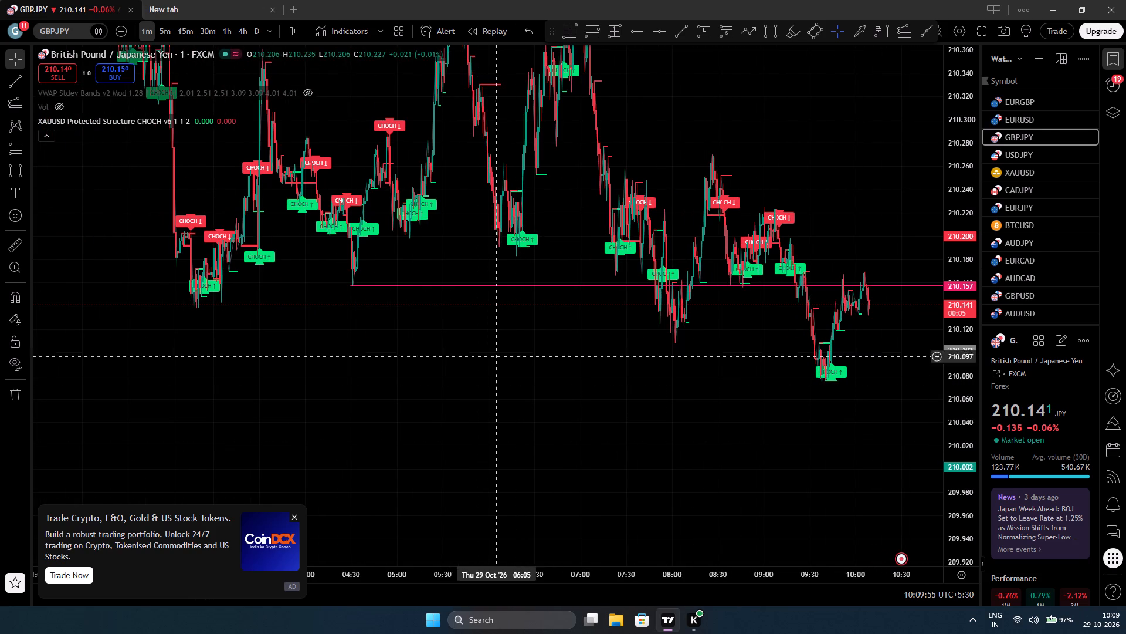
Return GBPJPY to the 30-minute timeframe and review the price action and CHOCH structure over the past several days.
click(224, 32)
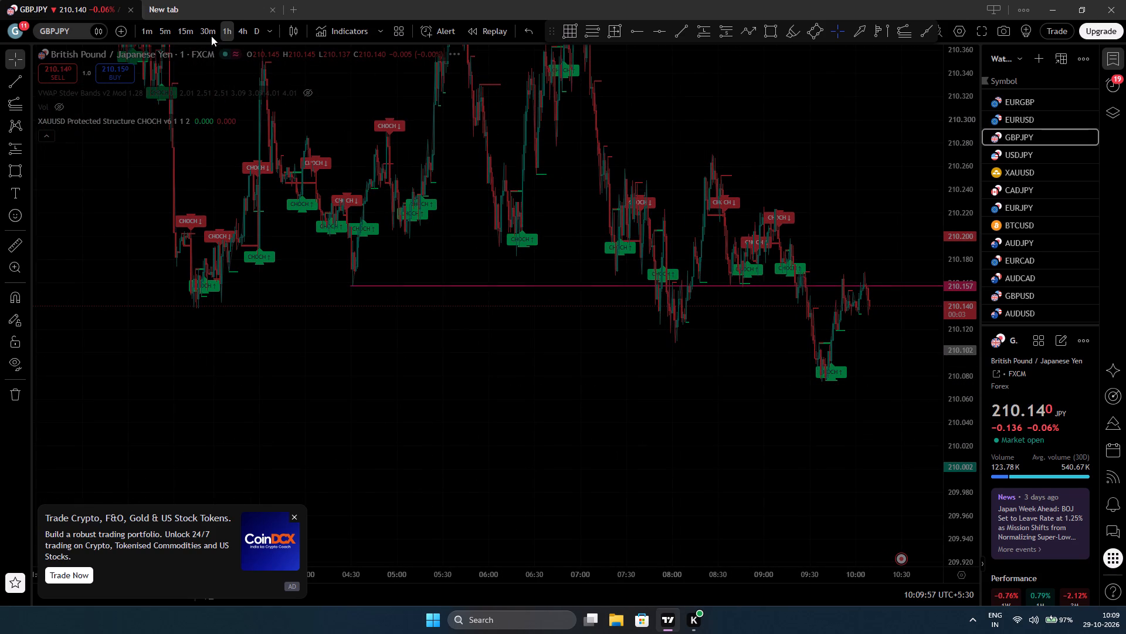
click(211, 28)
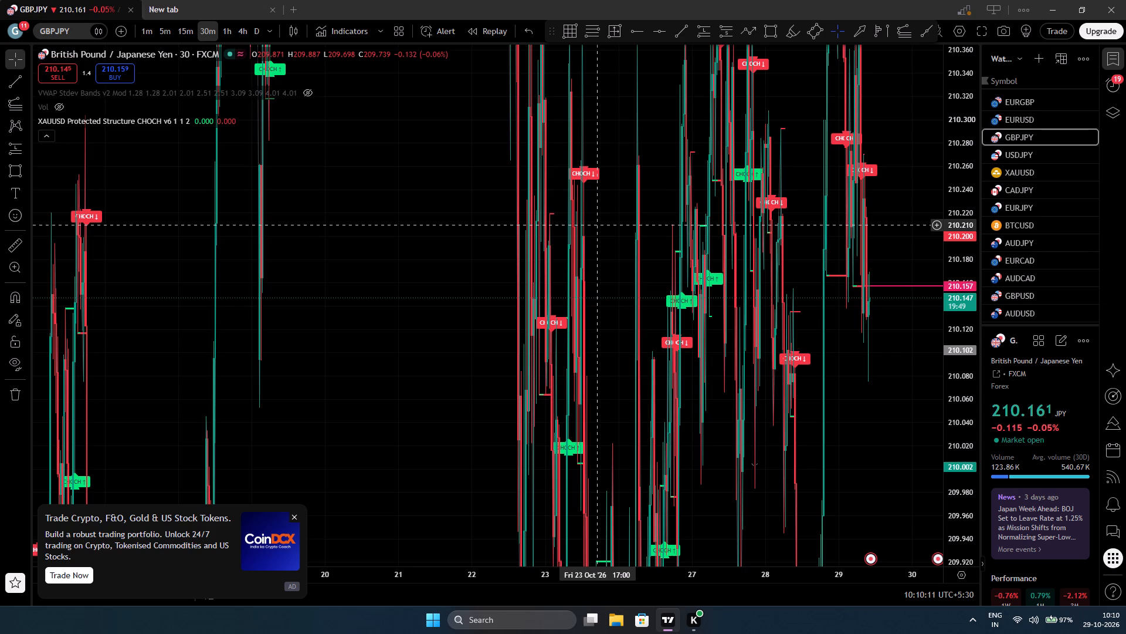
right_click(652, 254)
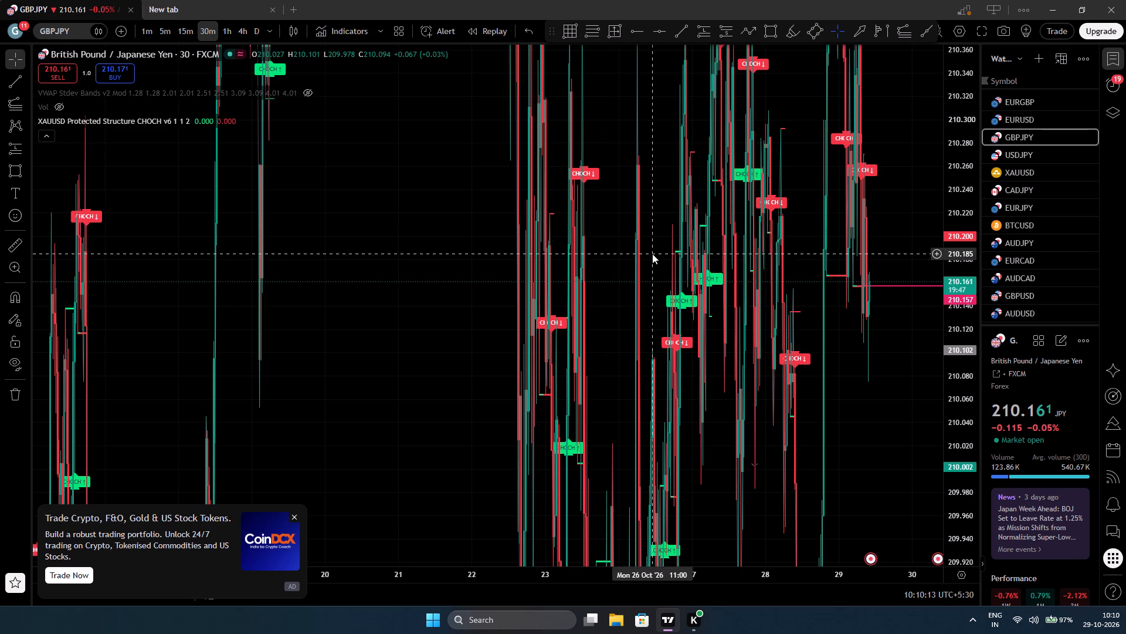
click(667, 257)
scroll(625, 343, down, 3)
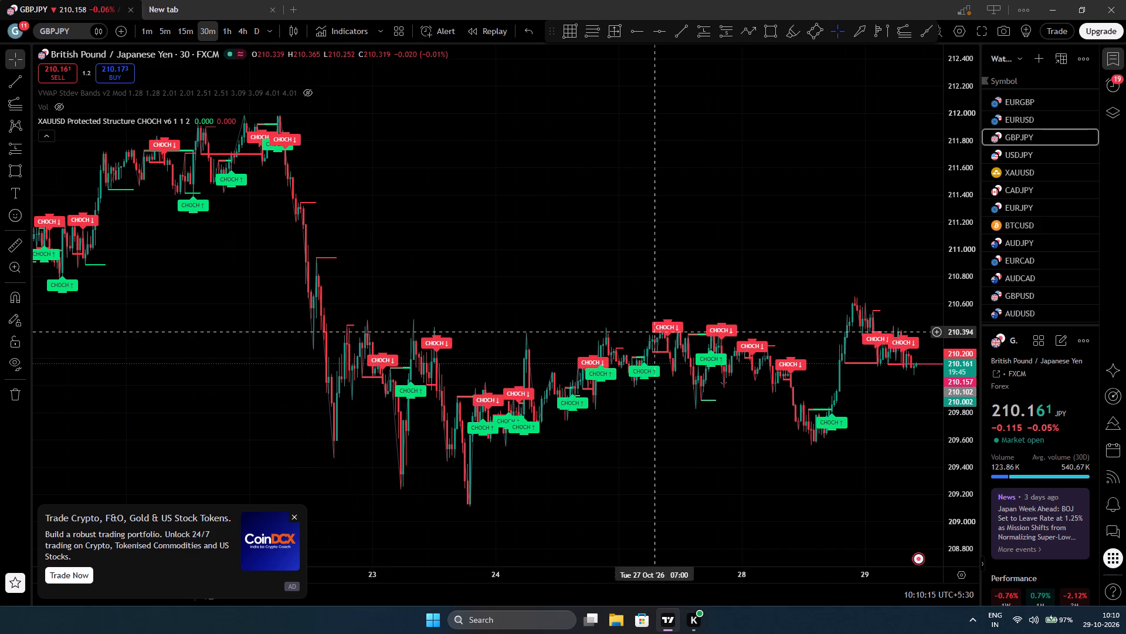
drag(703, 238, 513, 142)
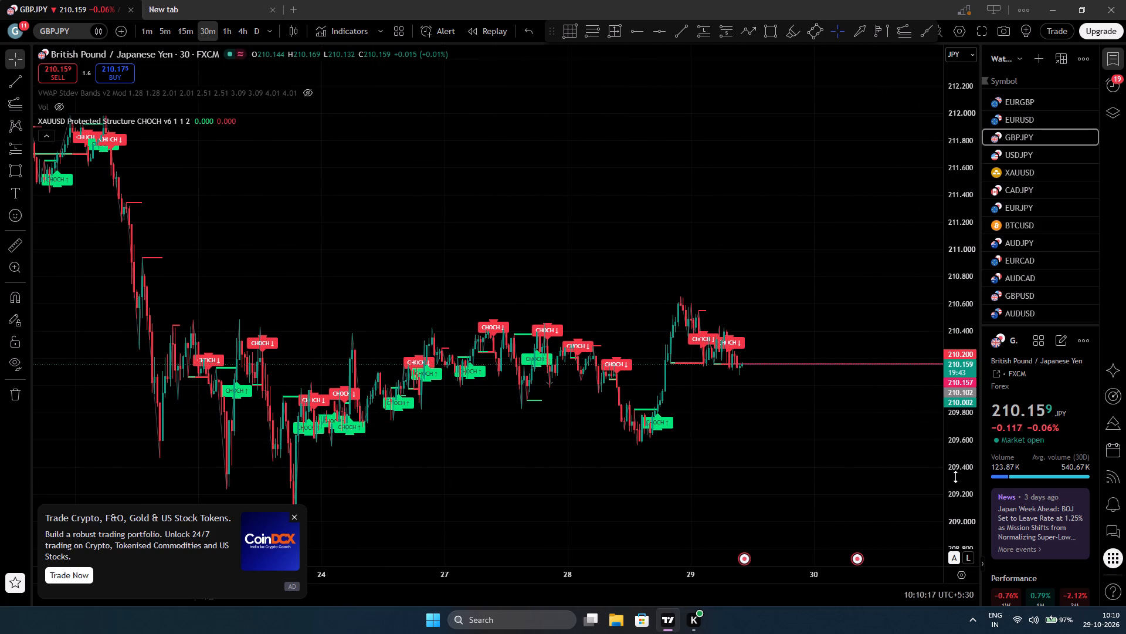
drag(956, 470, 937, 392)
drag(819, 467, 705, 372)
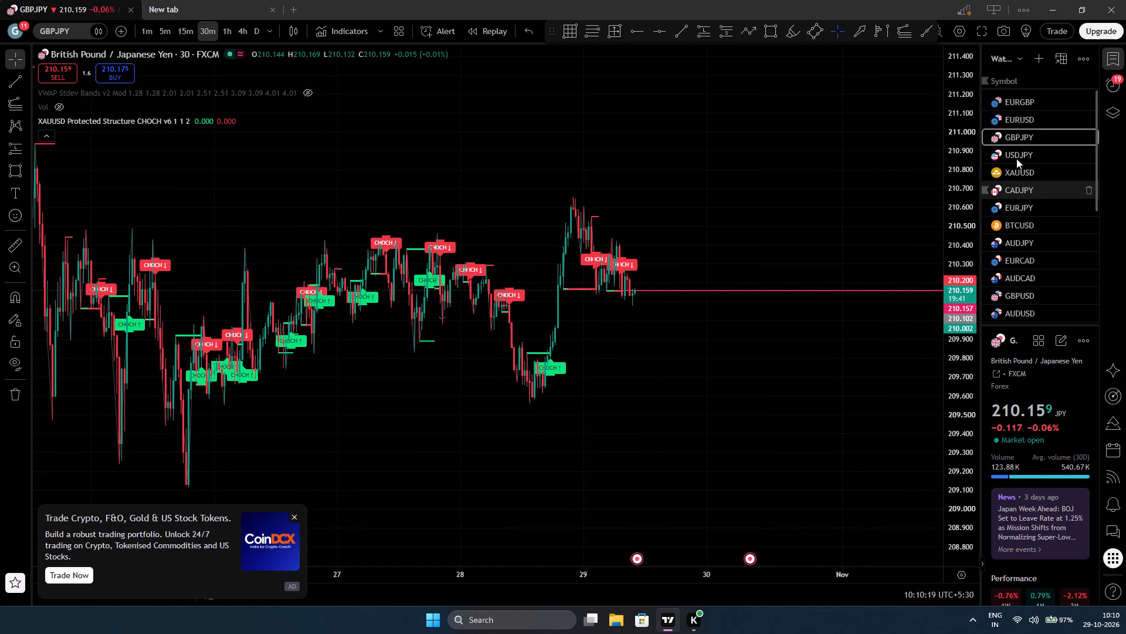
scroll(540, 389, up, 5)
drag(507, 389, 536, 383)
drag(960, 411, 907, 89)
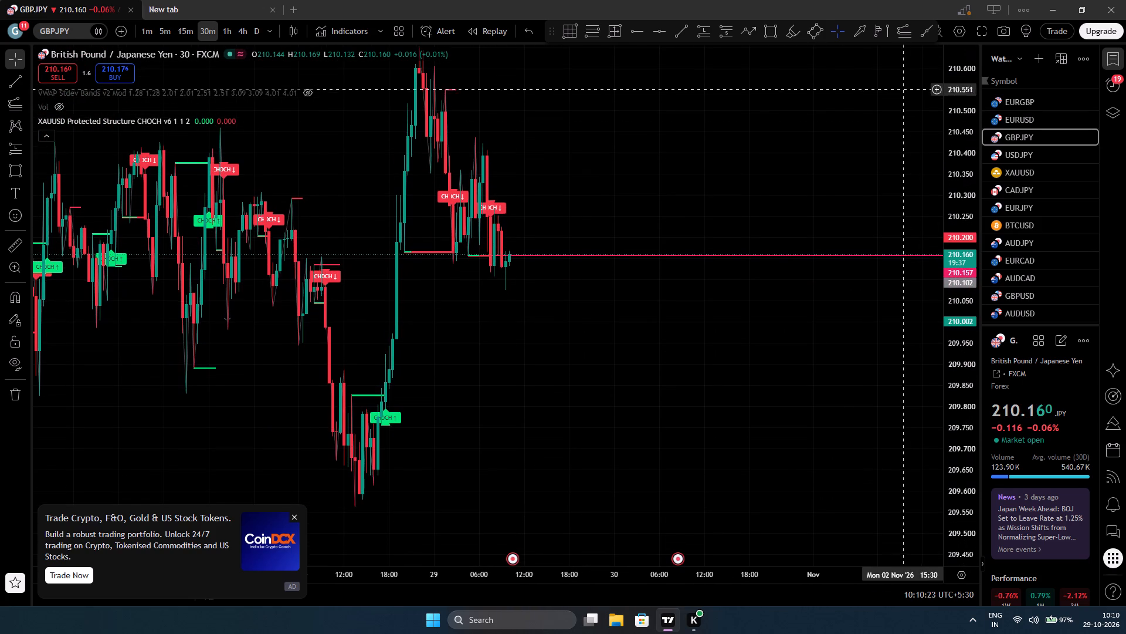
Move GBPJPY's pink horizontal ray to about 210.270, starting at the 29 Oct 08:00 candle's high.
drag(680, 324, 799, 396)
scroll(648, 400, up, 9)
drag(406, 402, 405, 402)
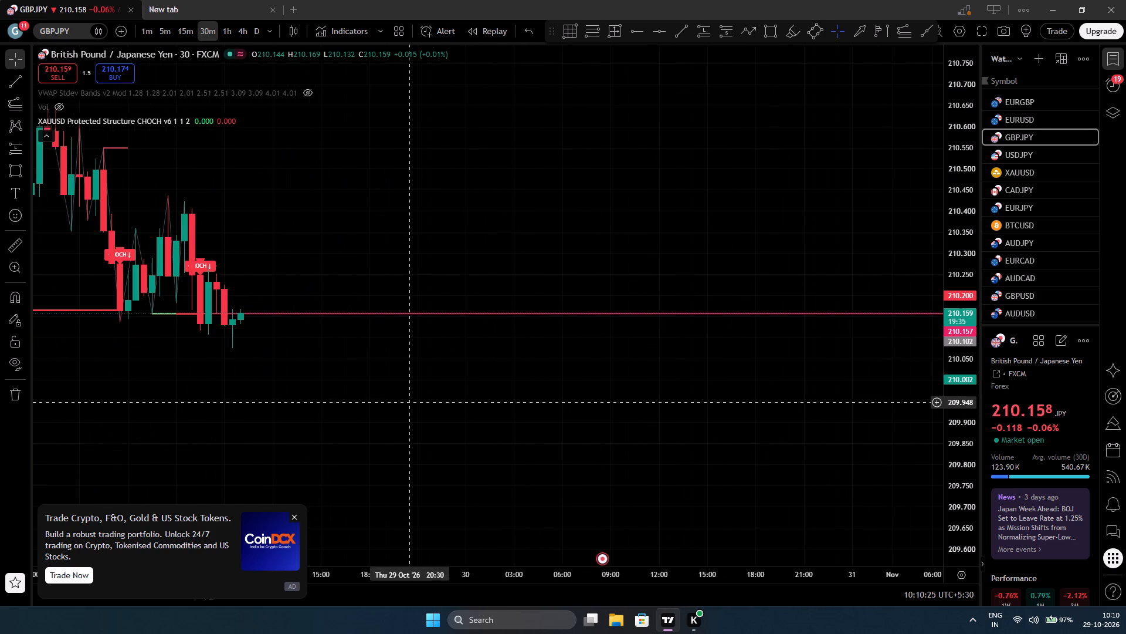
drag(405, 402, 657, 399)
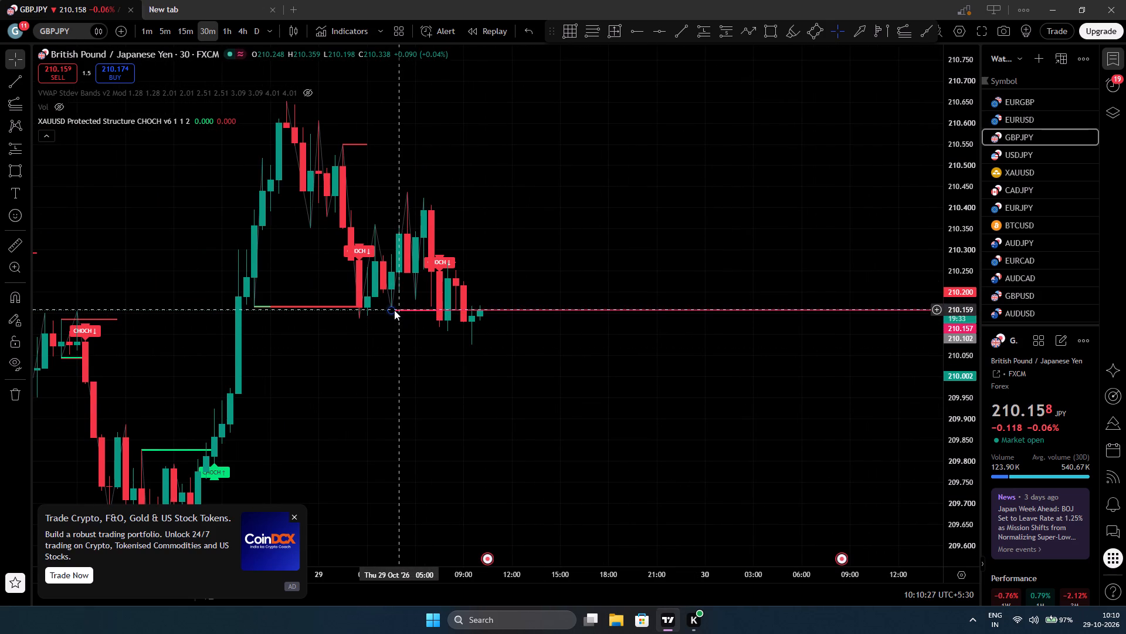
drag(394, 310, 450, 258)
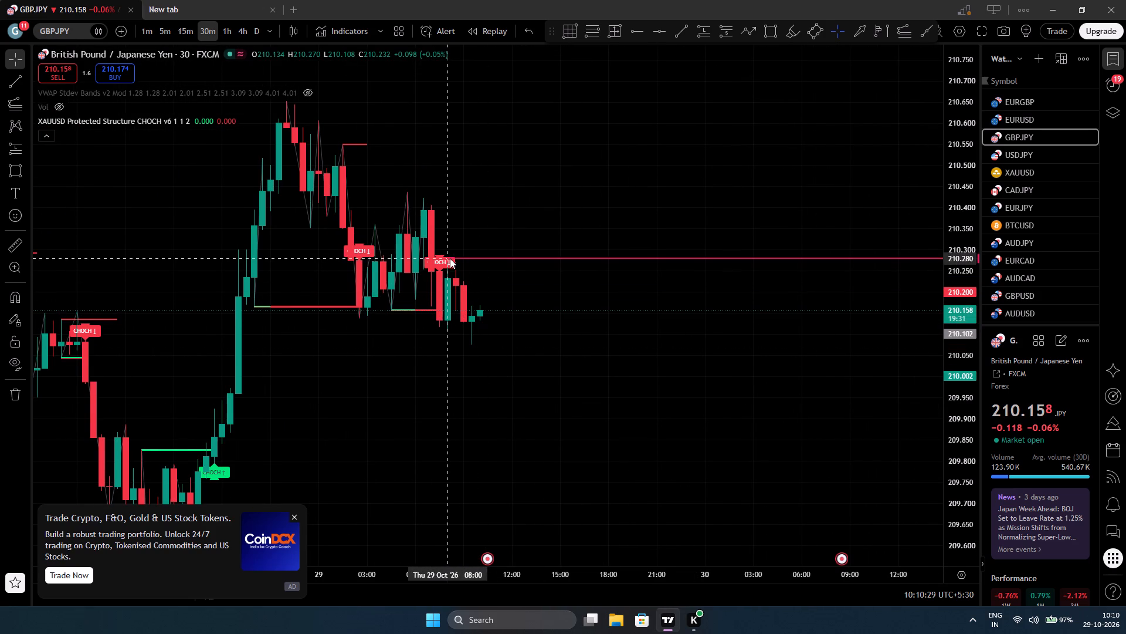
drag(450, 258, 447, 258)
click(493, 390)
drag(500, 395, 534, 391)
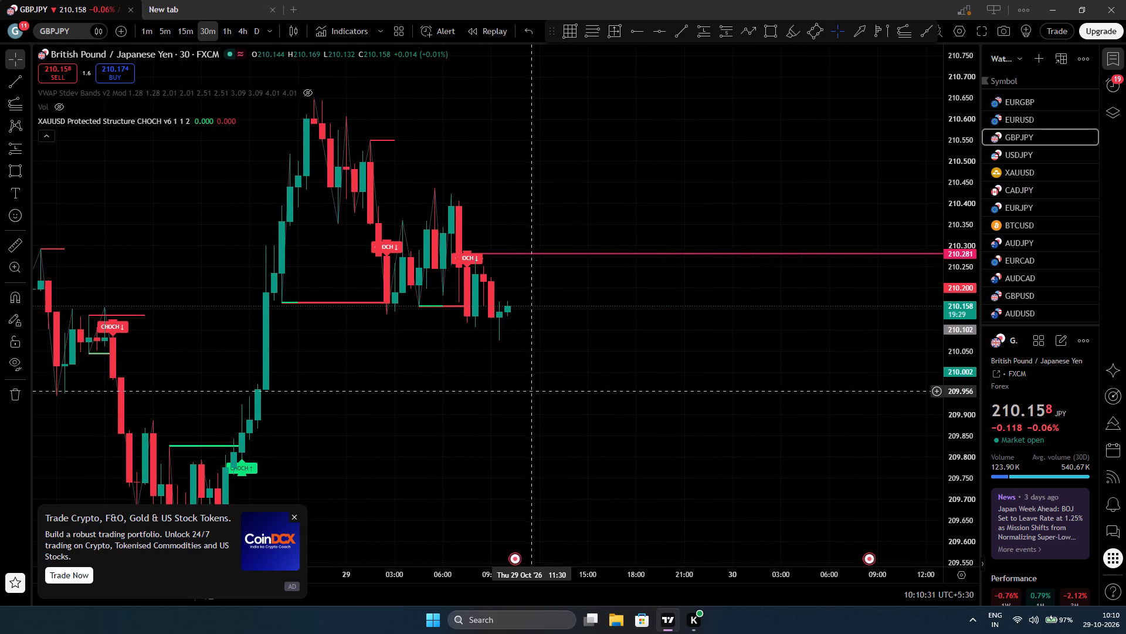
drag(958, 404, 853, 79)
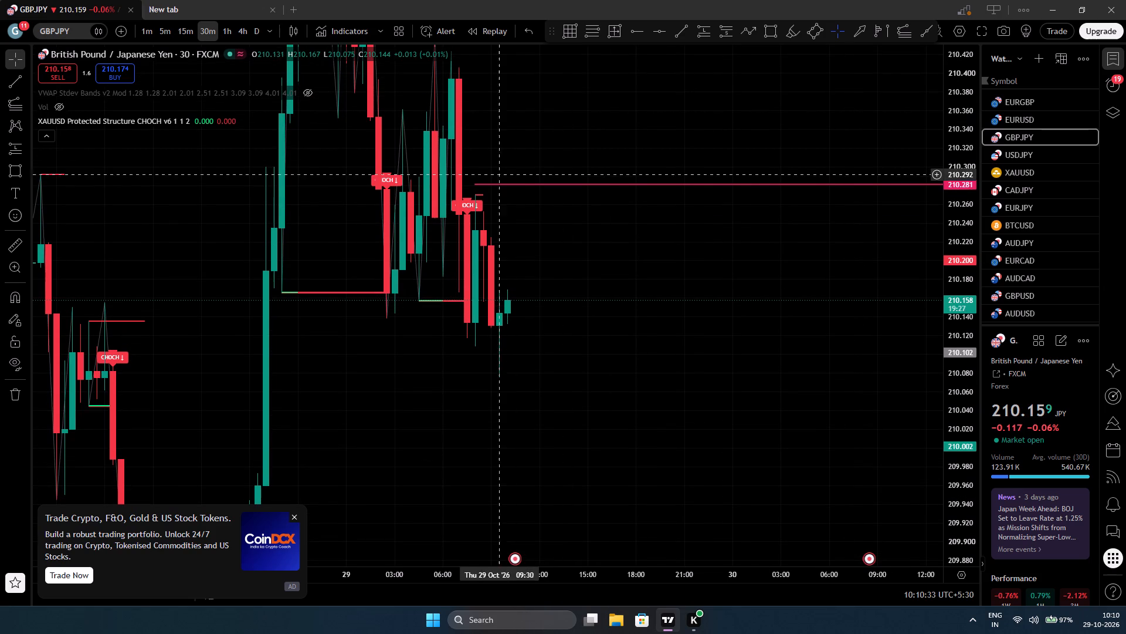
drag(477, 185, 474, 194)
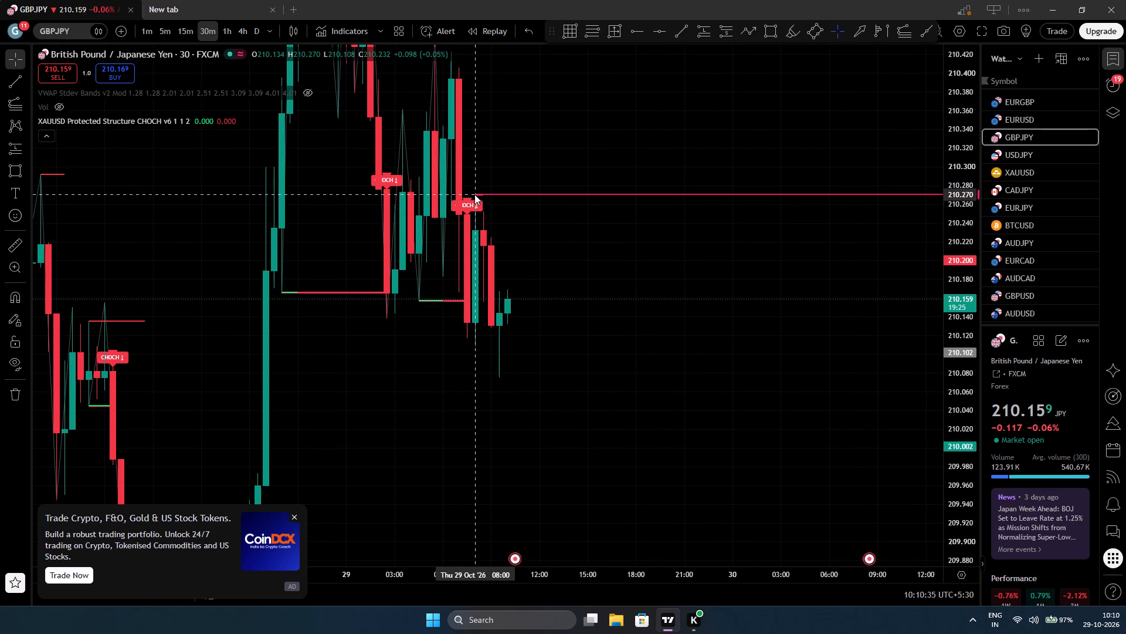
drag(474, 194, 475, 195)
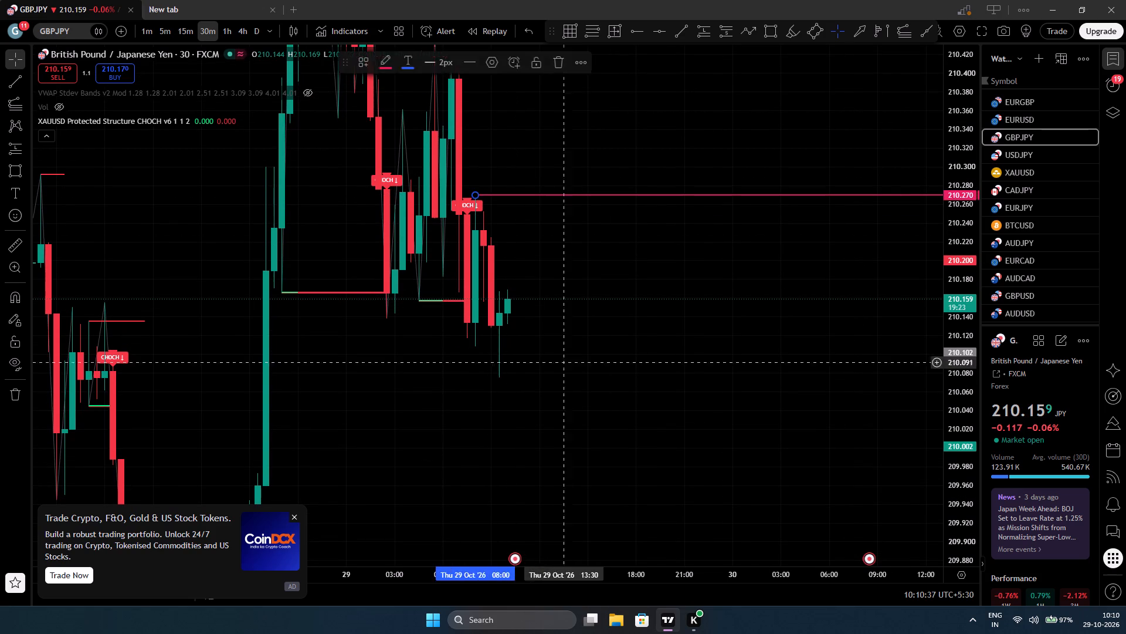
click(609, 403)
click(728, 360)
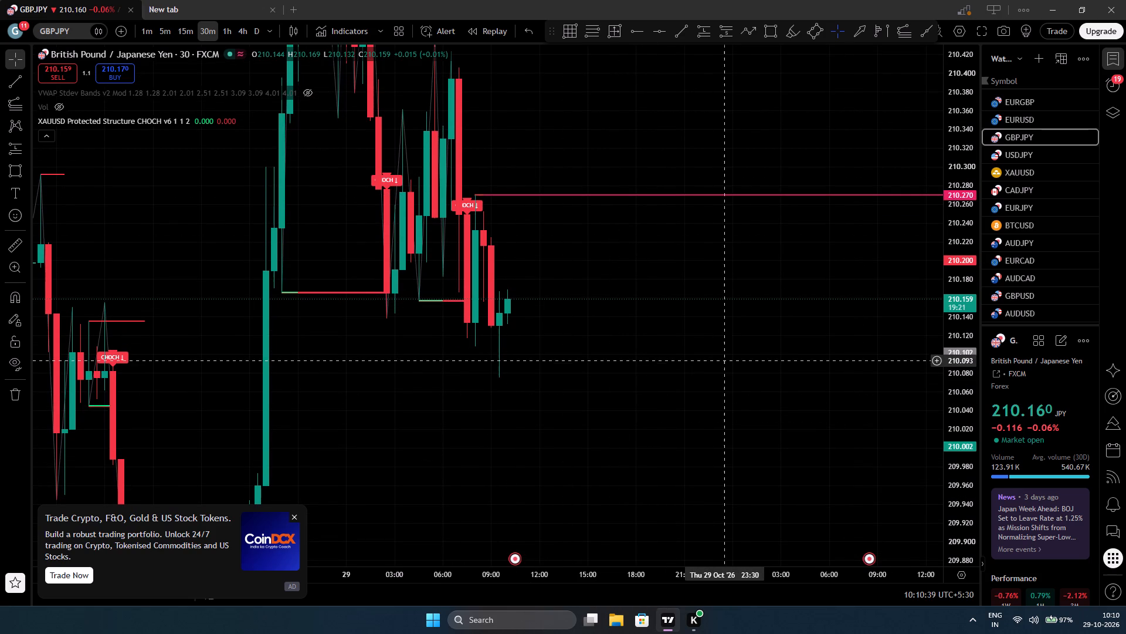
Open USDJPY from the watchlist and review its 30-minute price action and CHOCH structure from 27 to 29 Oct.
click(1002, 158)
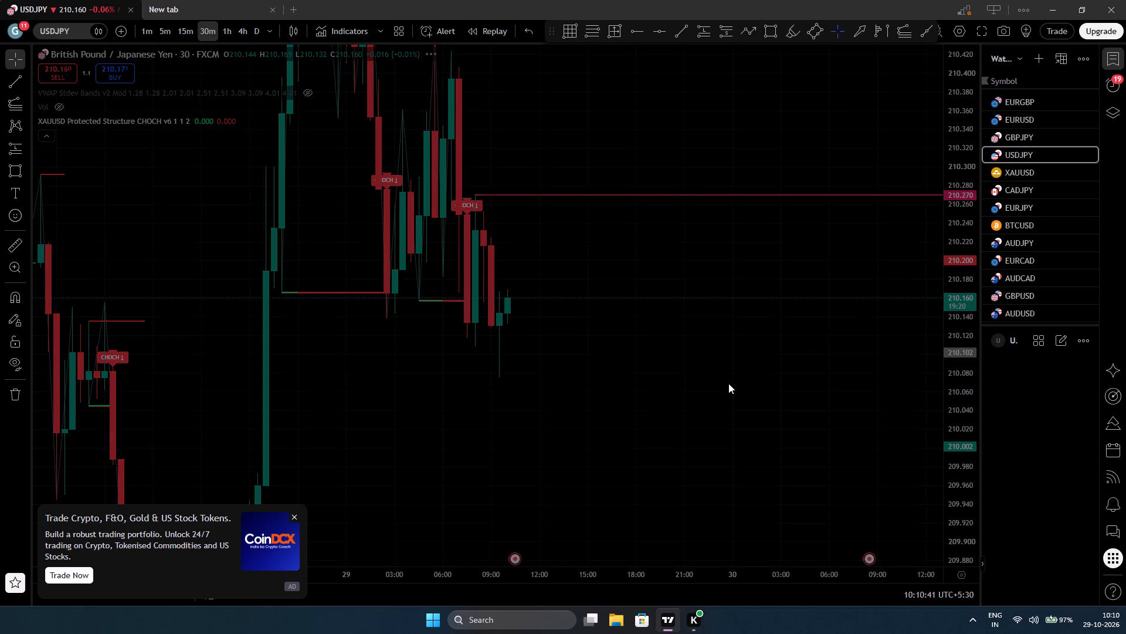
drag(690, 312, 775, 170)
drag(962, 114, 941, 294)
scroll(674, 387, down, 7)
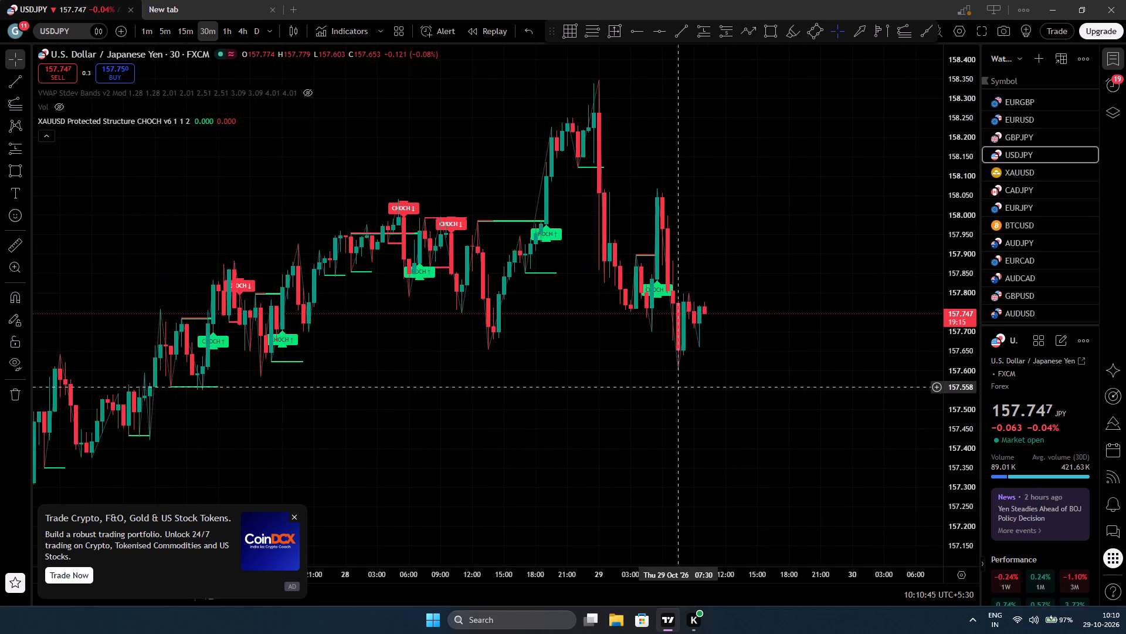
scroll(677, 387, down, 4)
drag(804, 425, 725, 409)
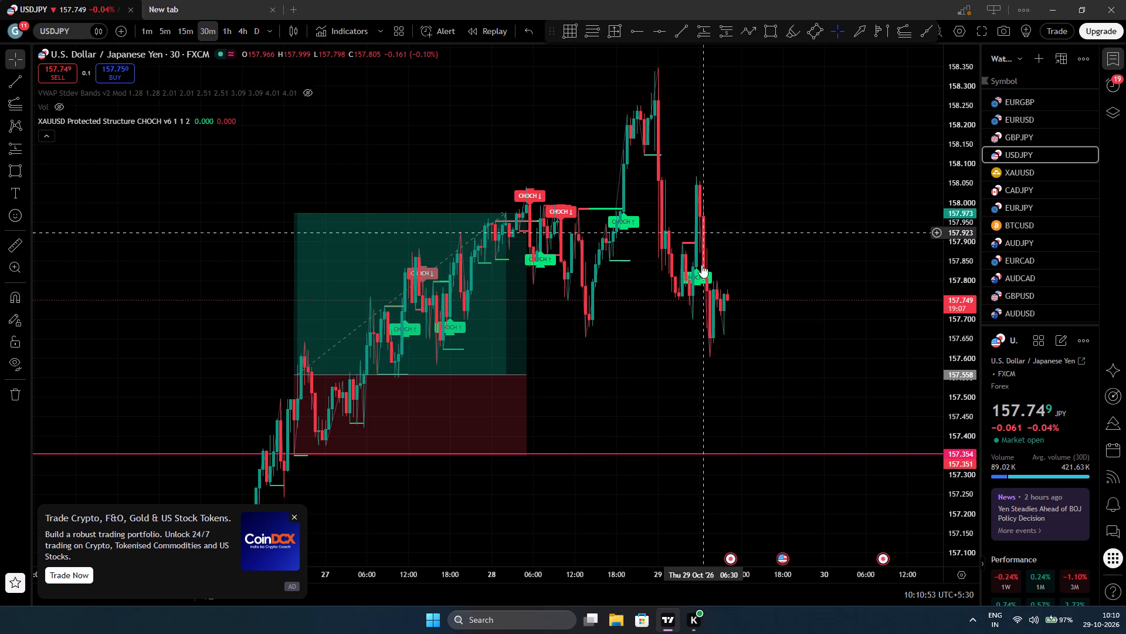
scroll(682, 369, up, 4)
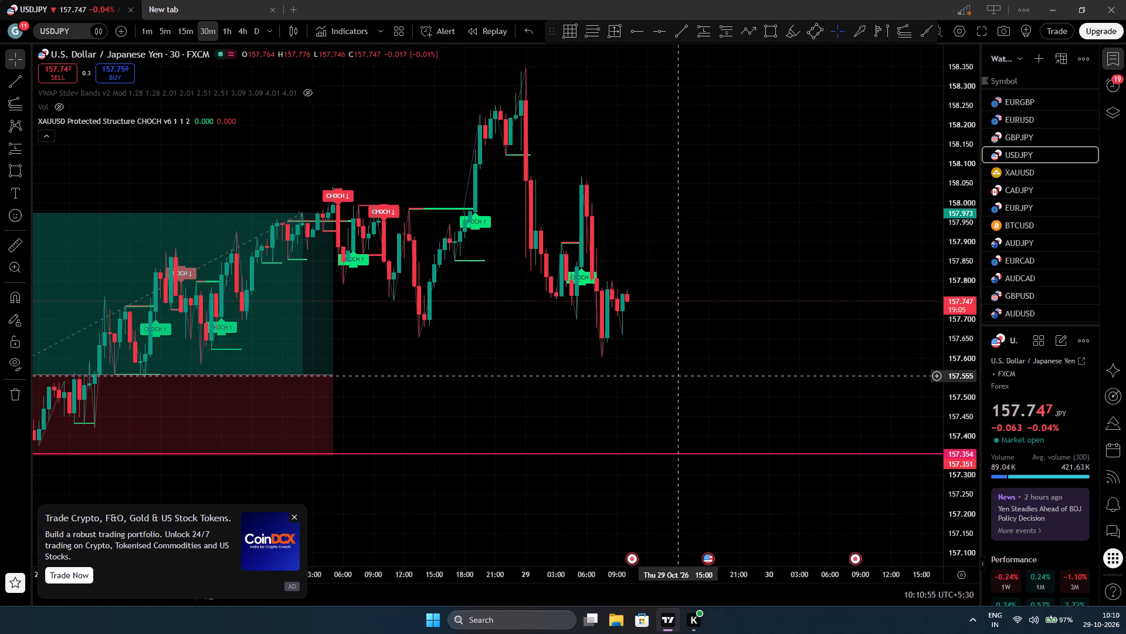
drag(623, 396, 638, 401)
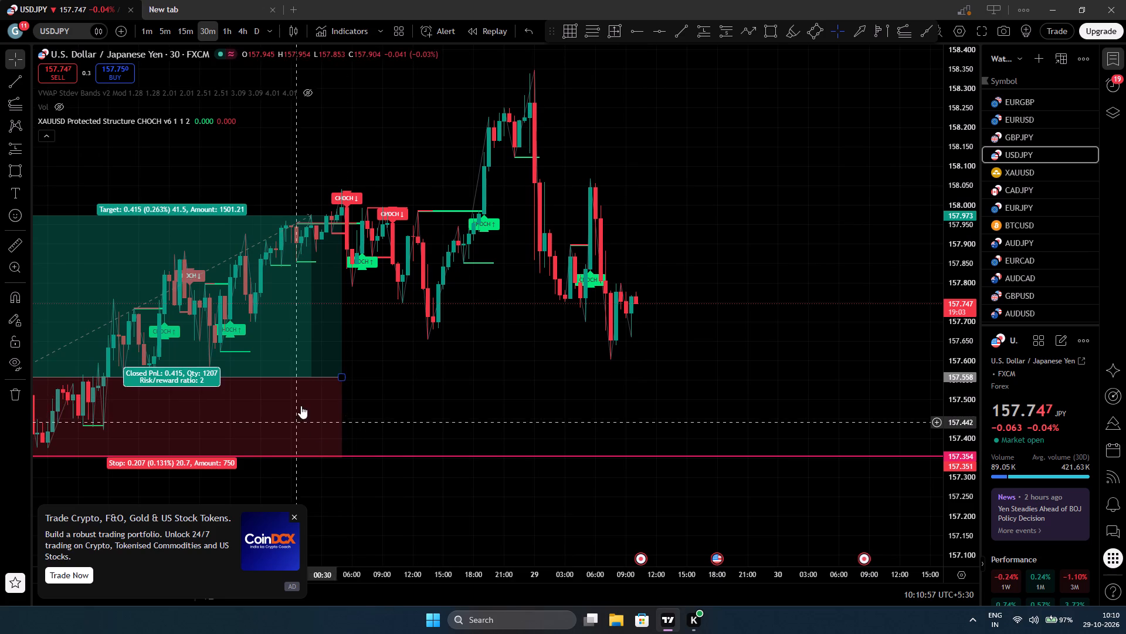
Draw a horizontal ray on USDJPY at about 158.067, starting at the 29 Oct morning spike high.
click(638, 30)
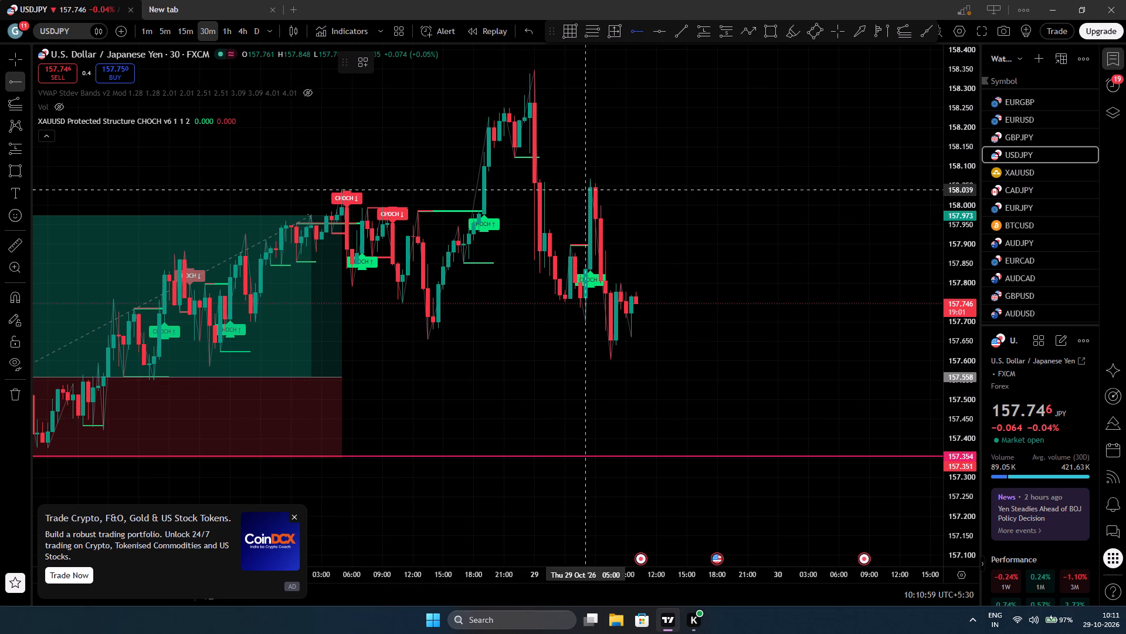
click(588, 179)
click(568, 343)
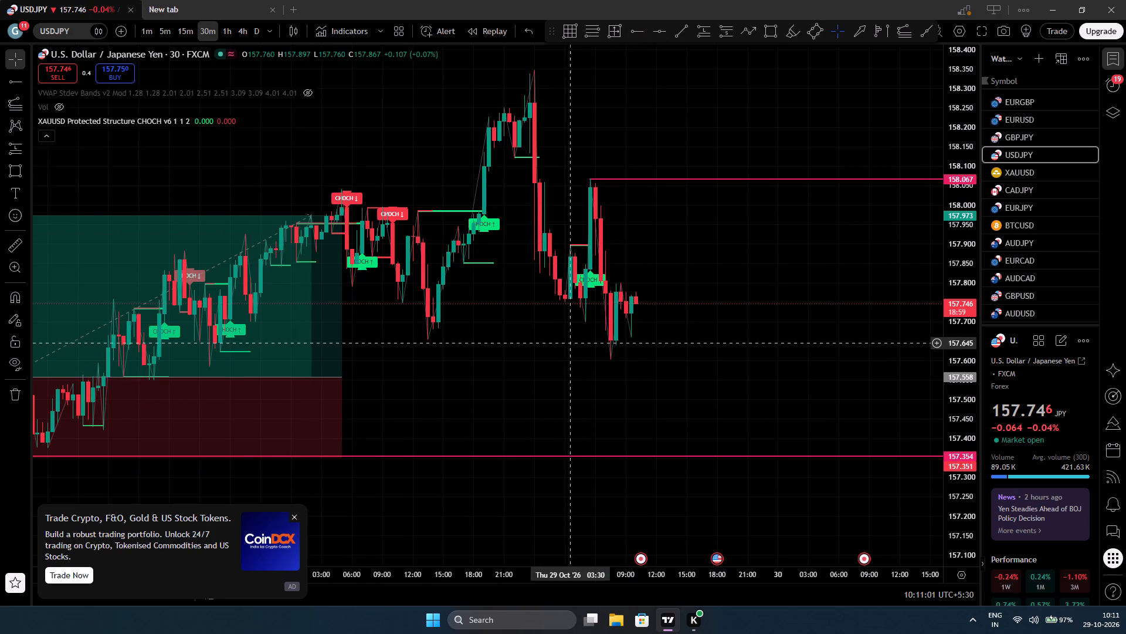
Move the new USDJPY horizontal ray to about 157.801, starting at the 29 Oct 08:00 candle's high.
drag(668, 372, 652, 349)
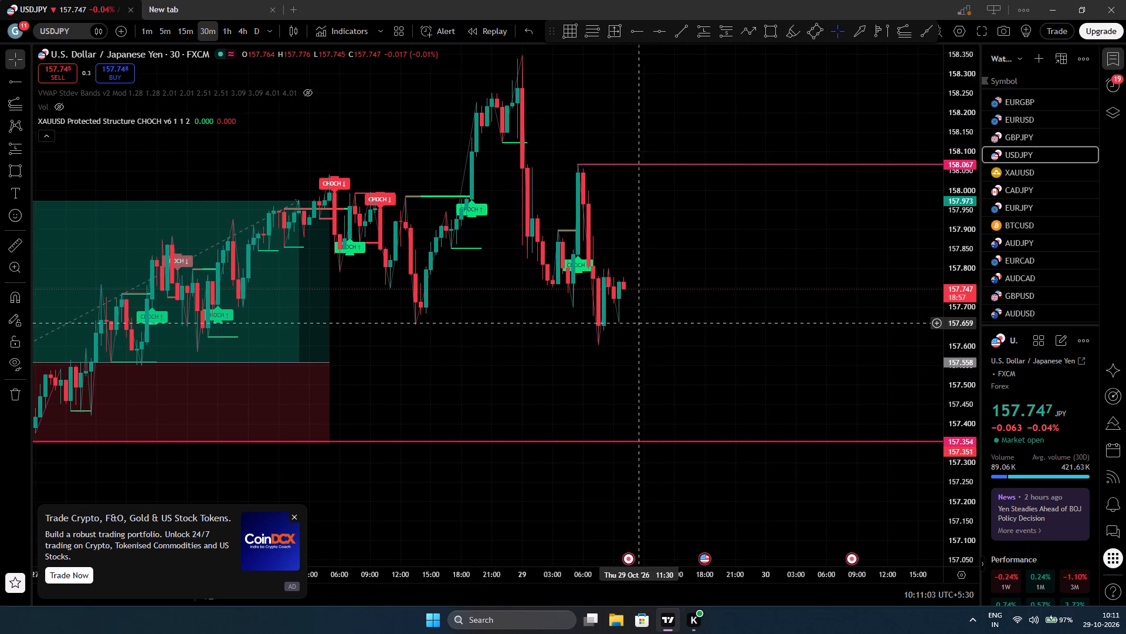
drag(578, 167, 603, 267)
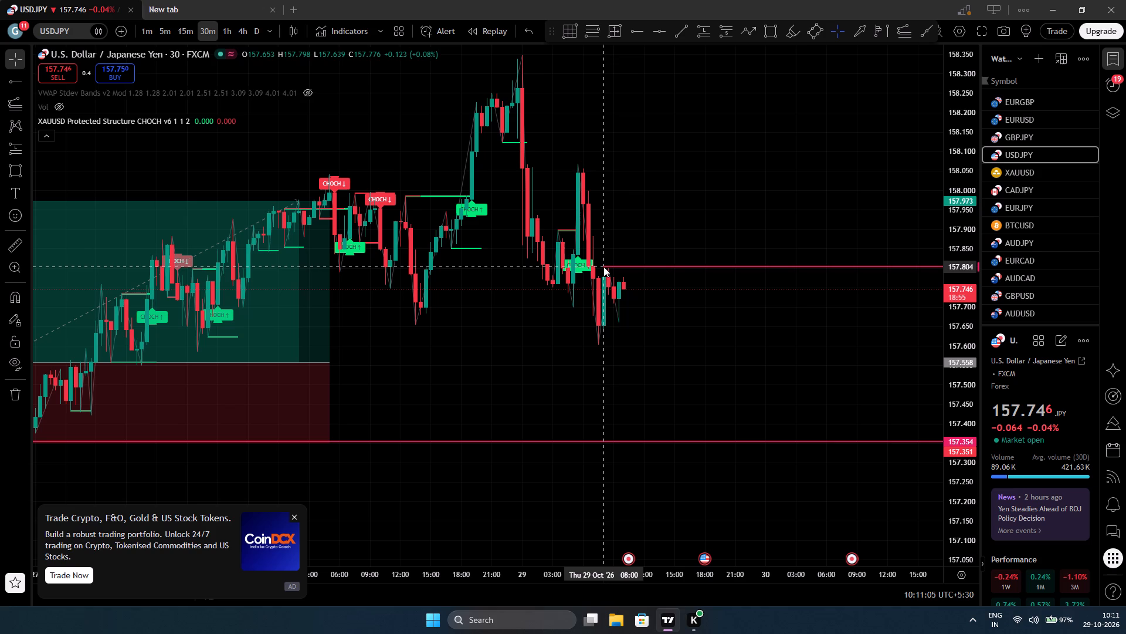
drag(603, 267, 603, 268)
click(708, 343)
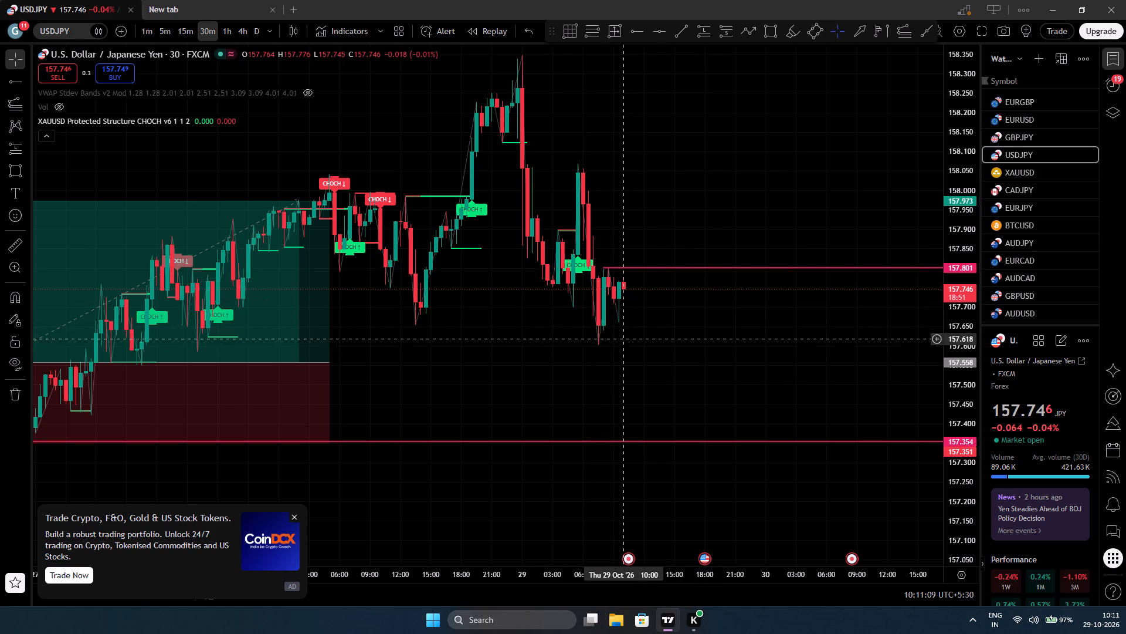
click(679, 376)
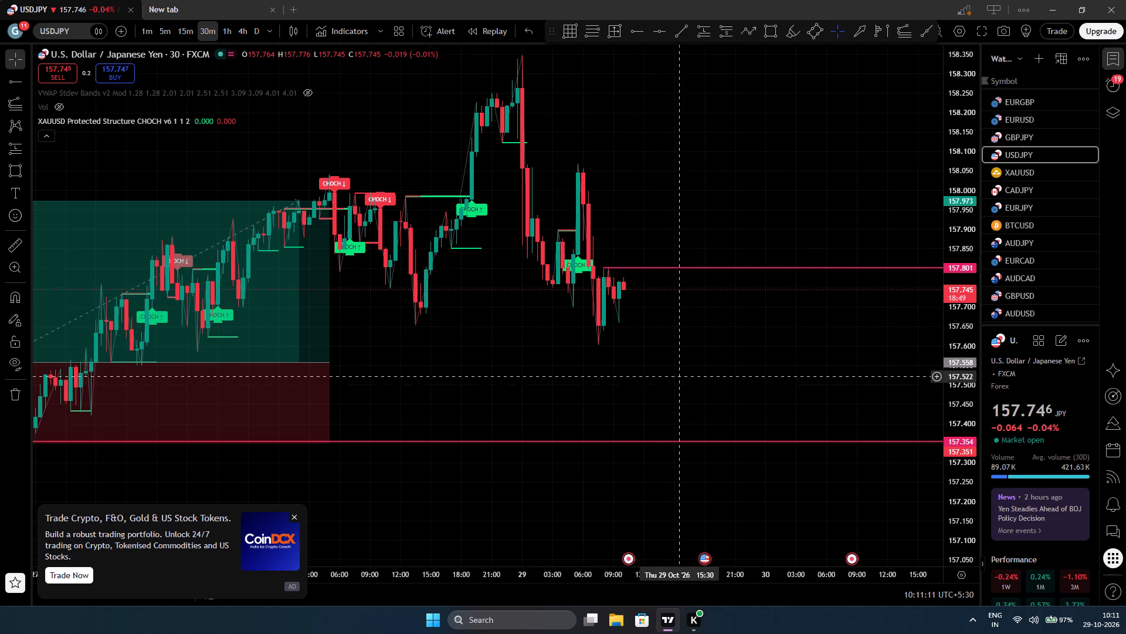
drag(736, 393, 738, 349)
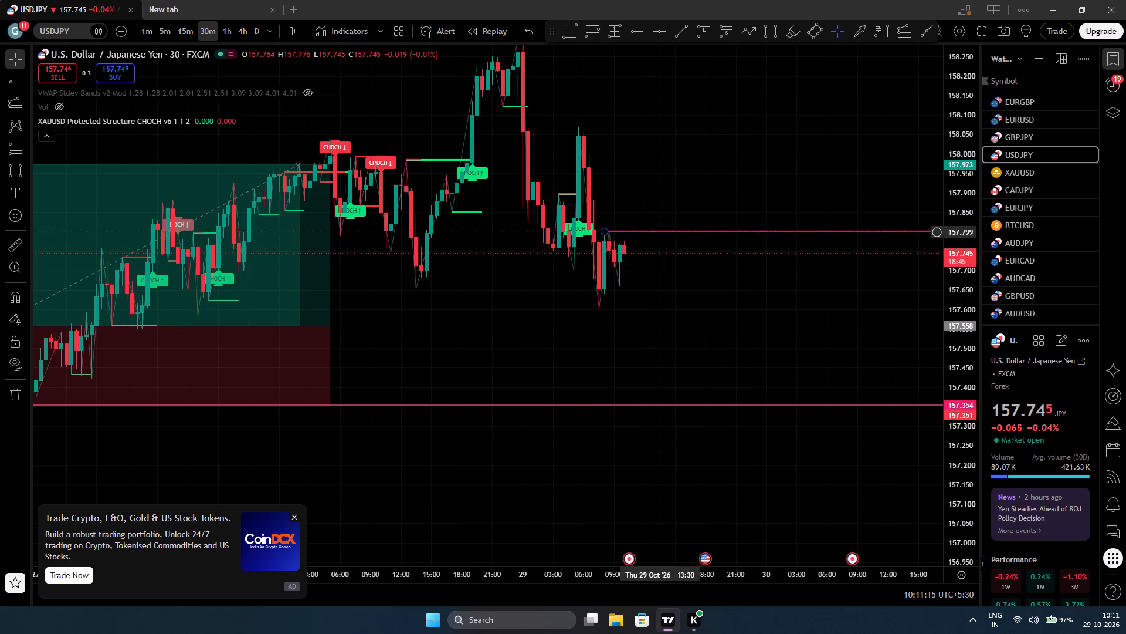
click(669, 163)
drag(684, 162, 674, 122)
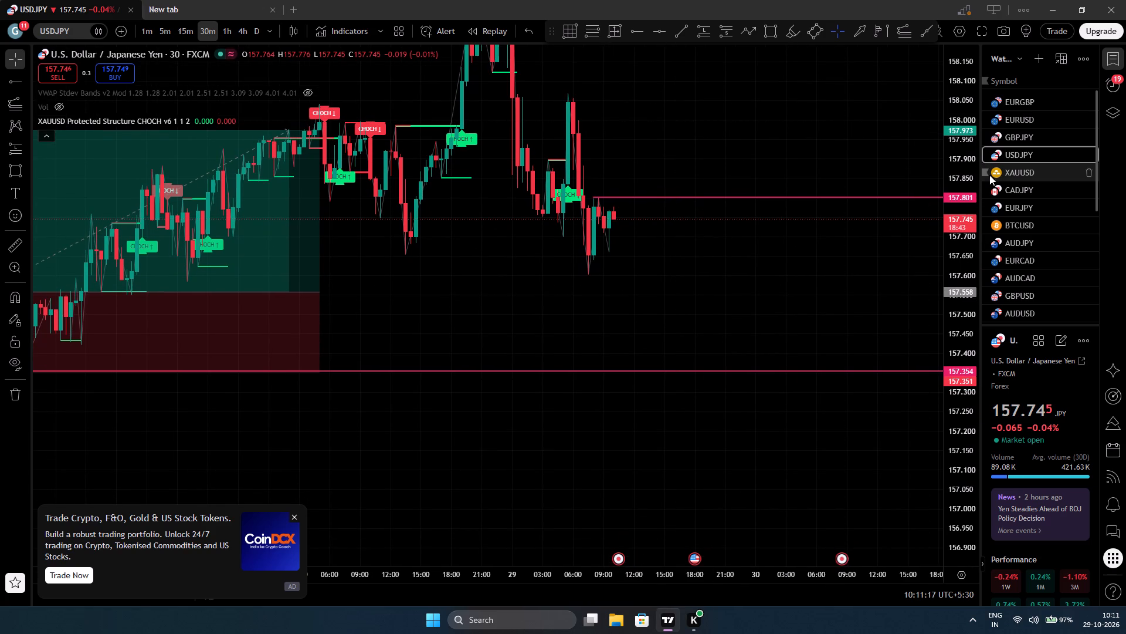
Open XAUUSD from the watchlist and examine its 29 Oct structure around the purple zone on the 30-minute and 5-minute charts.
click(1003, 175)
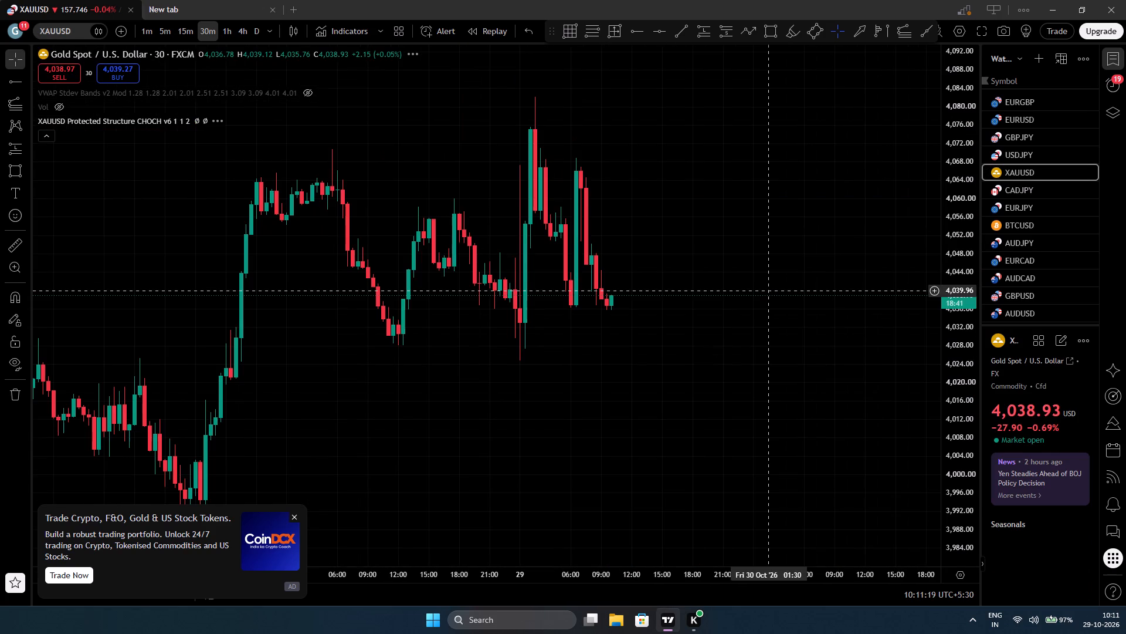
click(749, 203)
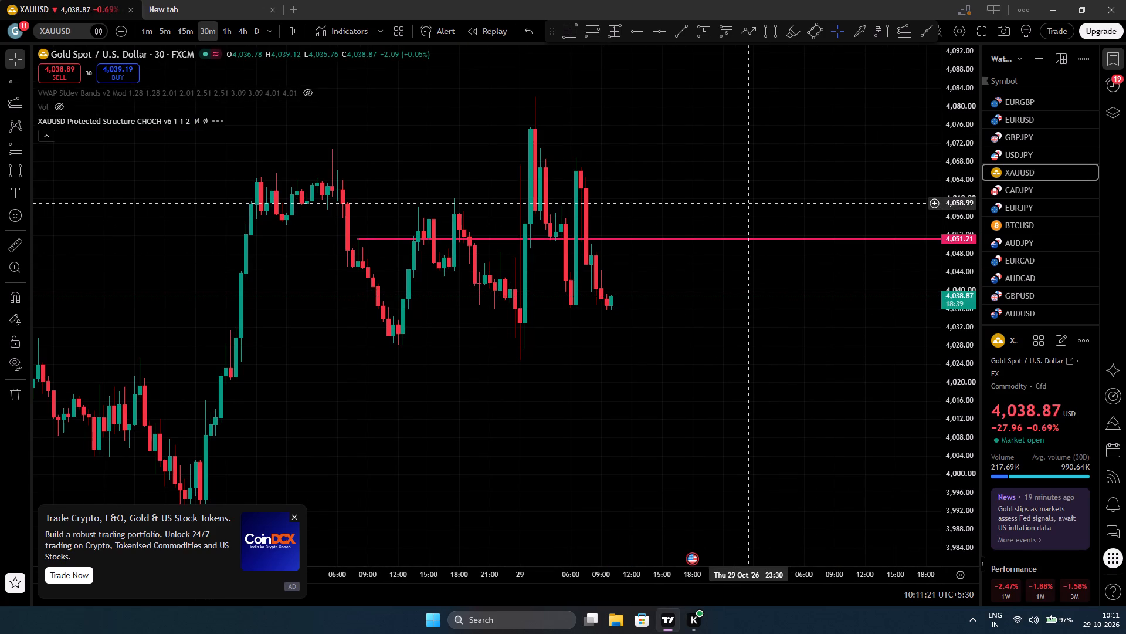
click(629, 366)
click(759, 392)
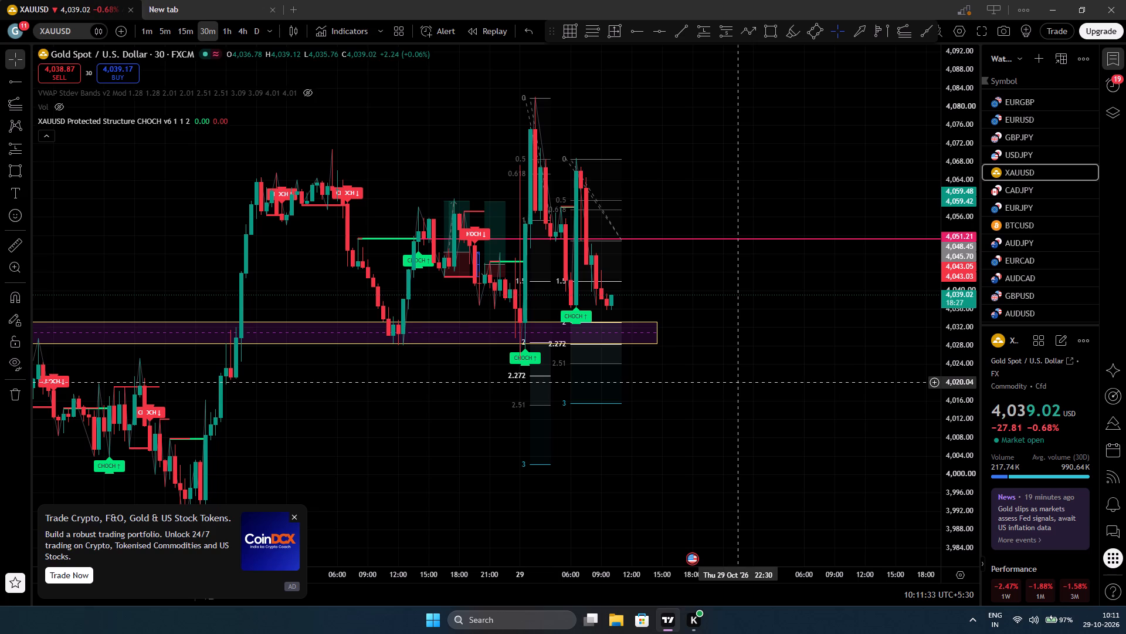
scroll(680, 371, up, 6)
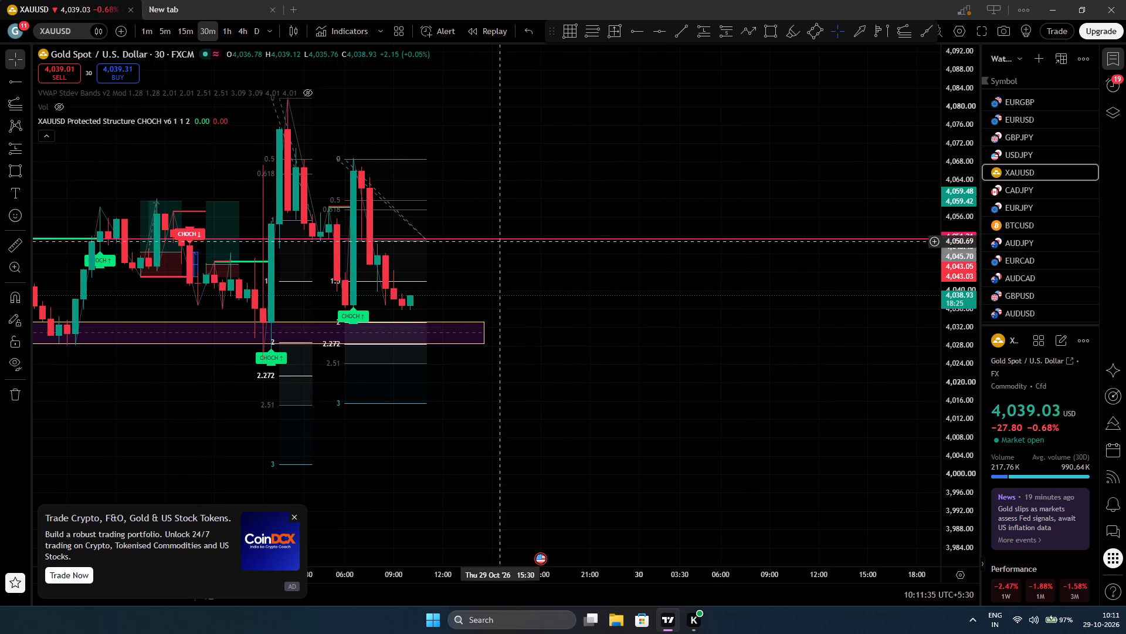
click(162, 34)
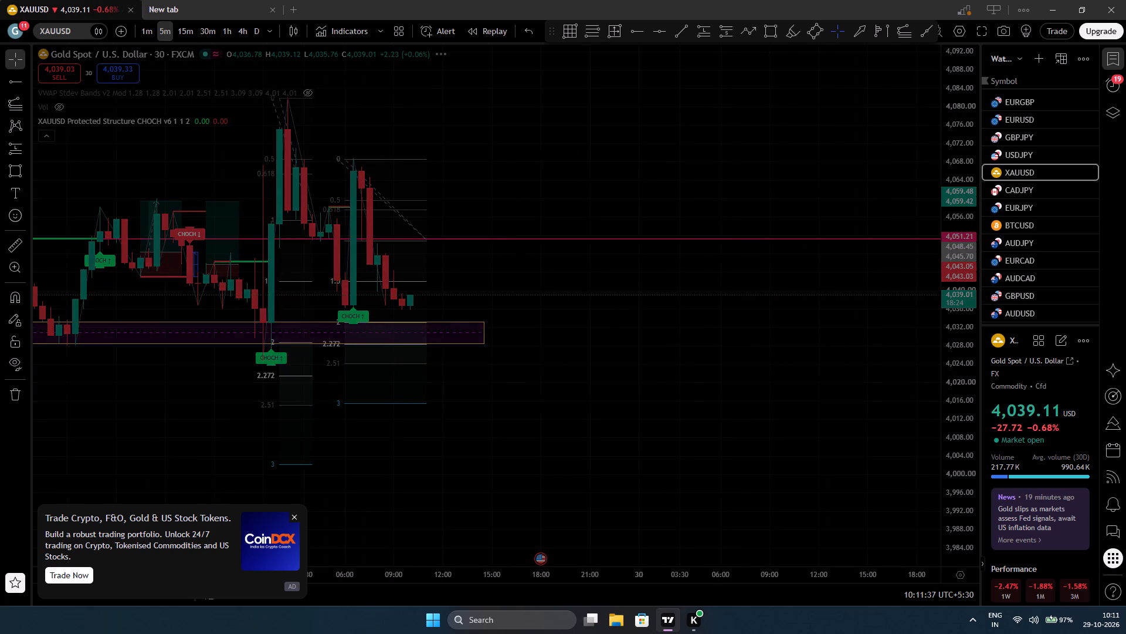
scroll(688, 407, down, 7)
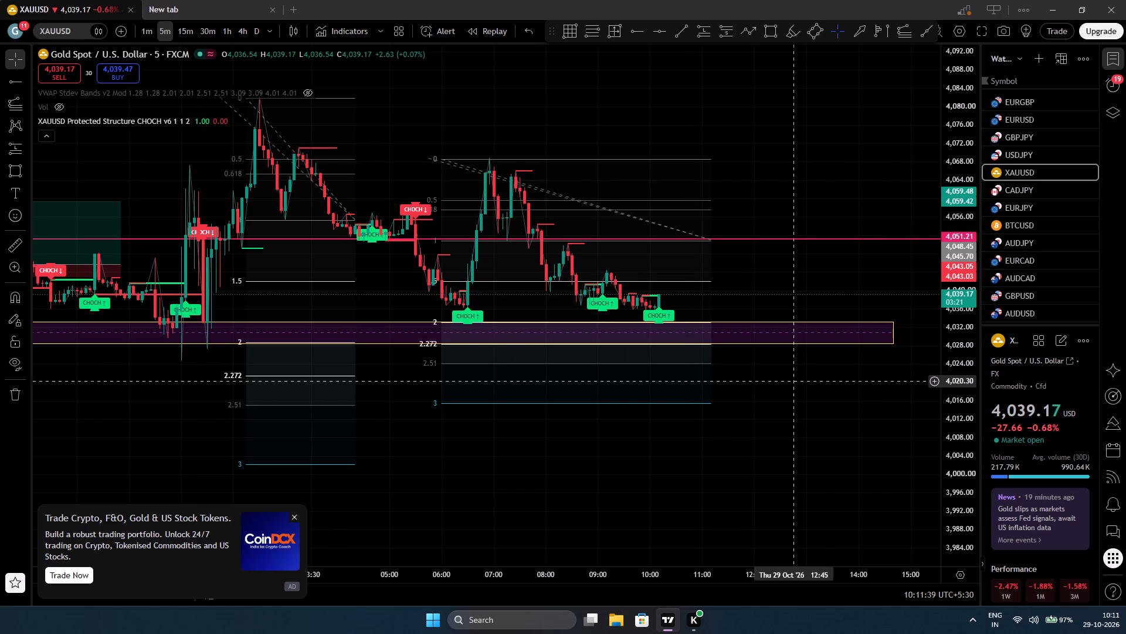
drag(955, 412, 984, 119)
drag(960, 347, 945, 288)
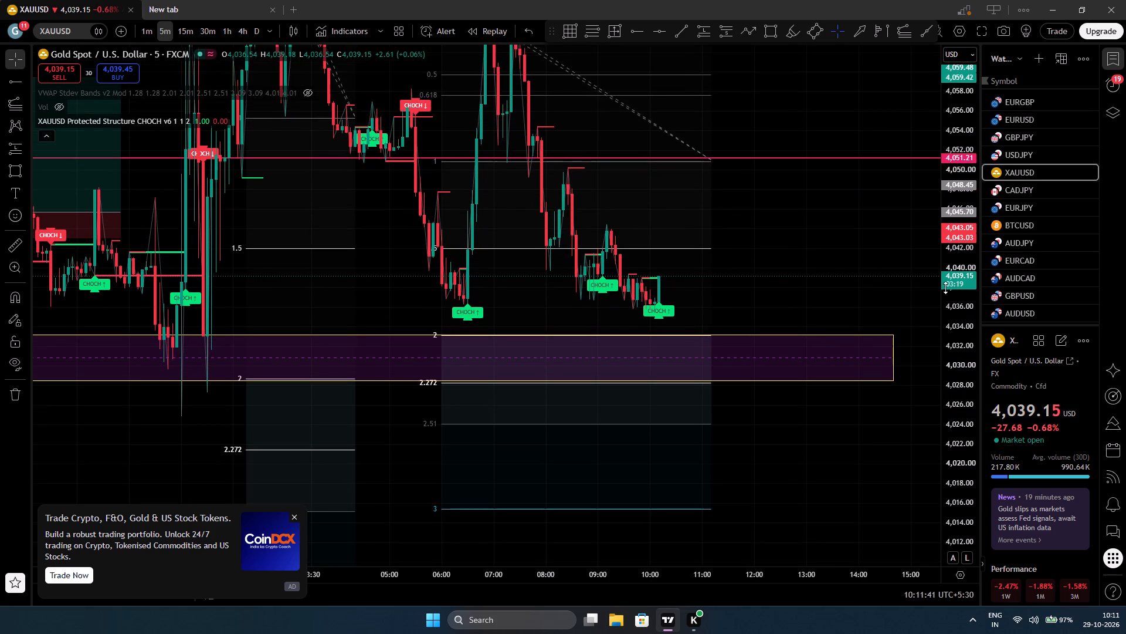
drag(945, 288, 920, 204)
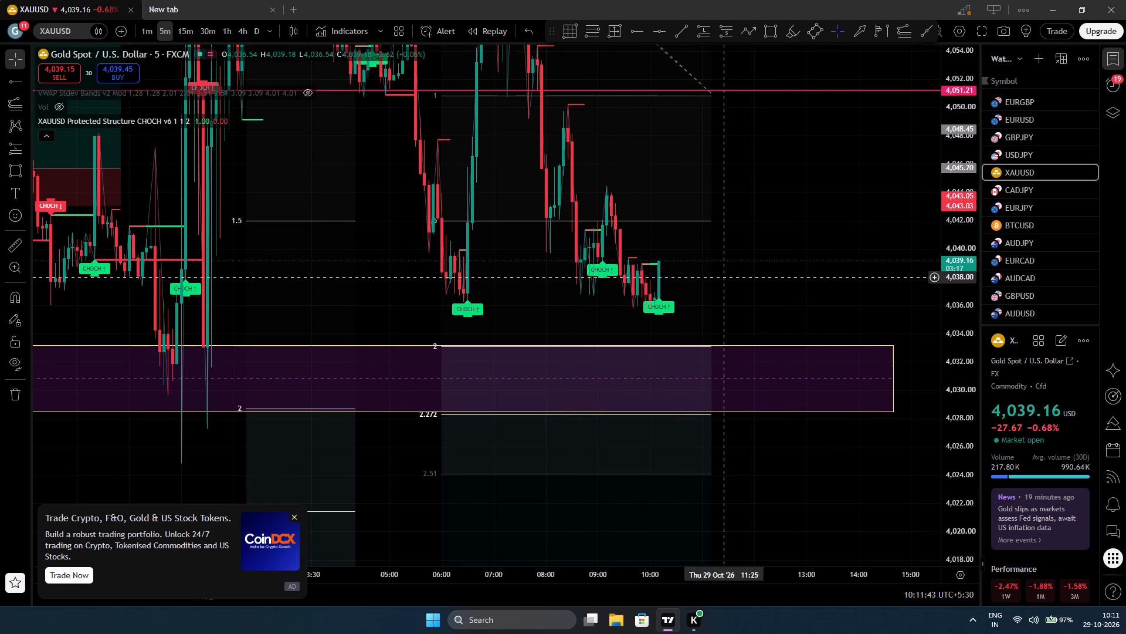
drag(811, 197, 838, 252)
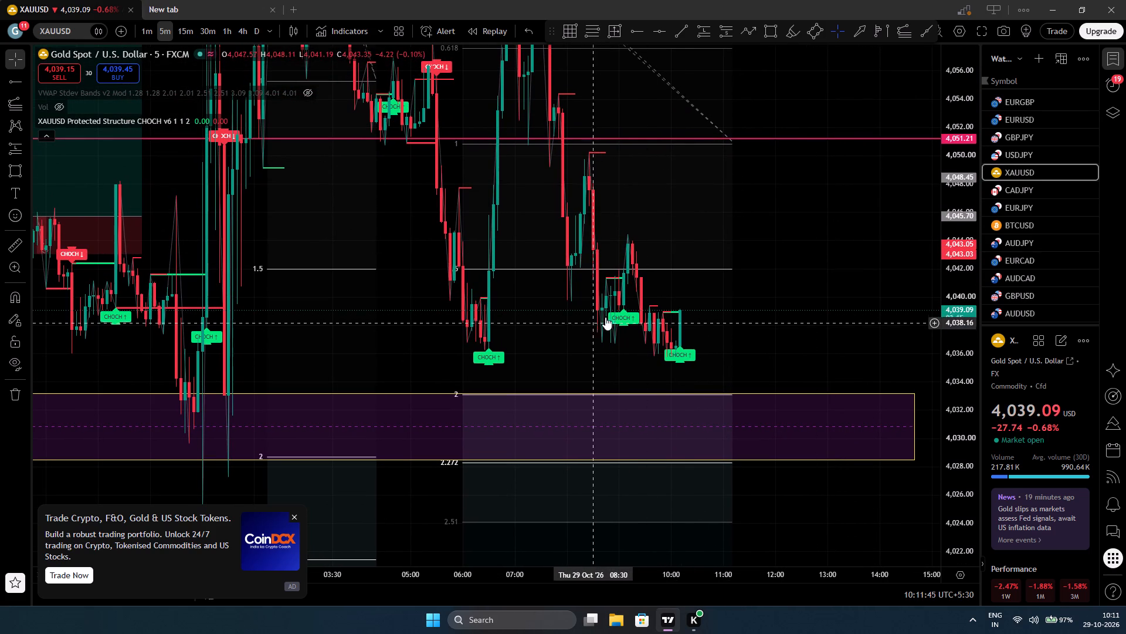
scroll(590, 293, up, 3)
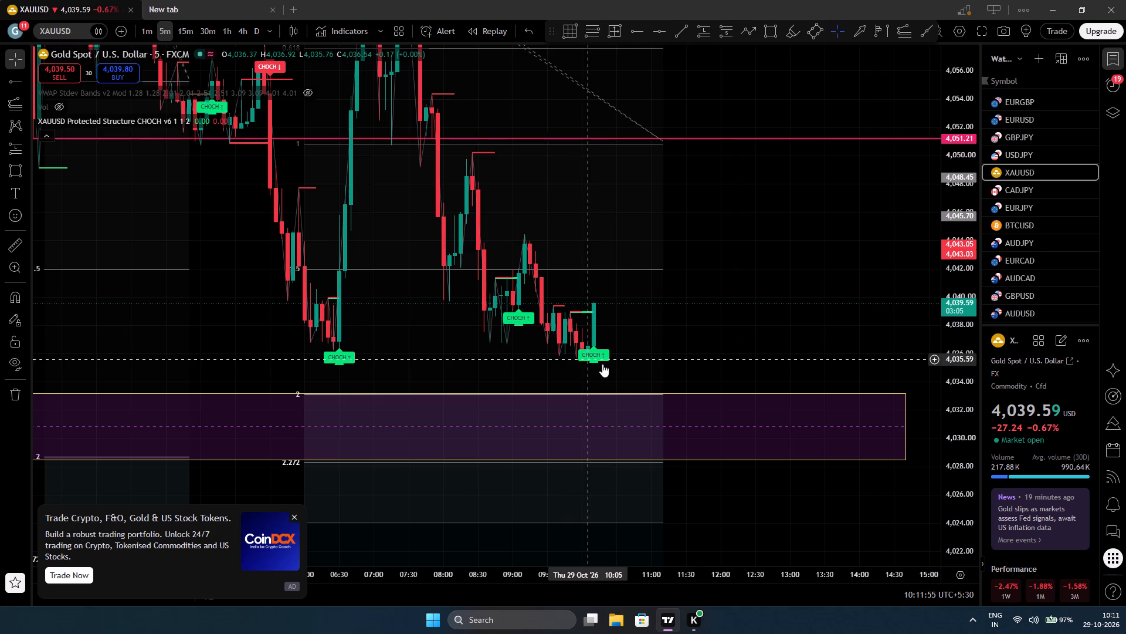
click(760, 294)
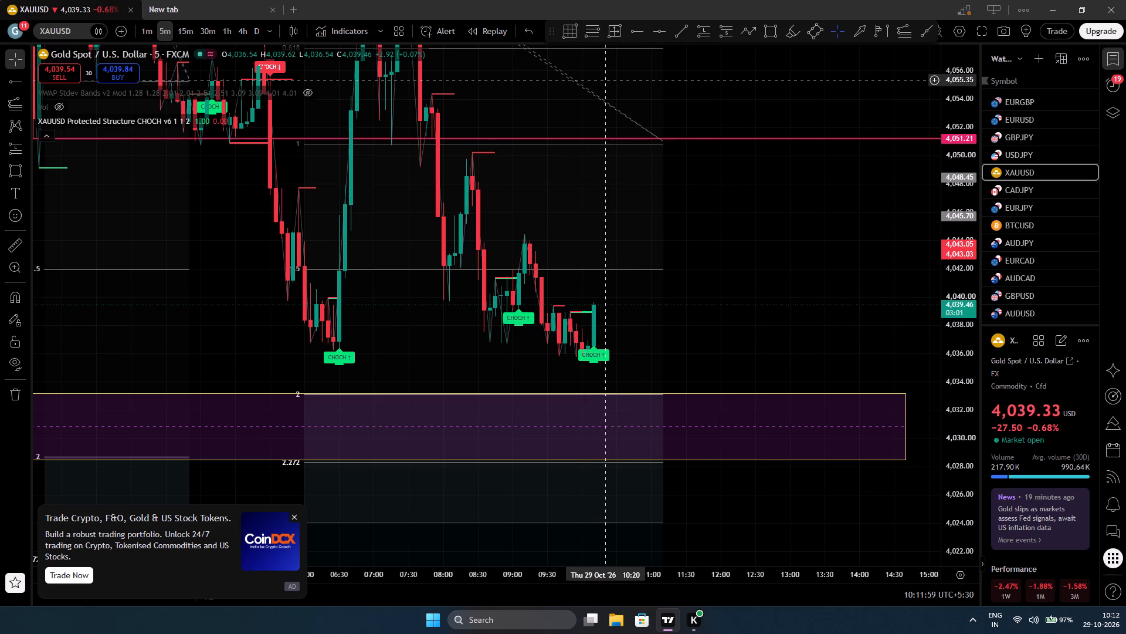
On XAUUSD's 15-minute chart, move the pink horizontal ray to about 4,044.43, starting at the 29 Oct 09:00 candle's high.
click(185, 28)
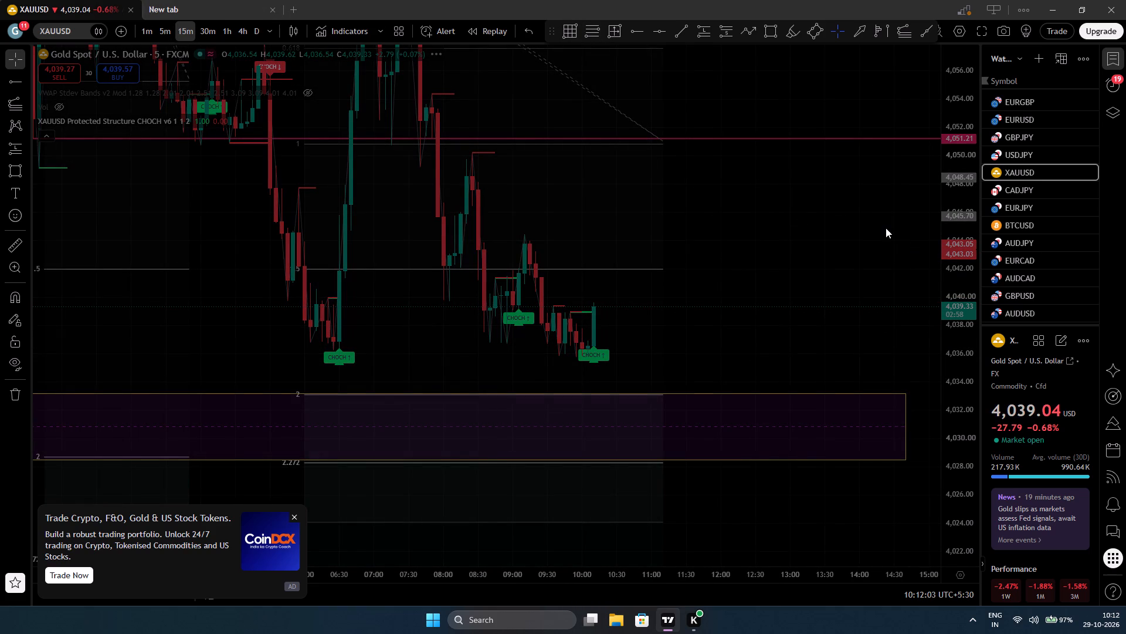
scroll(586, 332, up, 4)
drag(652, 309, 801, 364)
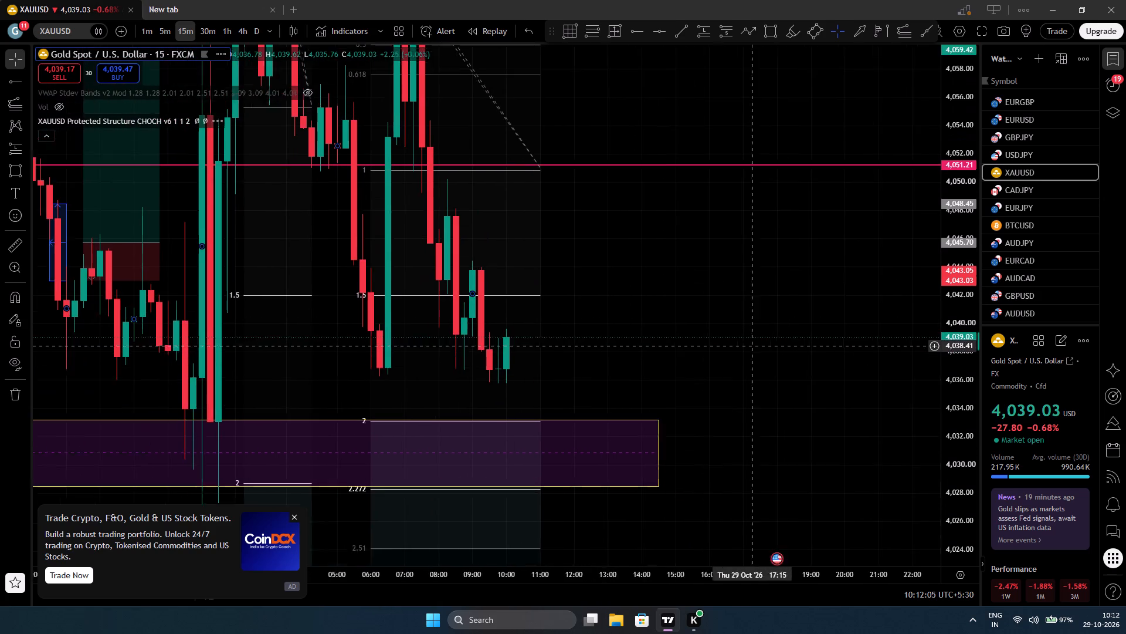
drag(801, 364, 820, 369)
drag(953, 240, 932, 394)
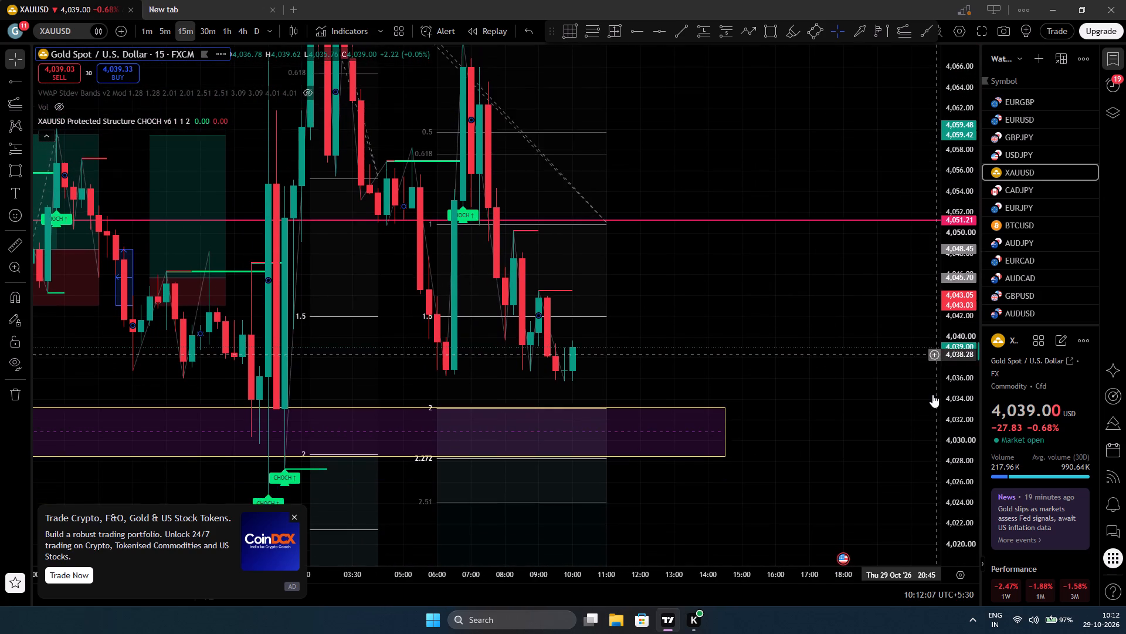
drag(932, 394, 931, 419)
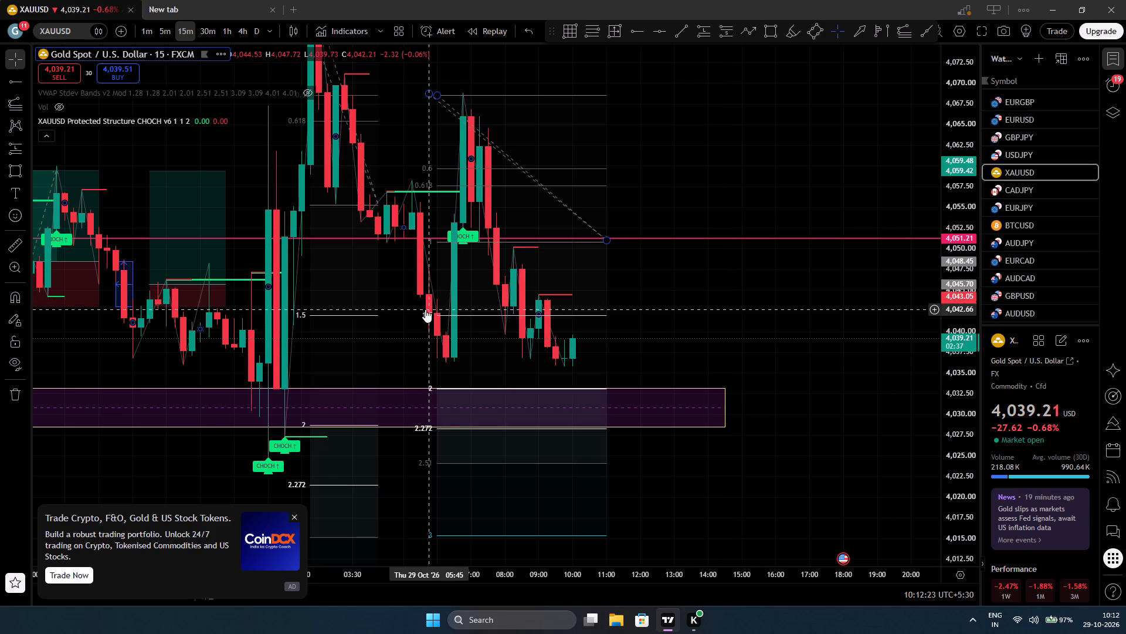
scroll(282, 315, down, 6)
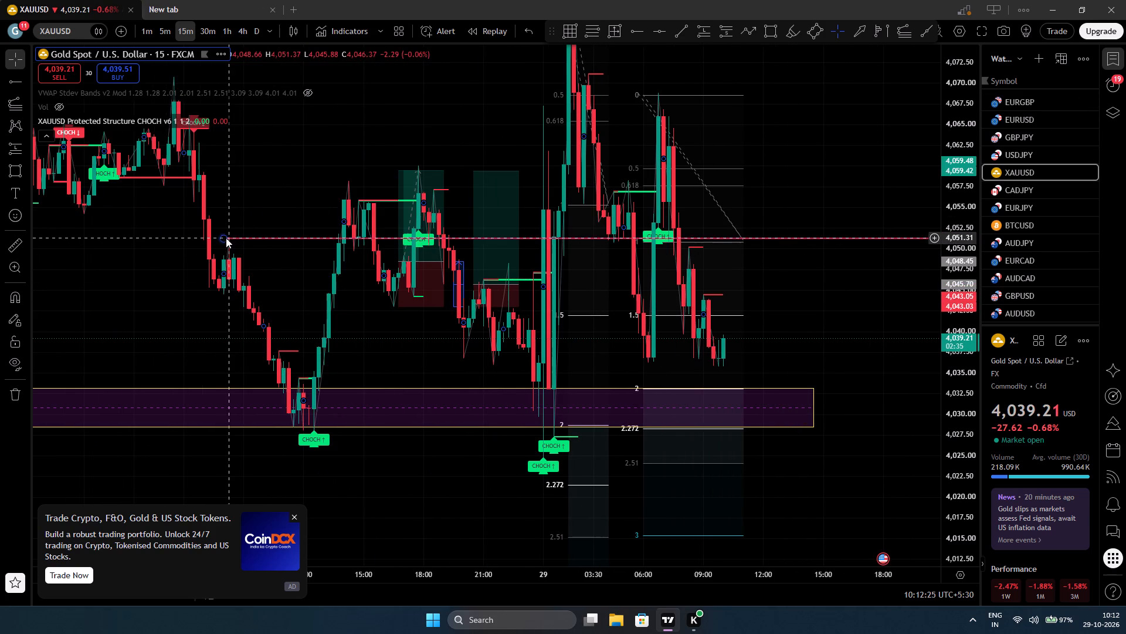
drag(226, 240, 608, 231)
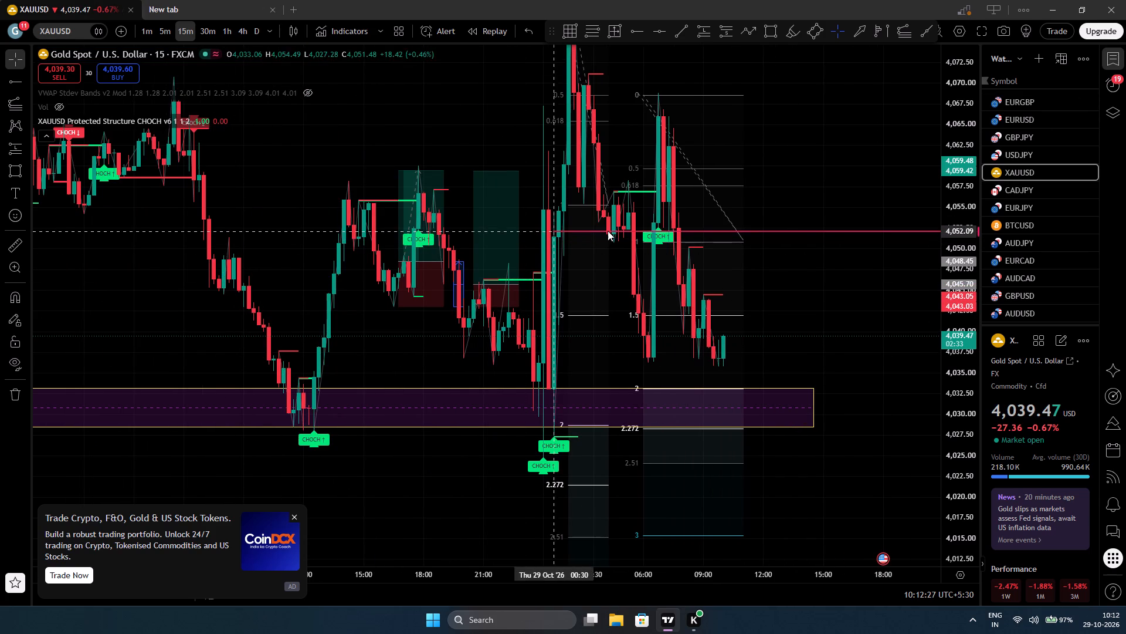
drag(608, 231, 703, 250)
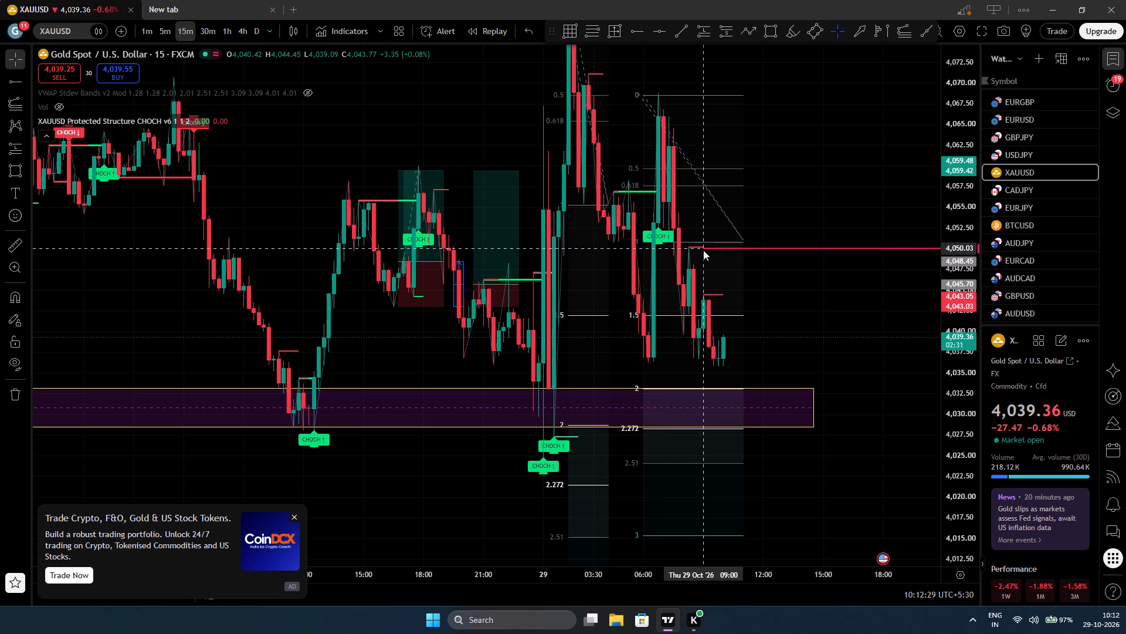
drag(703, 250, 701, 293)
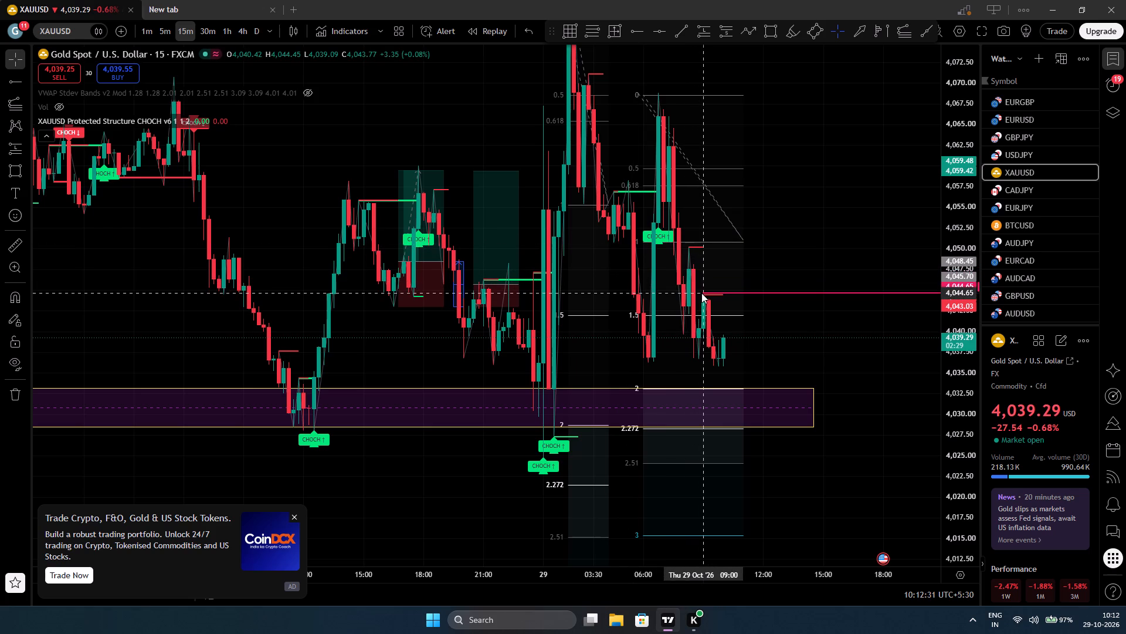
drag(701, 293, 702, 295)
click(789, 271)
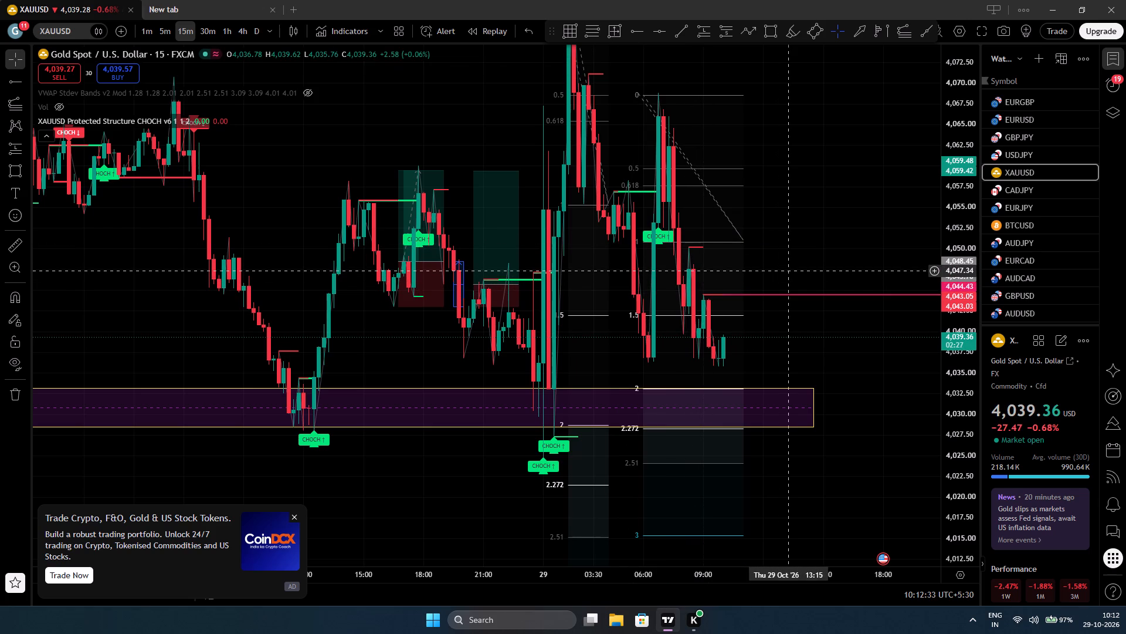
scroll(579, 306, up, 4)
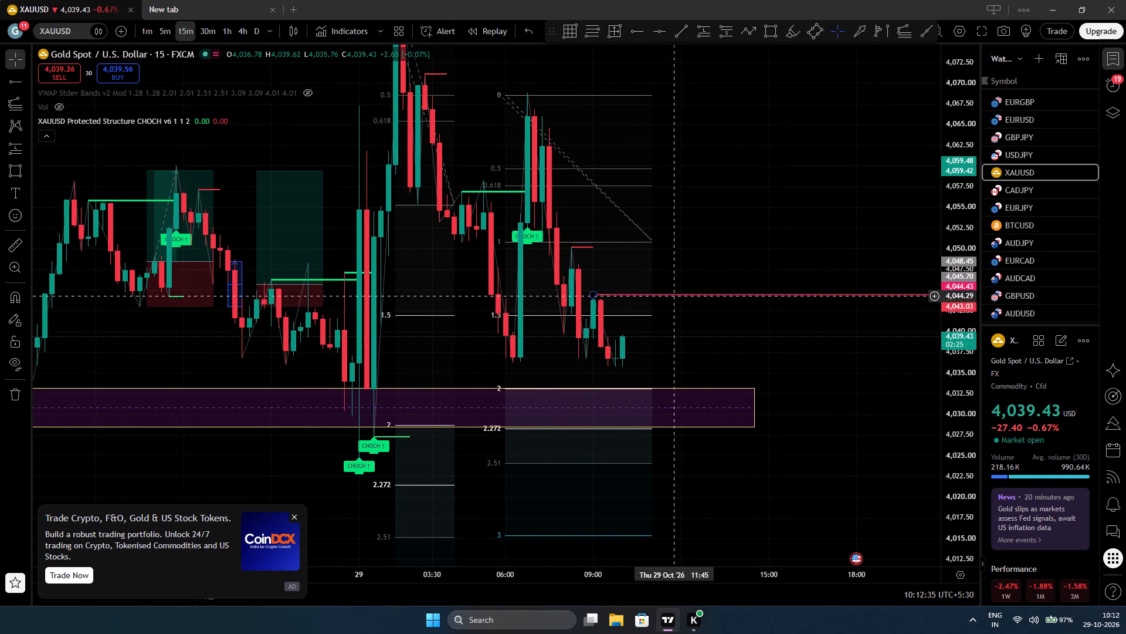
Open CADJPY on the 15-minute chart and draw a horizontal ray at about 112.825 from the 29 Oct 06:15 candle's low.
click(1042, 195)
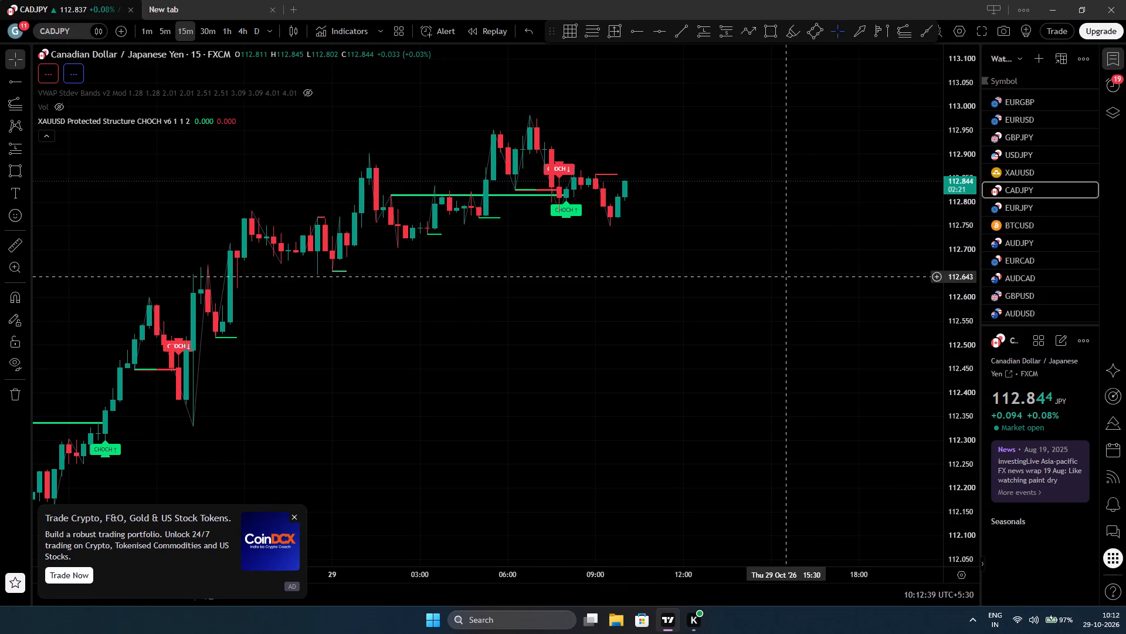
drag(768, 278, 782, 373)
drag(961, 376, 915, 125)
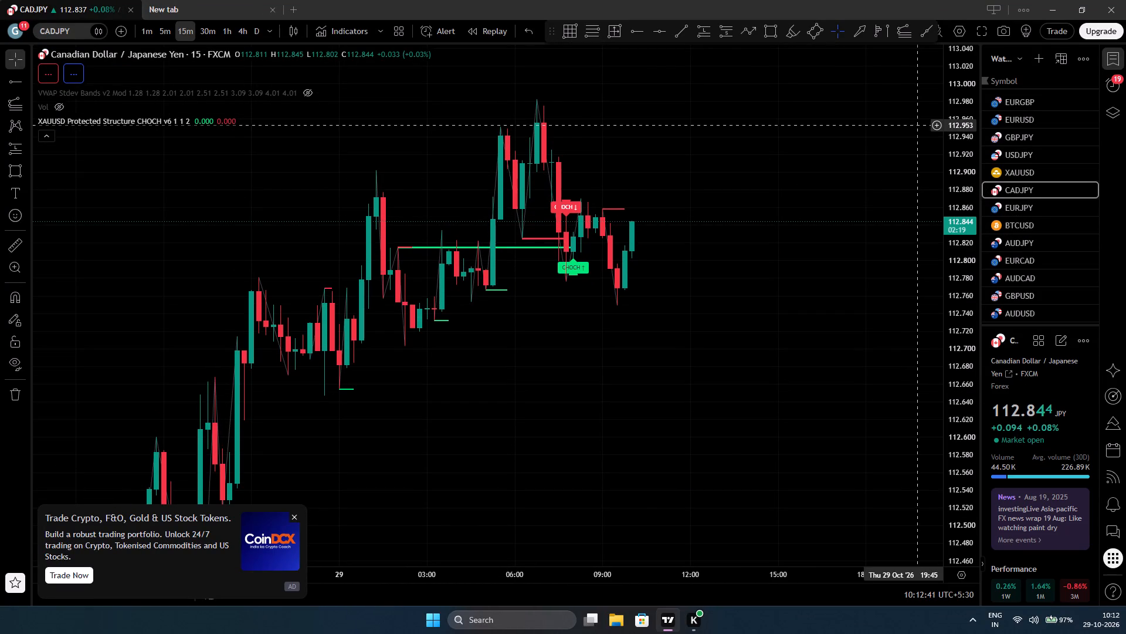
scroll(629, 346, up, 2)
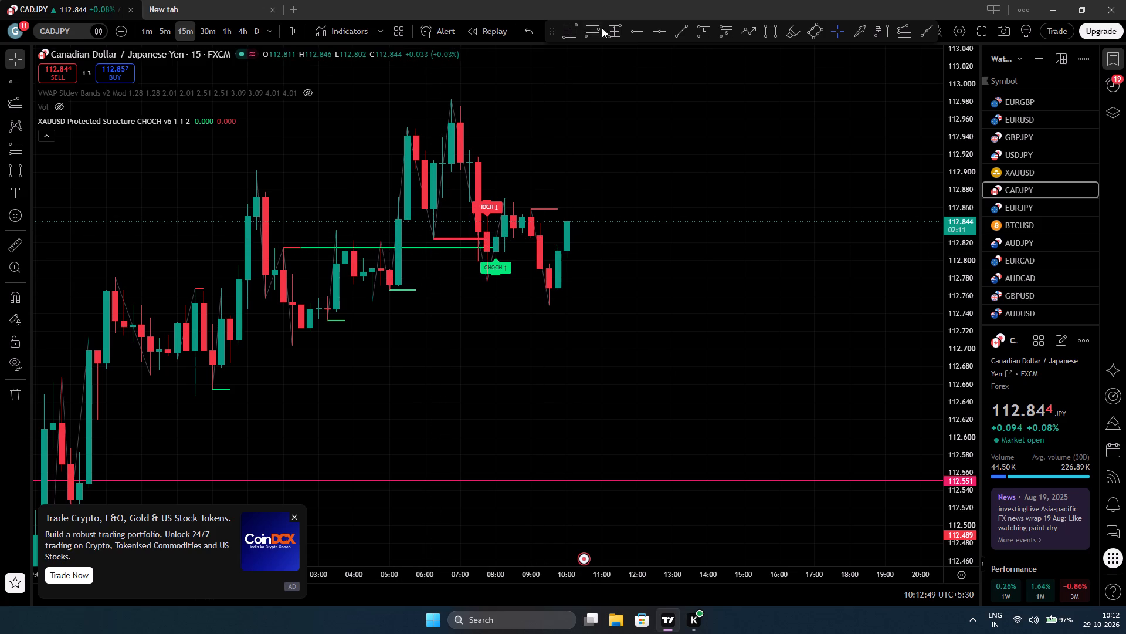
click(634, 28)
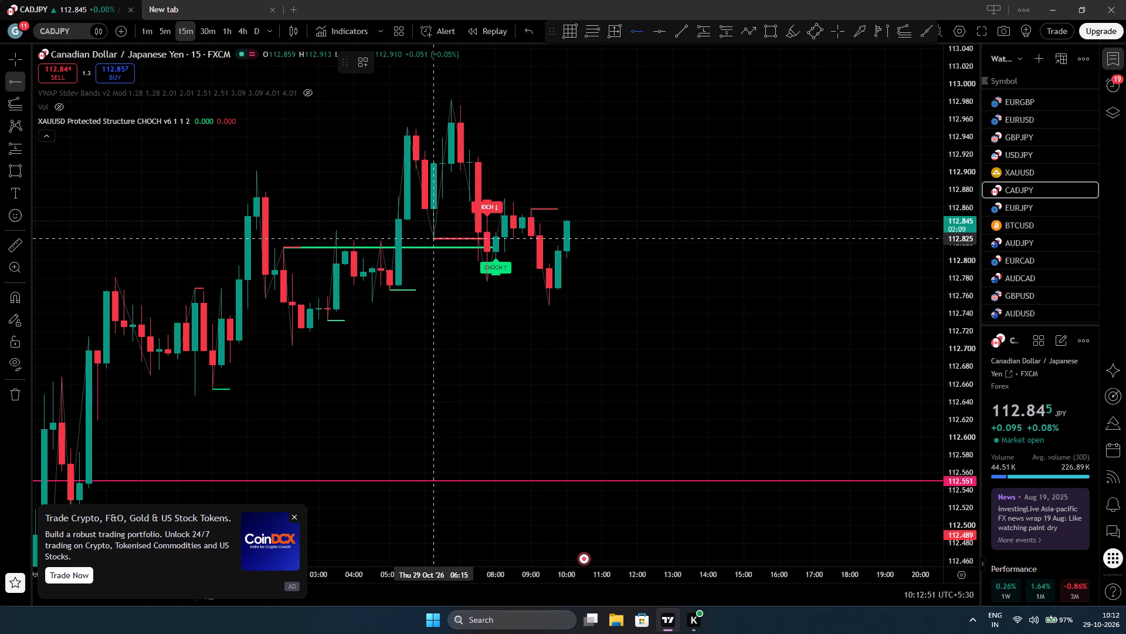
click(432, 238)
click(433, 317)
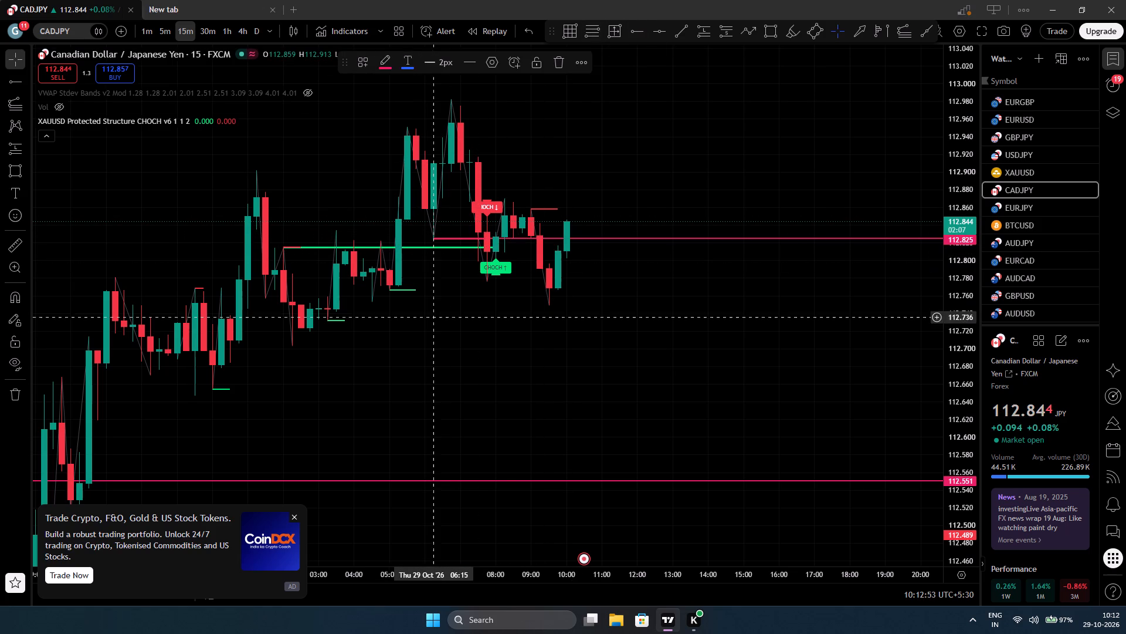
Switch CADJPY to the 1-hour chart and draw a horizontal ray at about 112.703 from the 29 Oct 01:30 candle's low.
click(209, 26)
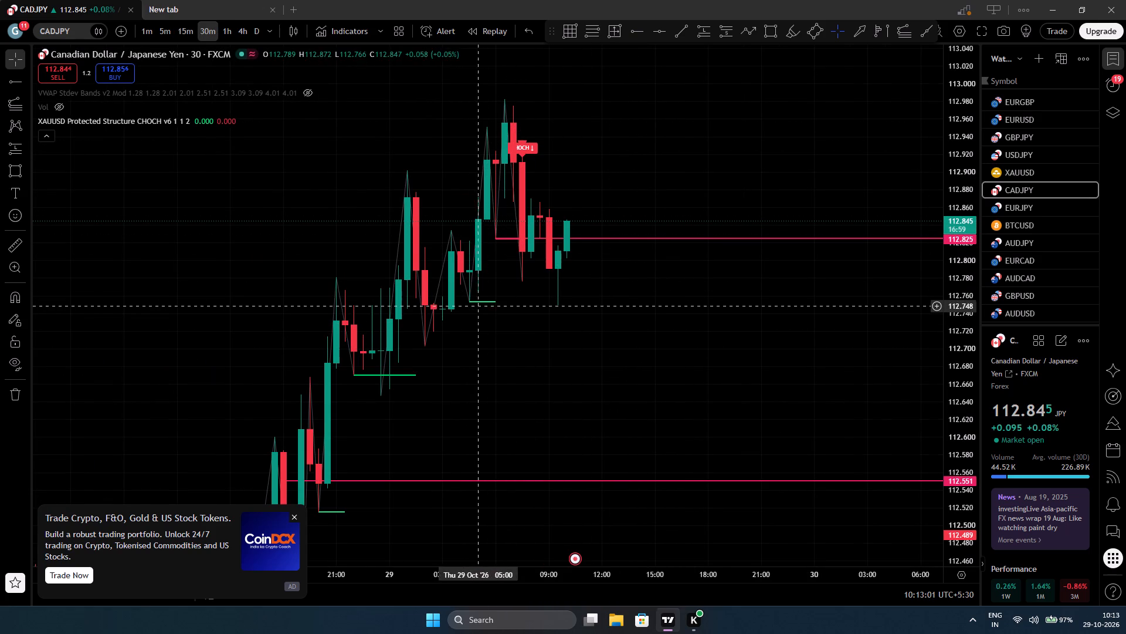
click(223, 29)
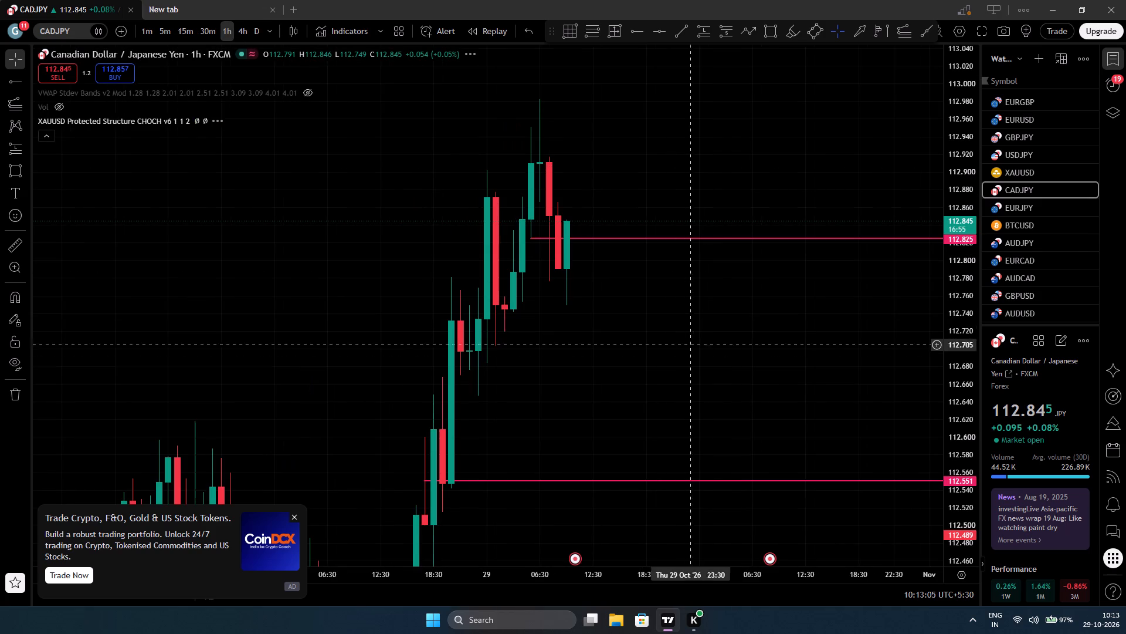
drag(954, 112, 942, 299)
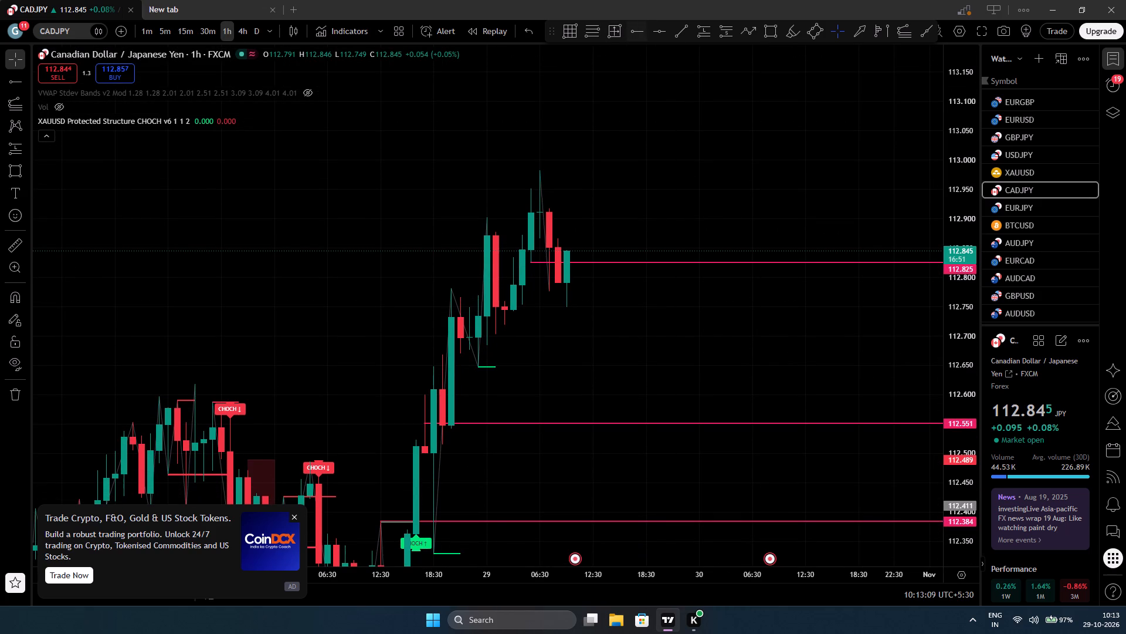
click(635, 27)
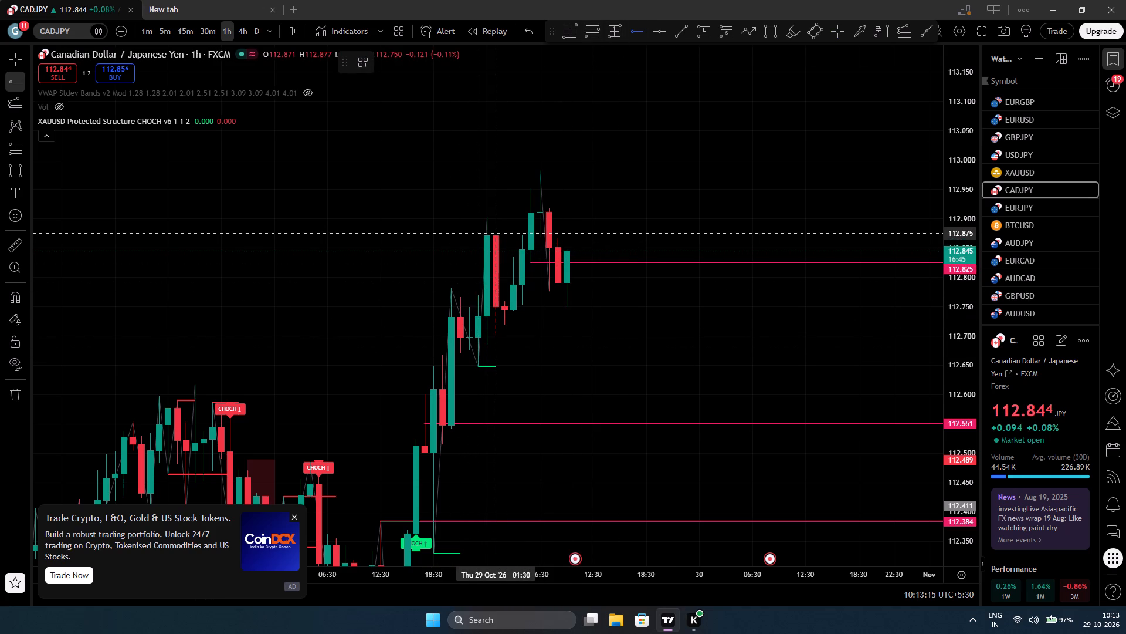
click(494, 334)
click(599, 403)
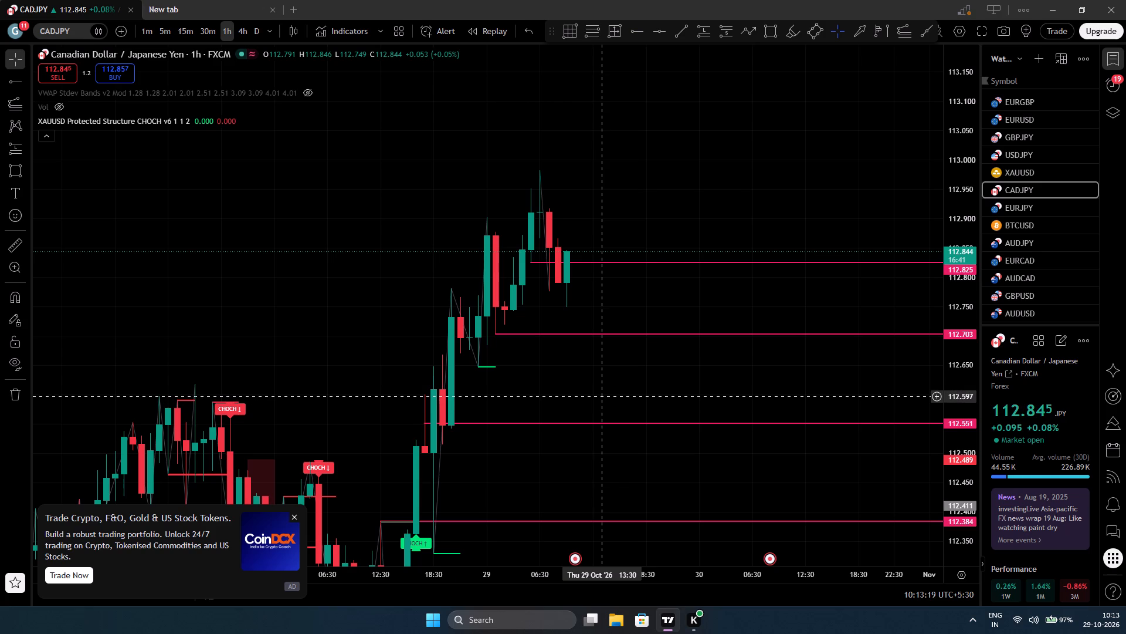
drag(578, 383, 632, 166)
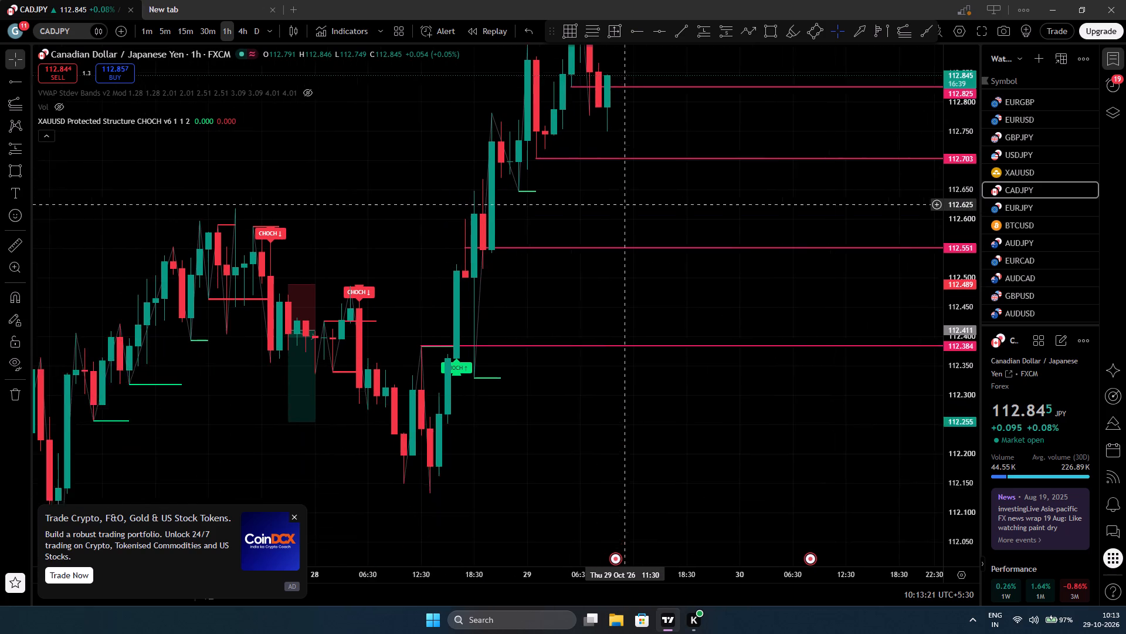
Examine CADJPY's 29 Oct price structure around the 112.825 and 112.703 rays on the 1-hour and 5-minute charts.
drag(632, 166, 548, 356)
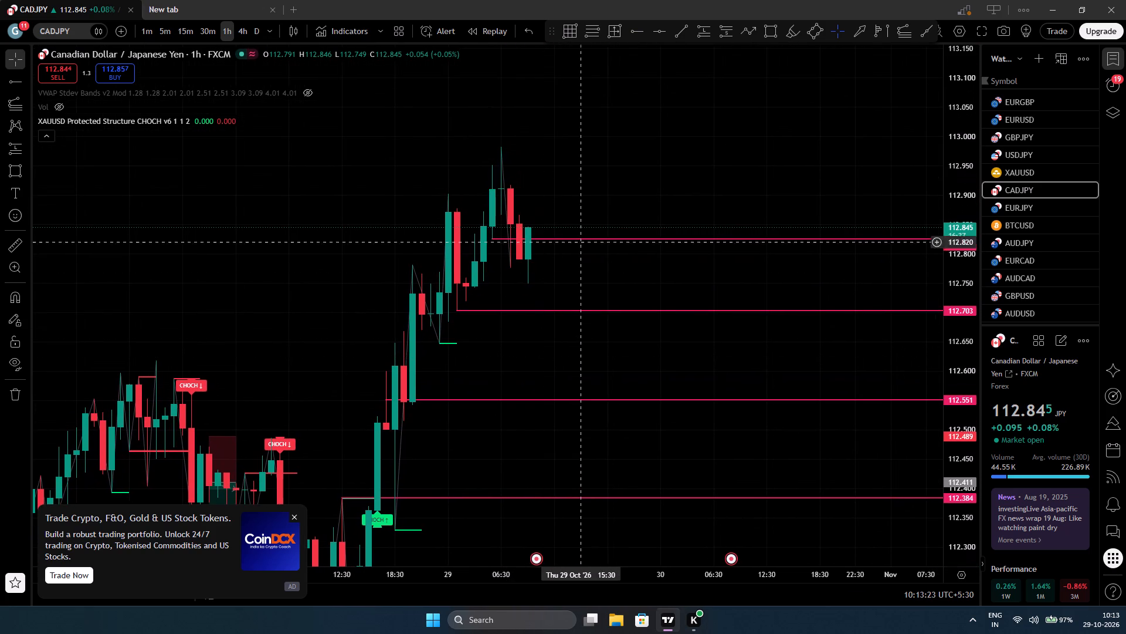
click(625, 157)
drag(677, 149, 617, 51)
drag(635, 68, 632, 175)
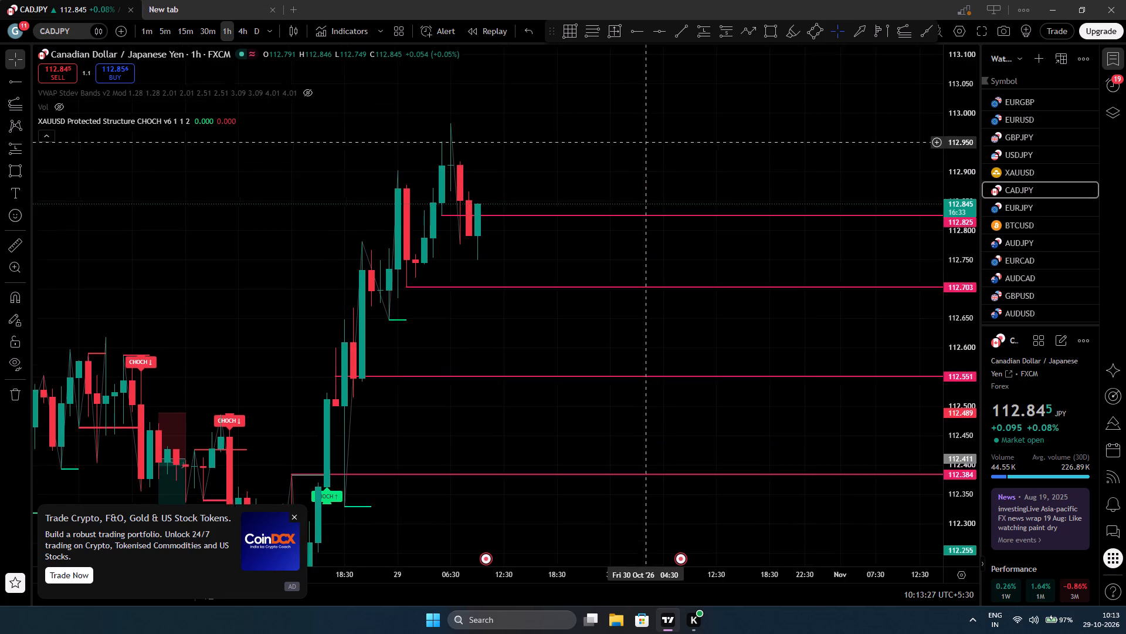
drag(632, 175, 601, 221)
click(170, 30)
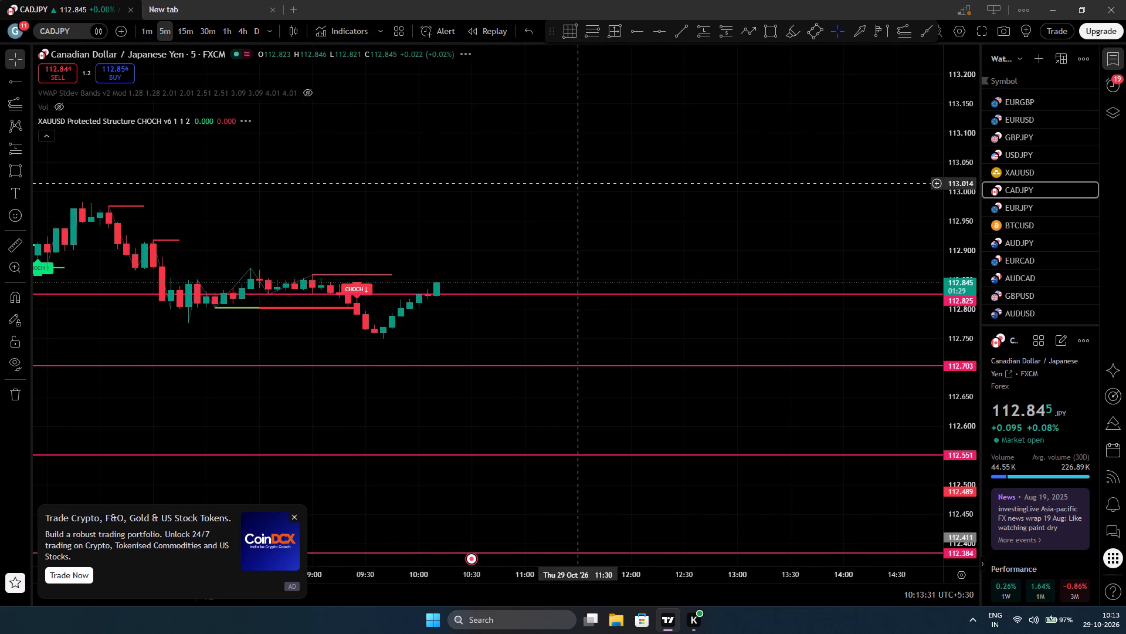
scroll(591, 203, down, 11)
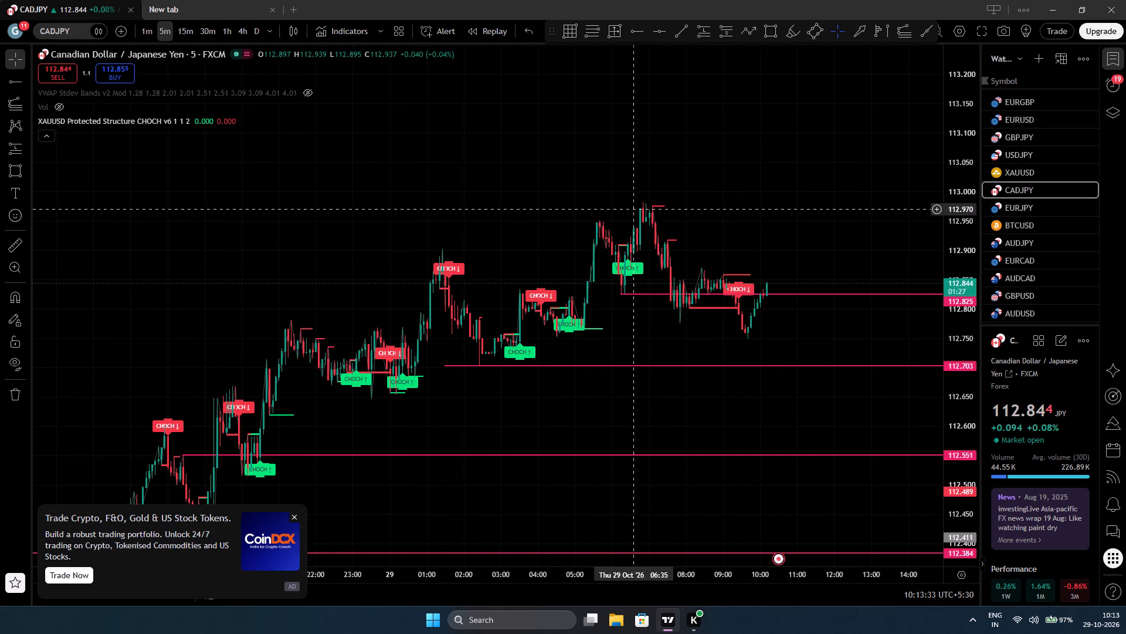
drag(948, 365, 926, 90)
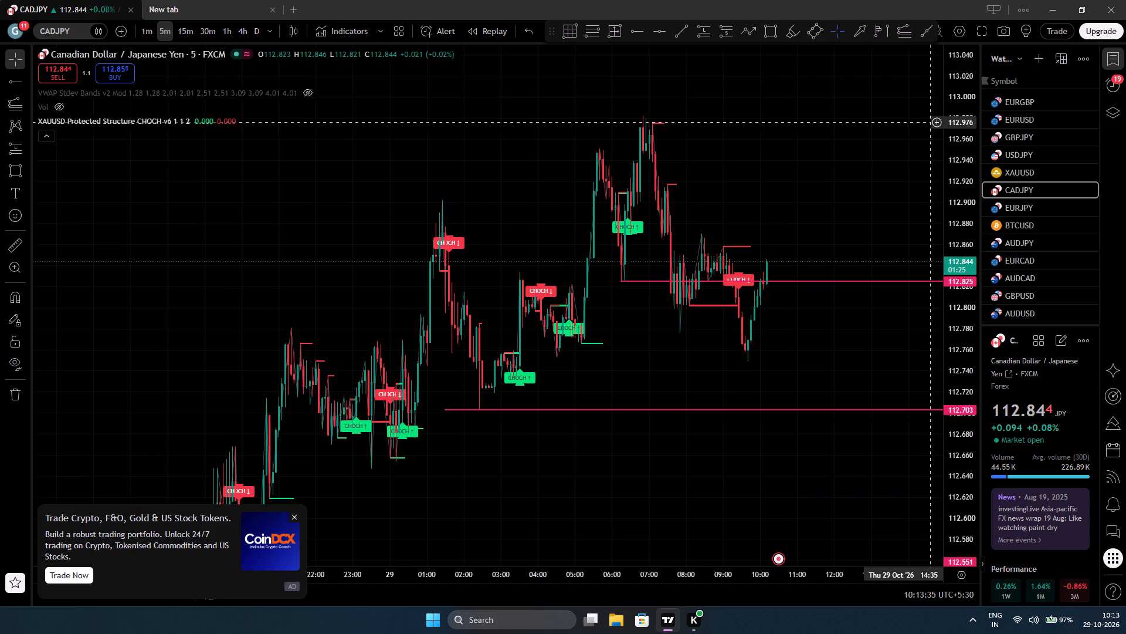
drag(926, 90, 926, 86)
scroll(638, 252, up, 6)
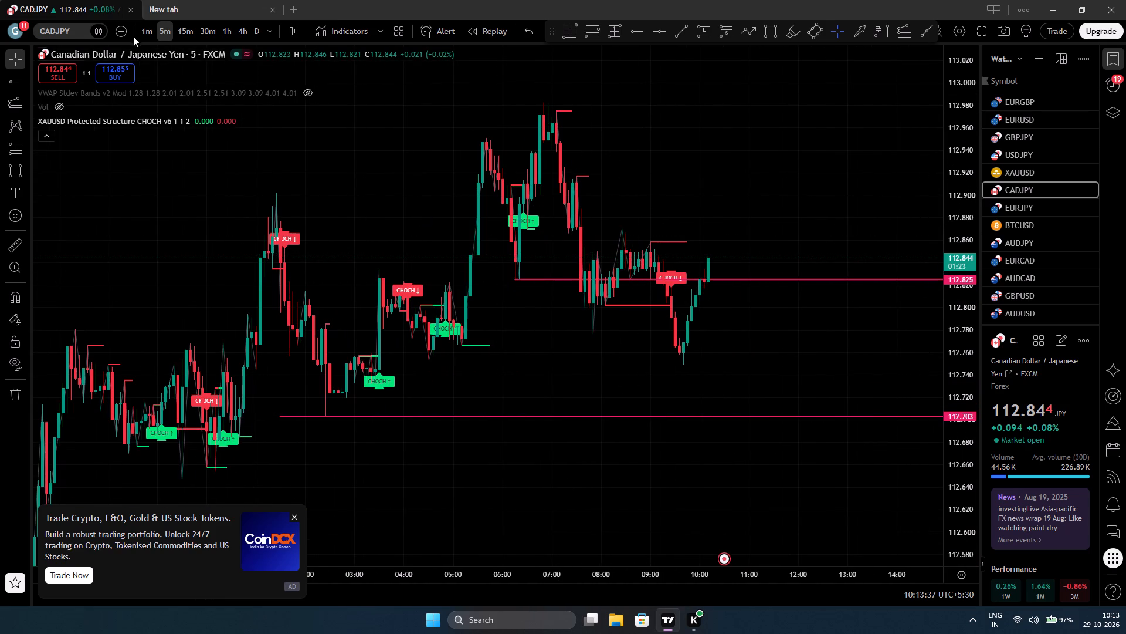
Switch CADJPY to the 1-minute chart and examine the 29 Oct morning swings around the 112.825 ray.
click(139, 33)
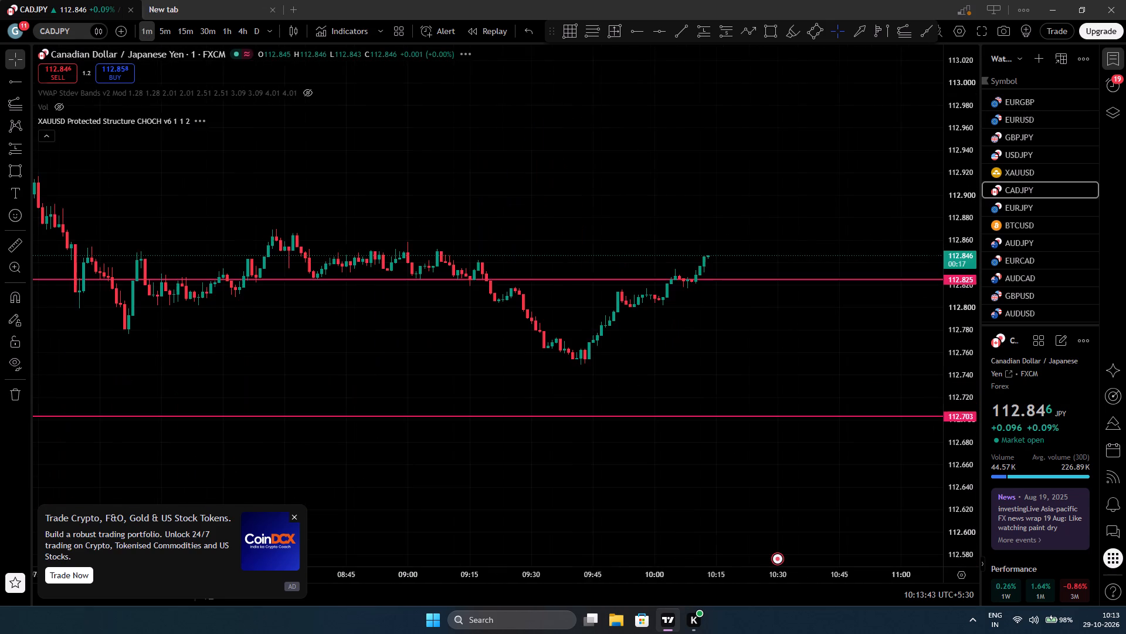
scroll(577, 268, down, 6)
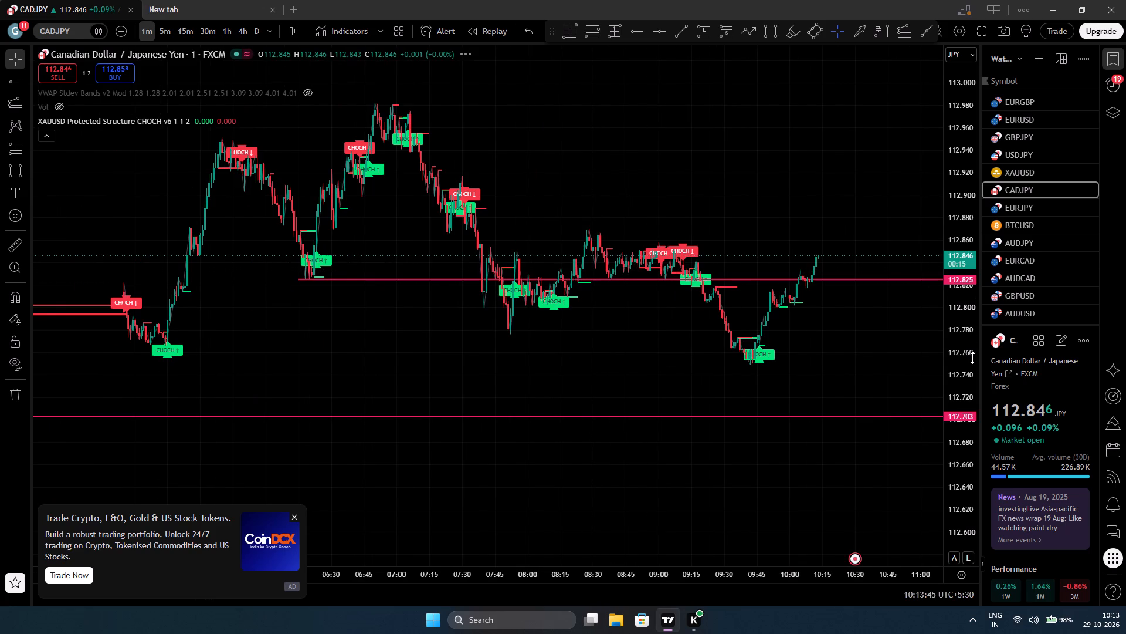
drag(965, 366, 915, 65)
drag(945, 349, 958, 246)
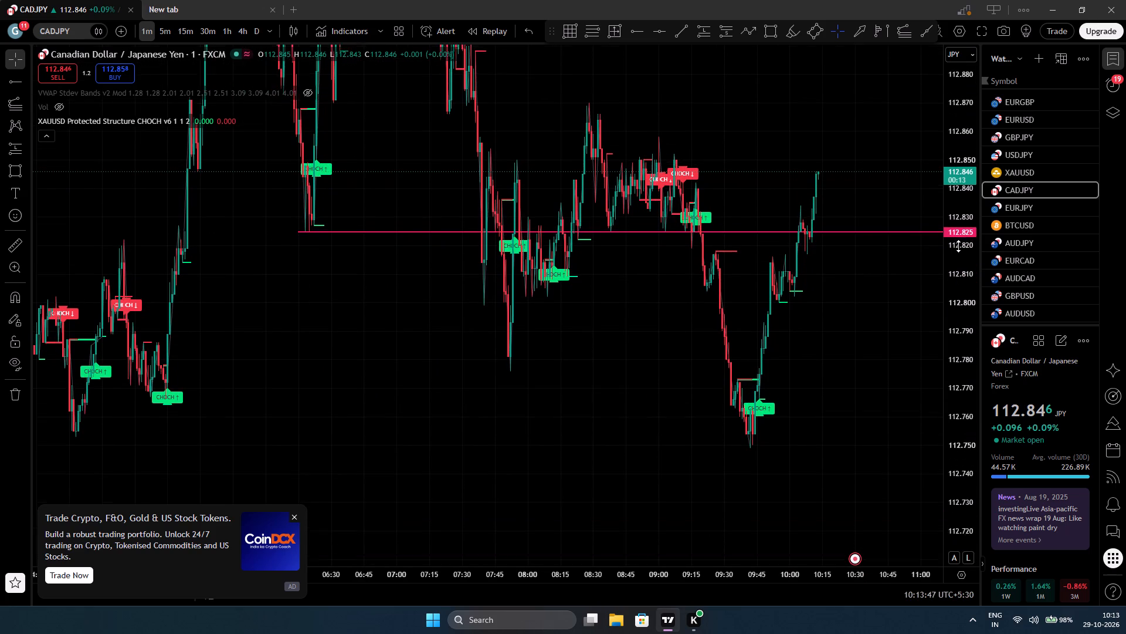
drag(958, 246, 958, 205)
scroll(560, 328, up, 7)
scroll(422, 332, up, 3)
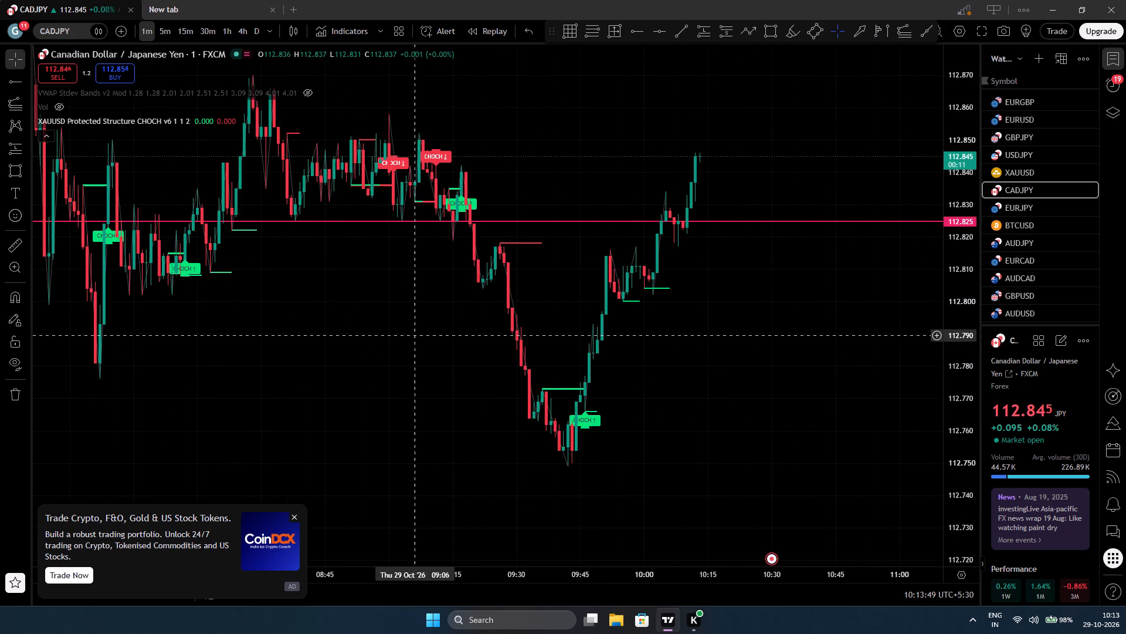
drag(355, 333, 623, 409)
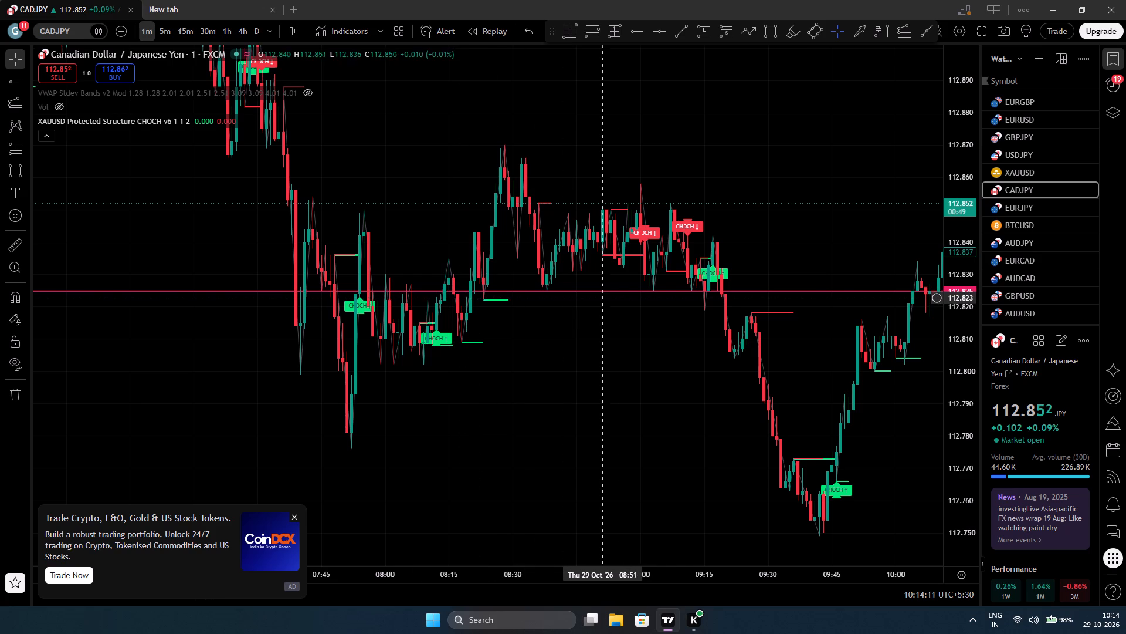
drag(629, 299, 542, 299)
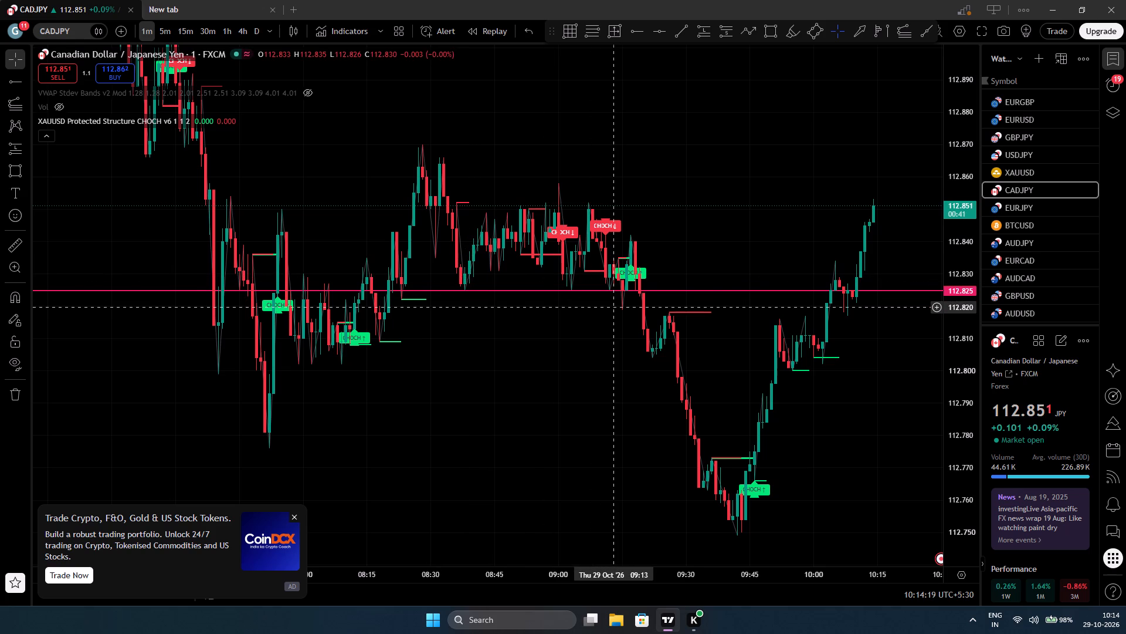
drag(623, 328, 446, 311)
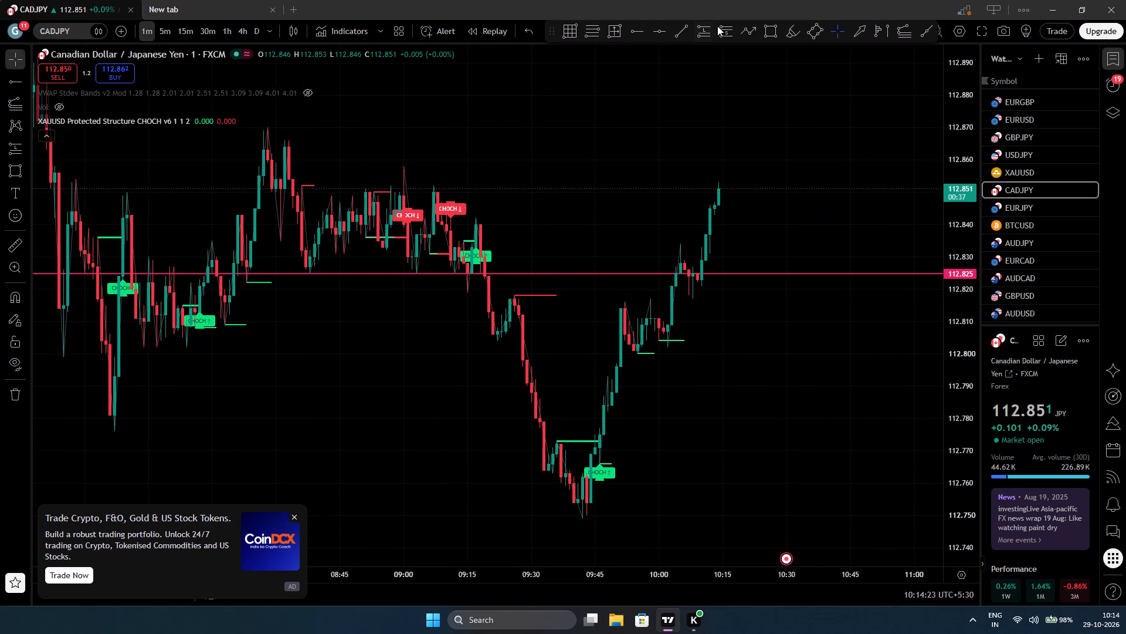
Place a short position from the 29 Oct 09:20 candle with entry about 112.813, stop about 112.842 and target about 112.753.
click(727, 31)
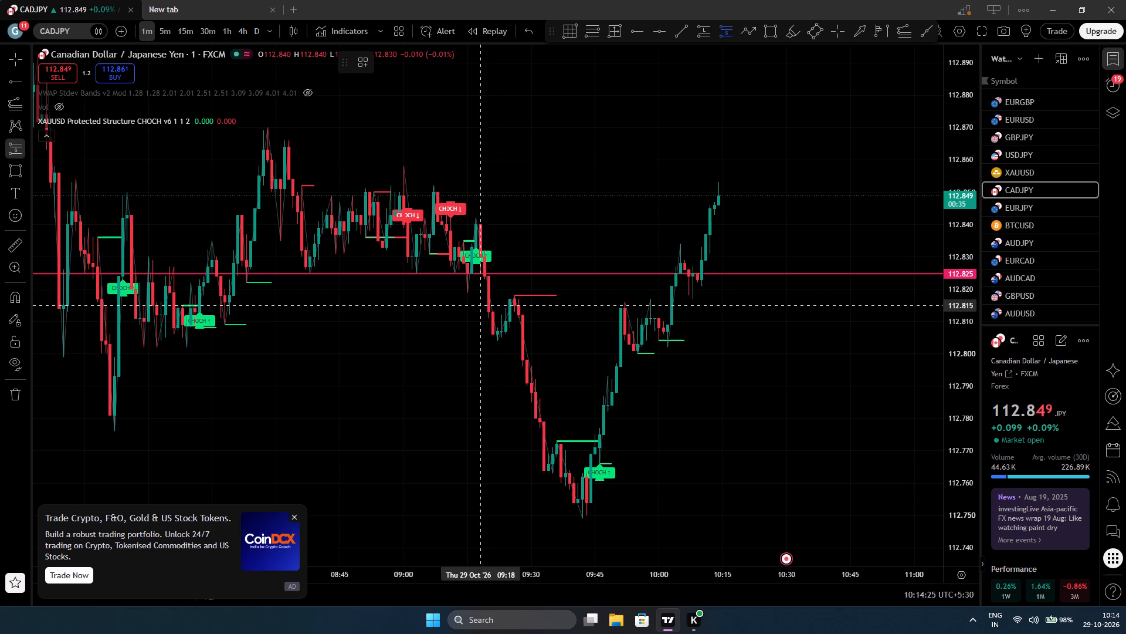
click(488, 311)
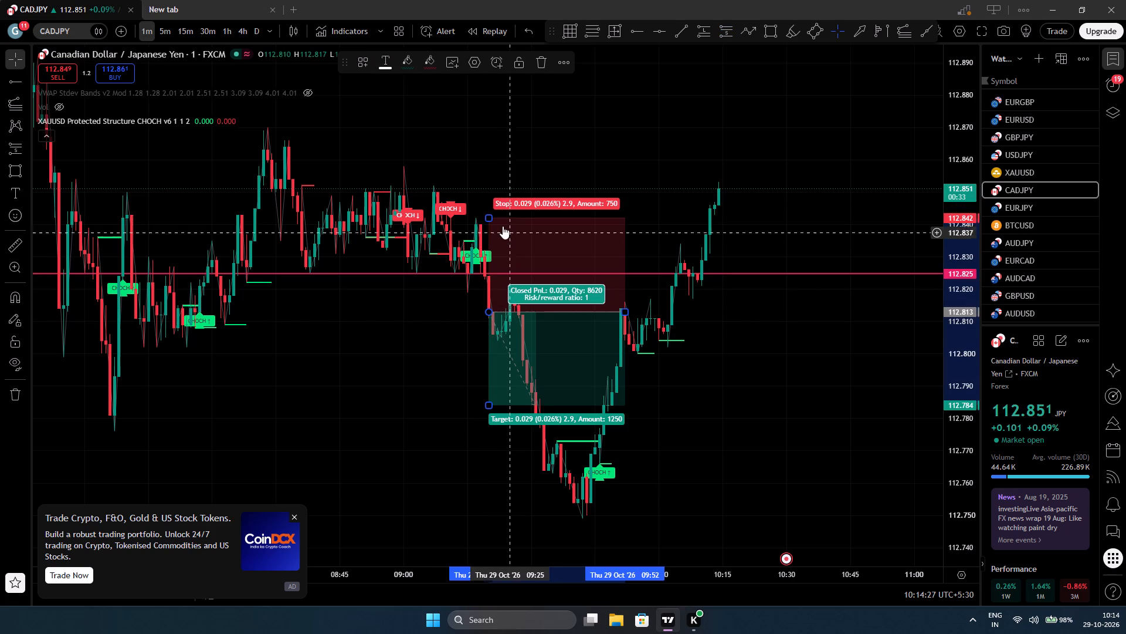
click(491, 219)
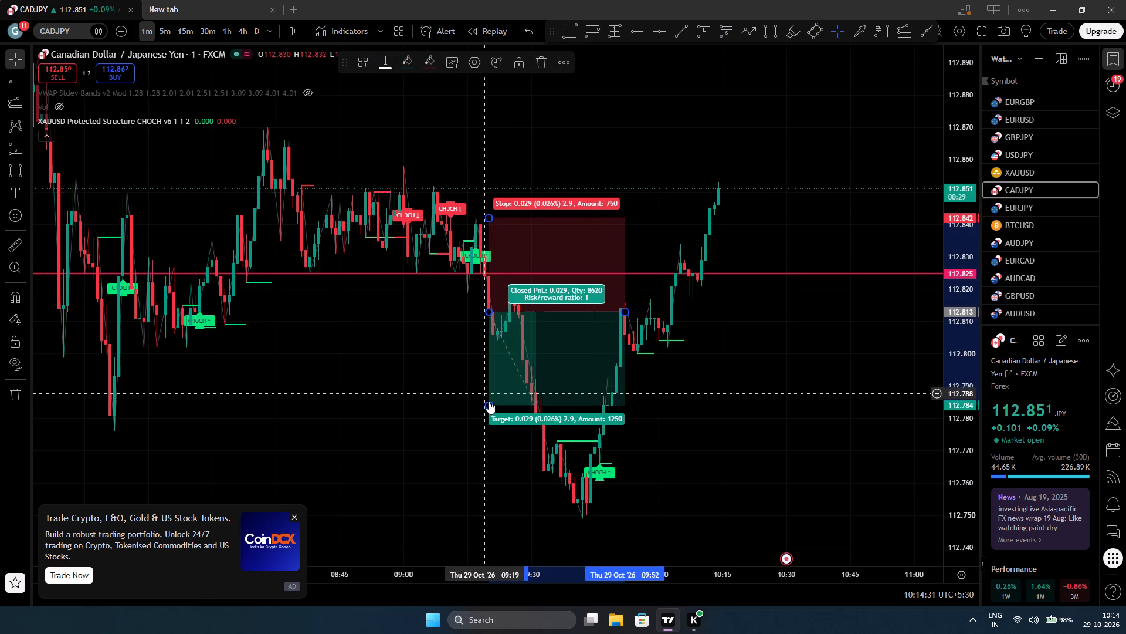
drag(490, 406, 484, 516)
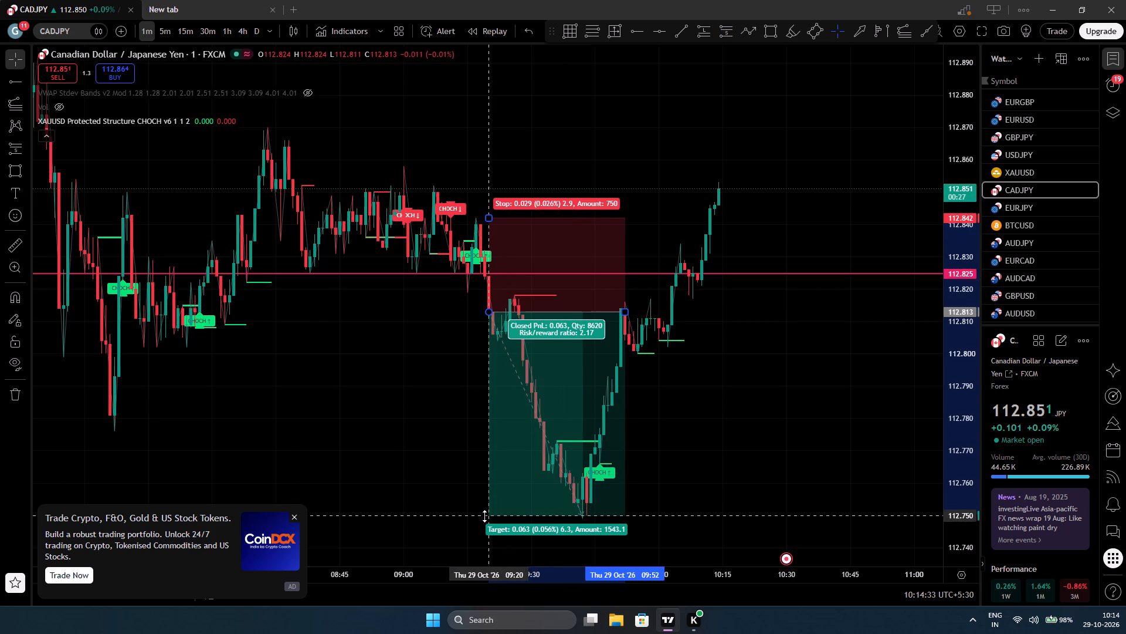
drag(484, 516, 500, 506)
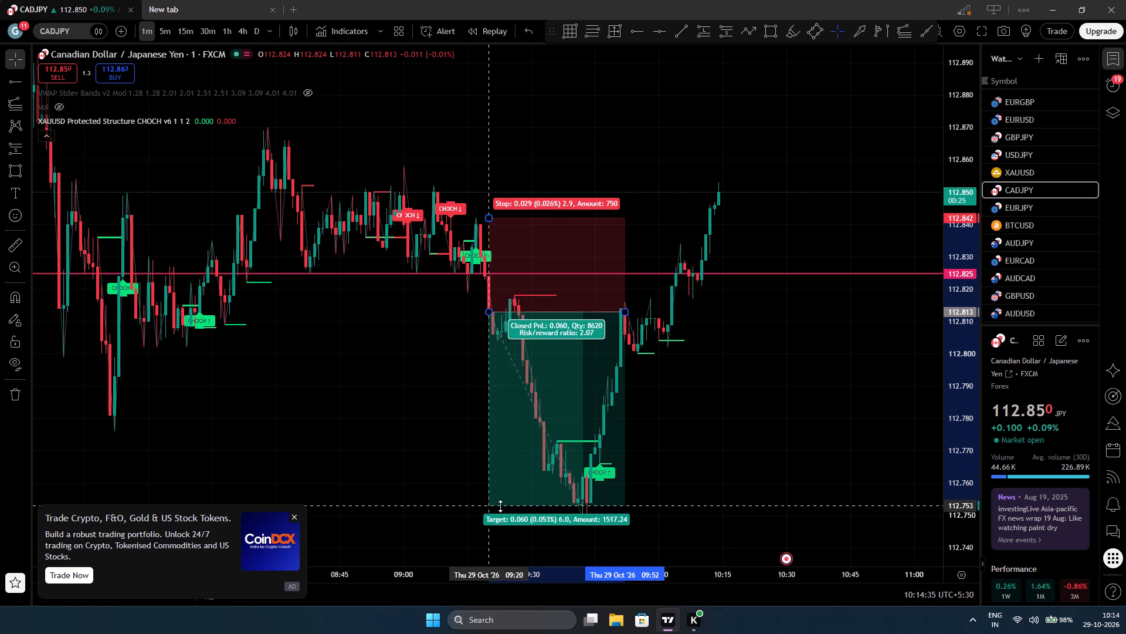
drag(500, 506, 500, 505)
click(728, 475)
click(384, 340)
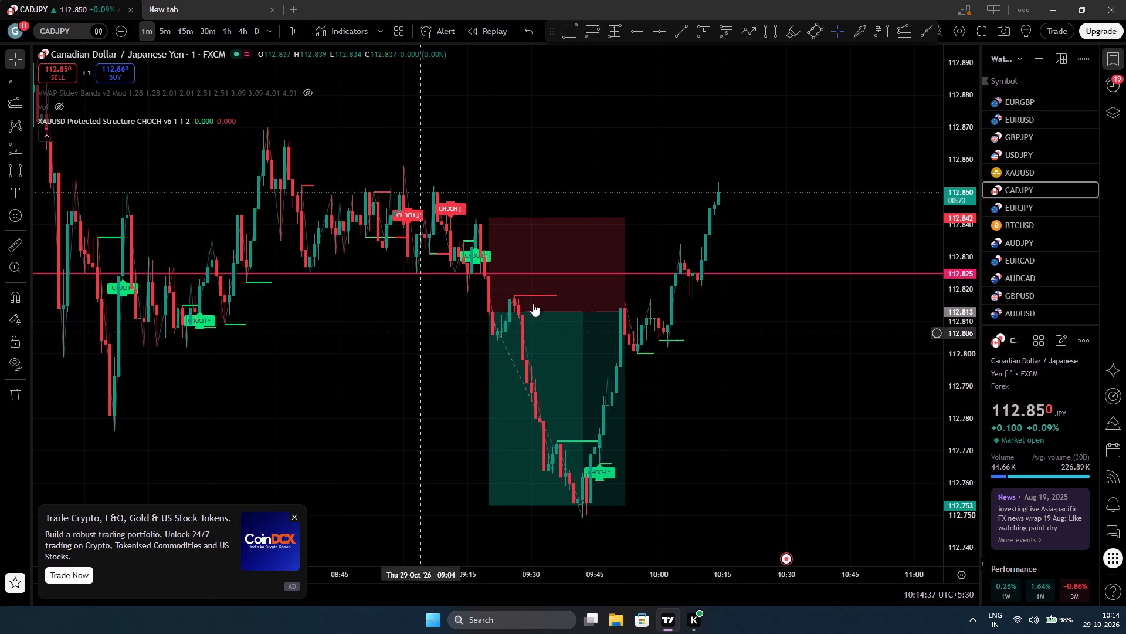
click(696, 124)
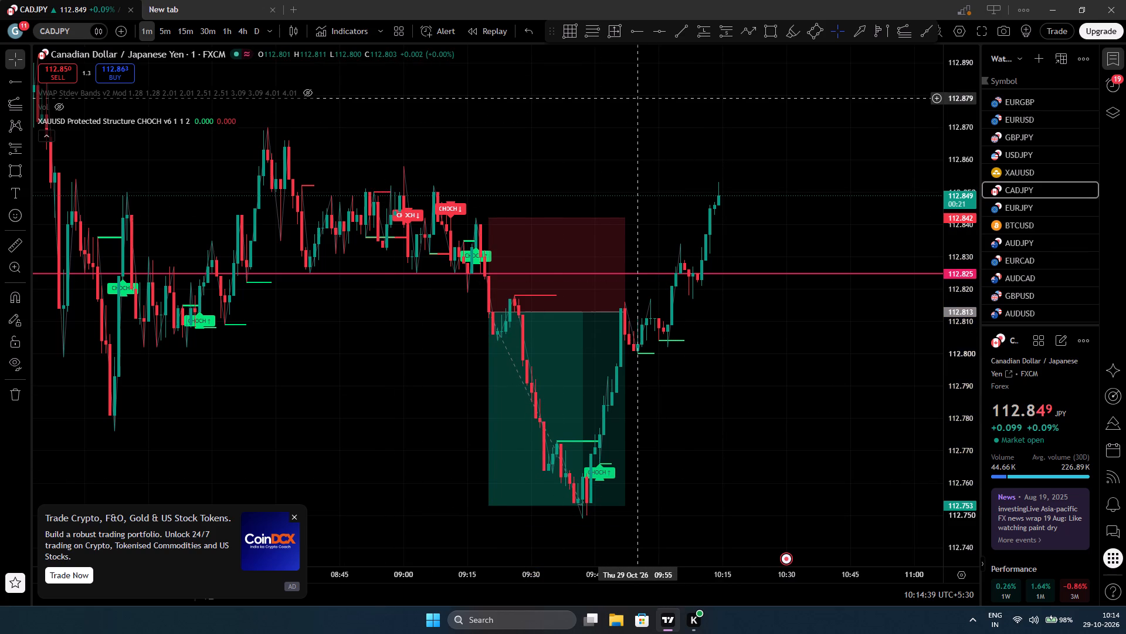
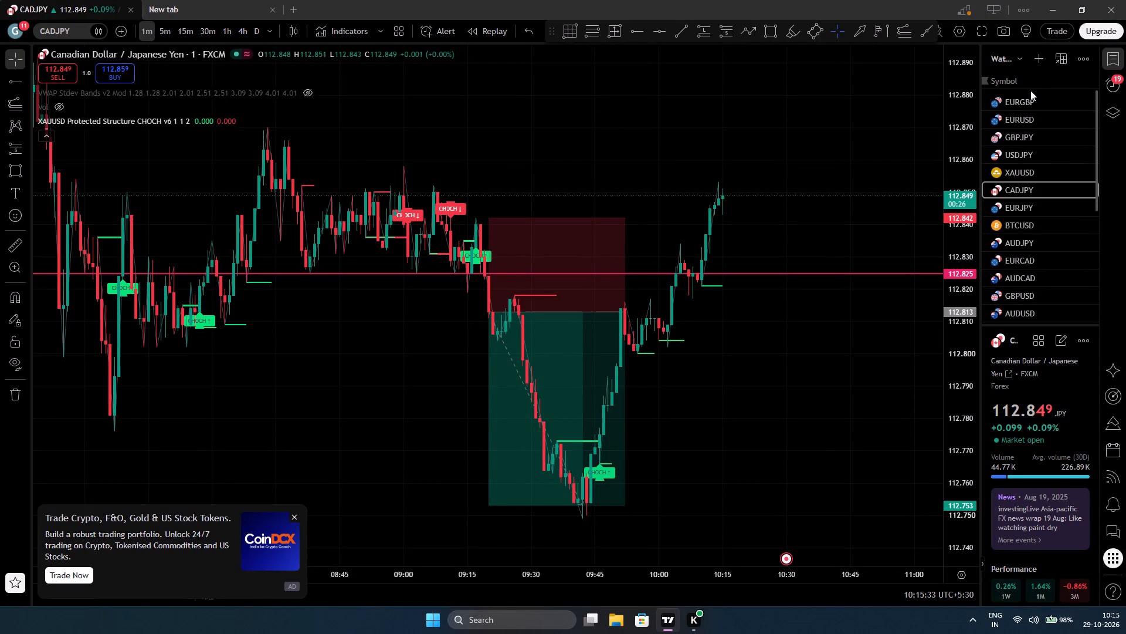
Open XAUUSD and examine its 29 Oct morning structure below the 4,044.43 ray on the 1-minute and 5-minute charts.
right_drag(1030, 90, 1018, 0)
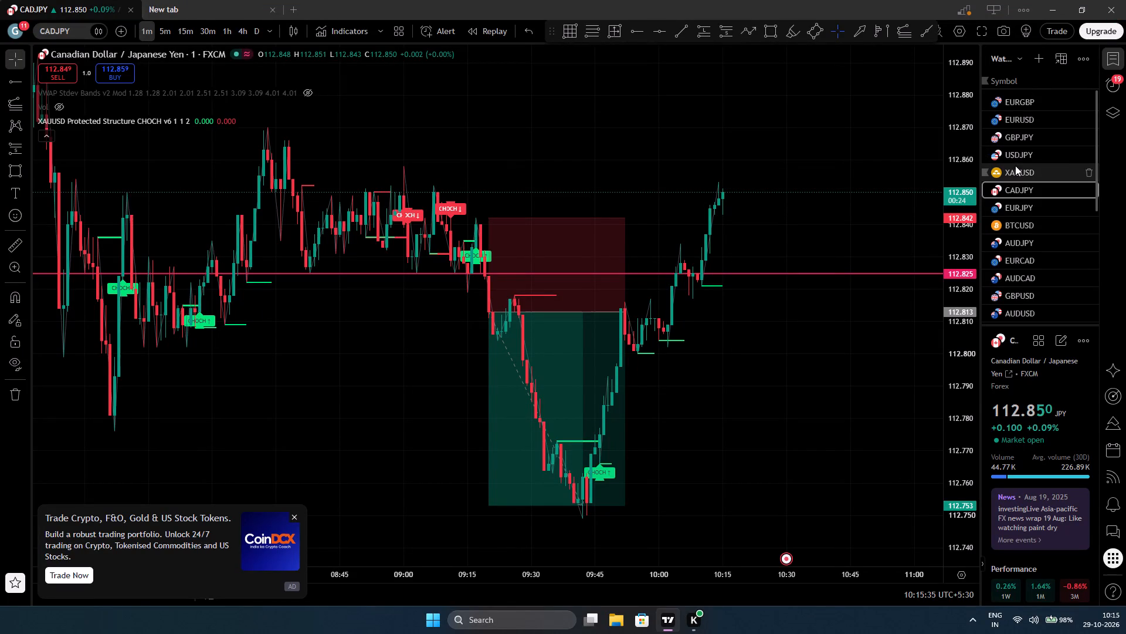
click(1015, 168)
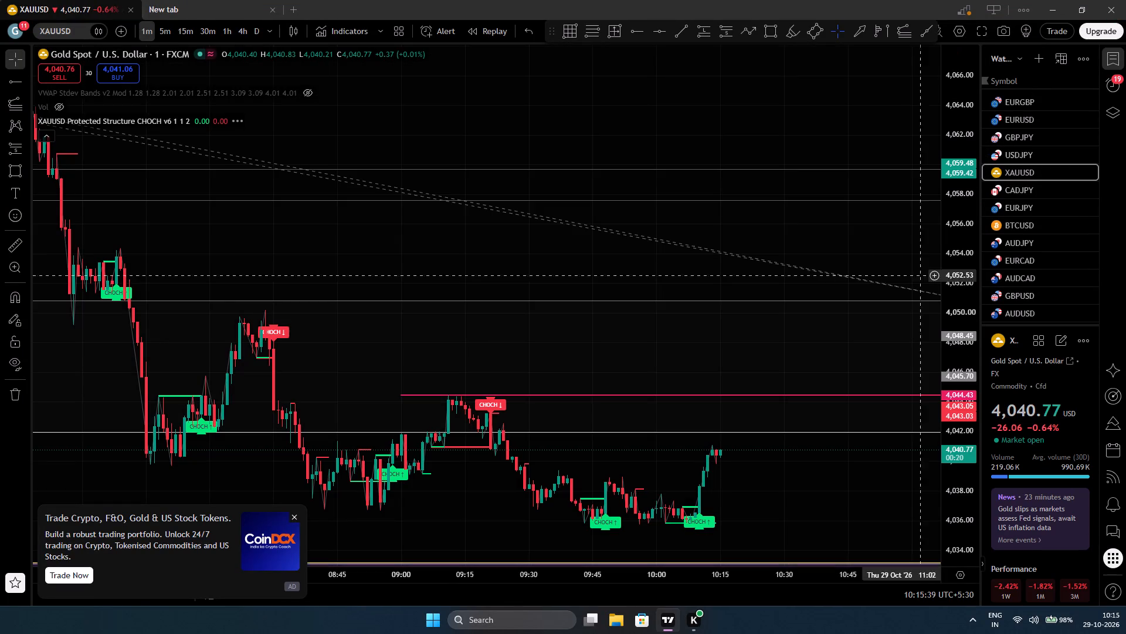
drag(799, 520, 772, 354)
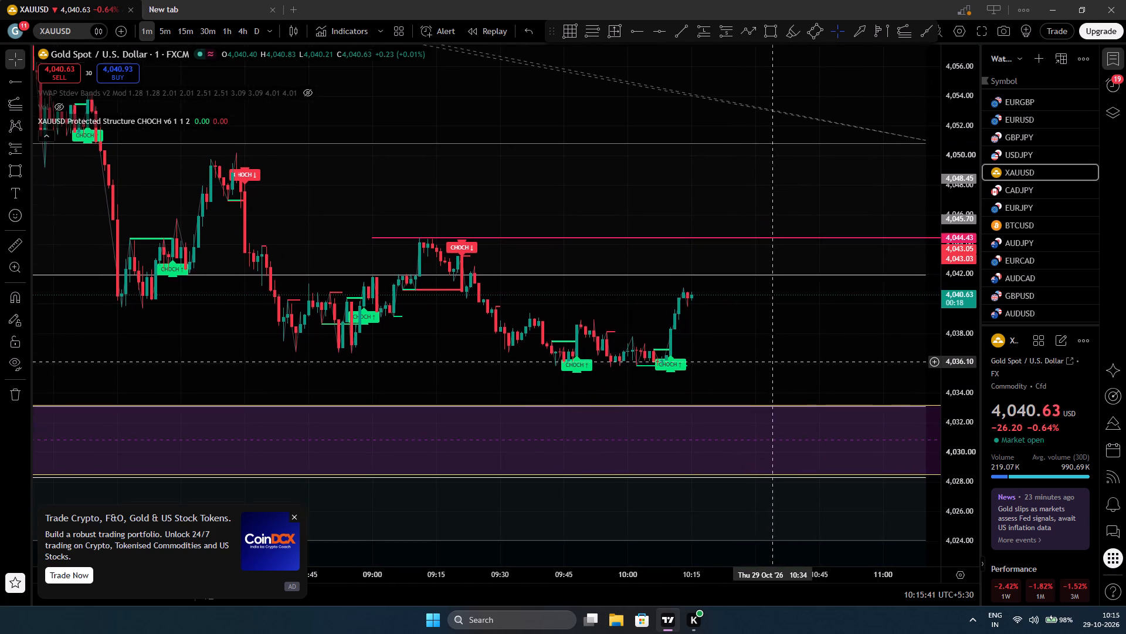
drag(961, 359, 974, 163)
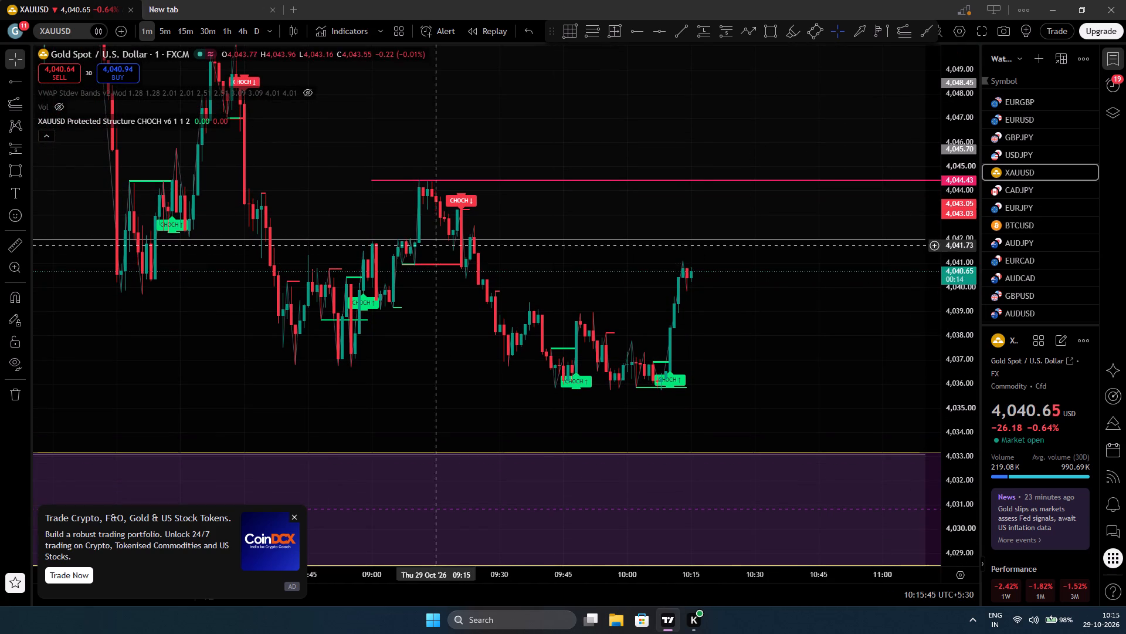
click(167, 32)
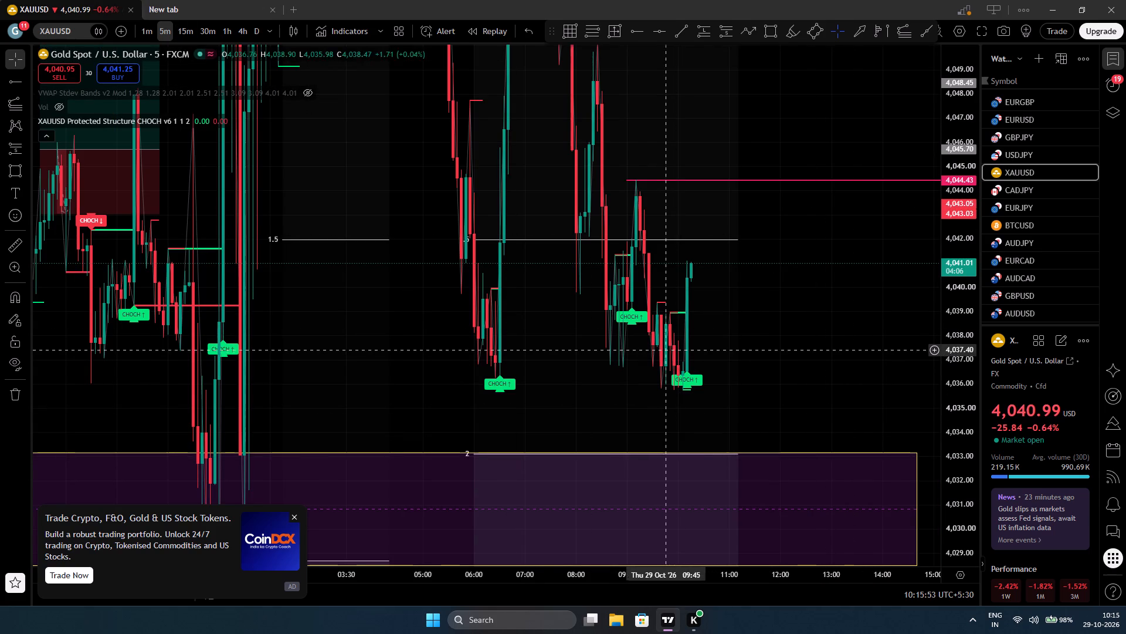
scroll(656, 354, up, 6)
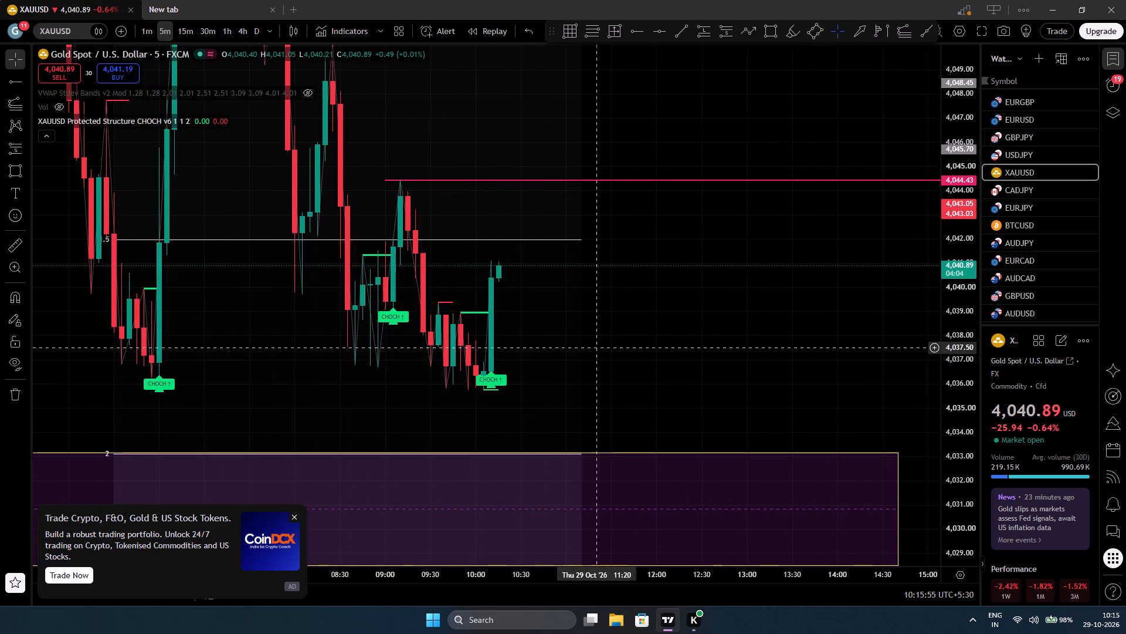
drag(604, 347, 846, 407)
scroll(600, 392, down, 4)
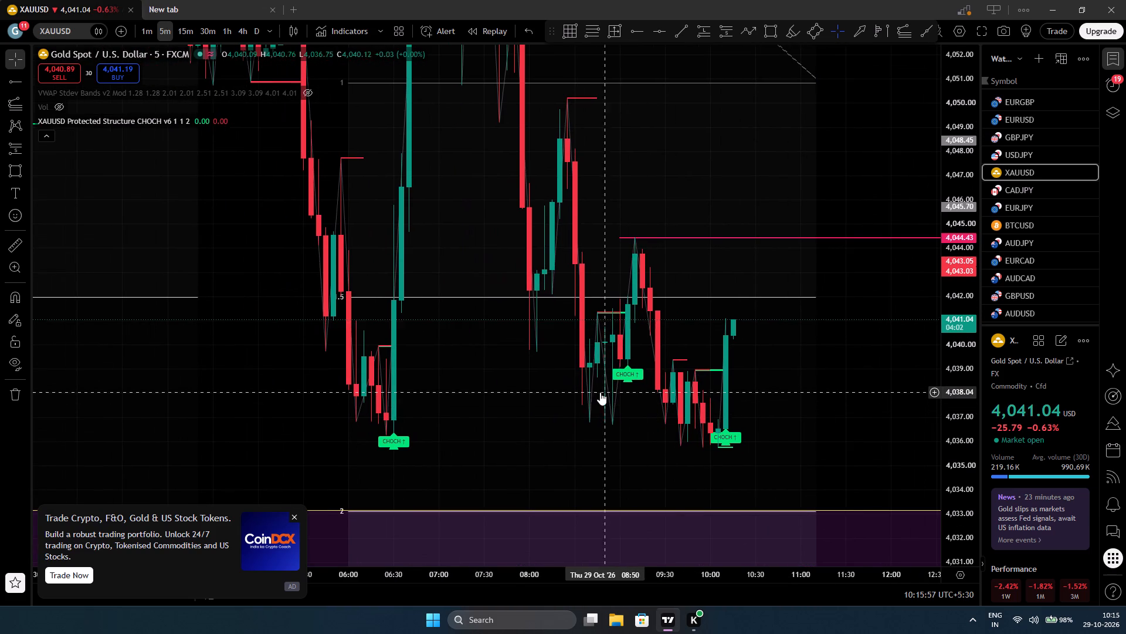
scroll(600, 392, down, 6)
scroll(600, 392, up, 12)
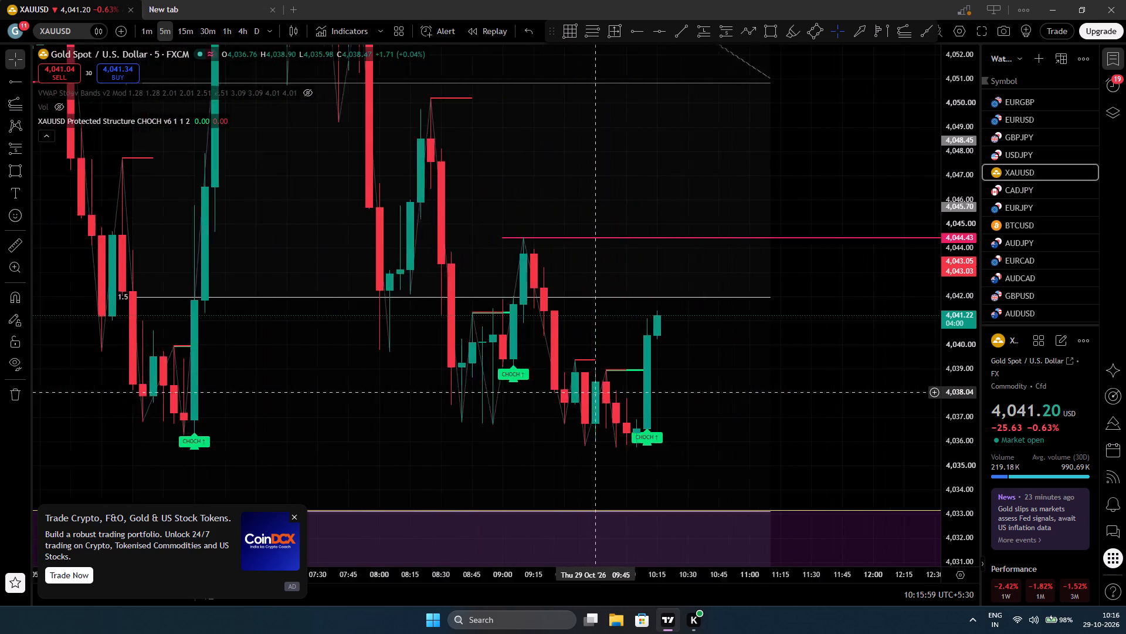
scroll(600, 392, up, 3)
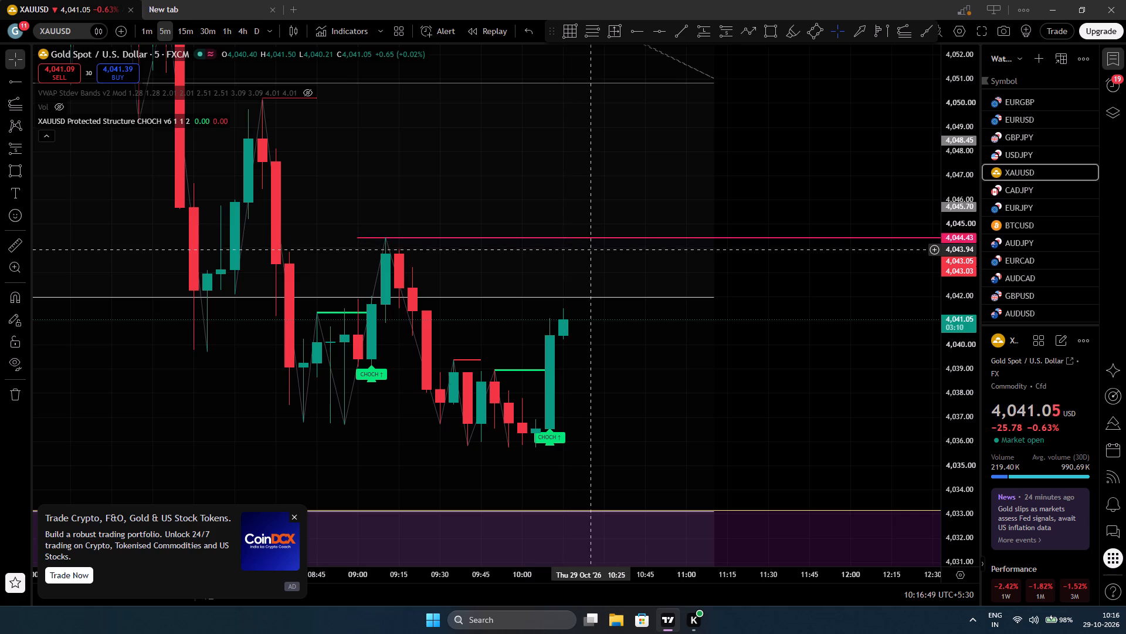
click(839, 363)
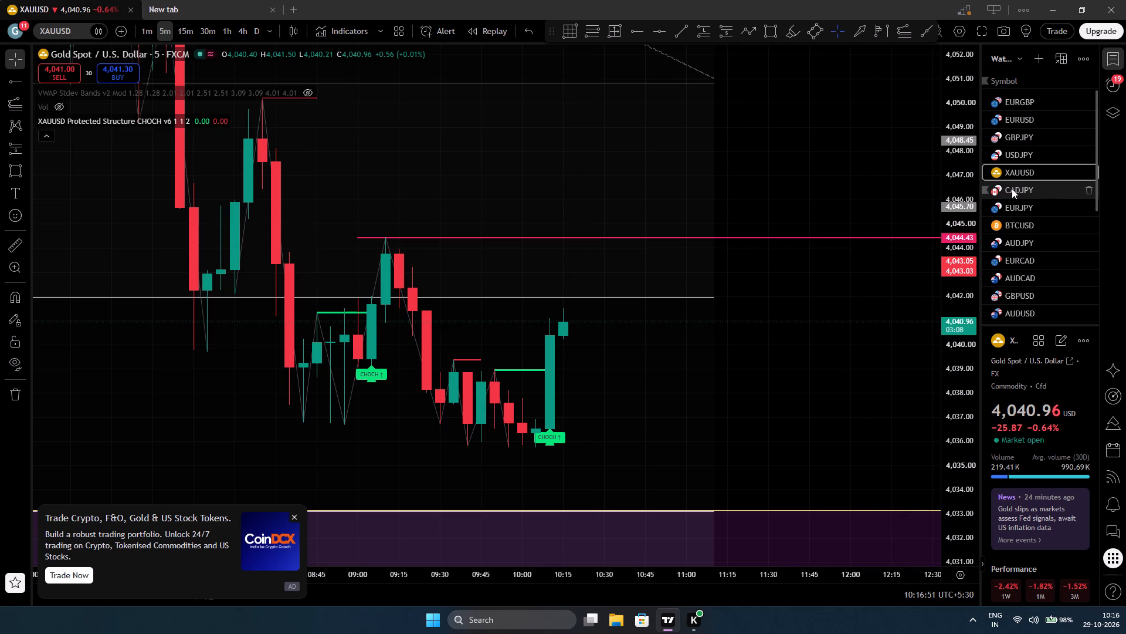
Compare CADJPY's 29 Oct morning move with XAUUSD's on the 5-minute chart, examining XAUUSD down to its purple zone and Fibonacci extension levels.
click(1012, 188)
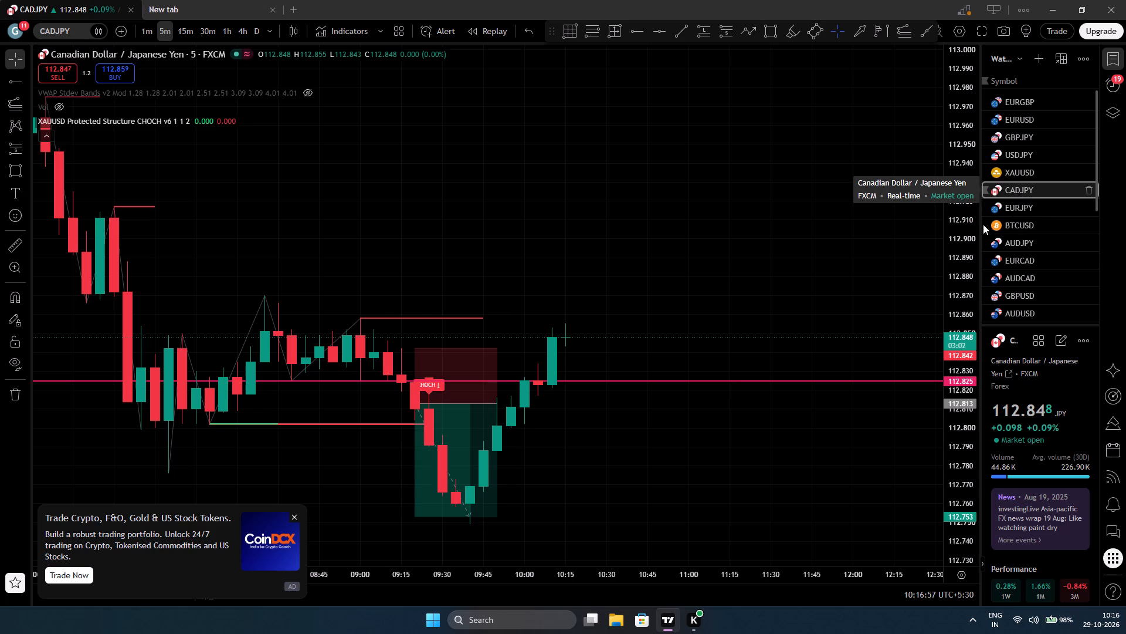
scroll(732, 306, down, 4)
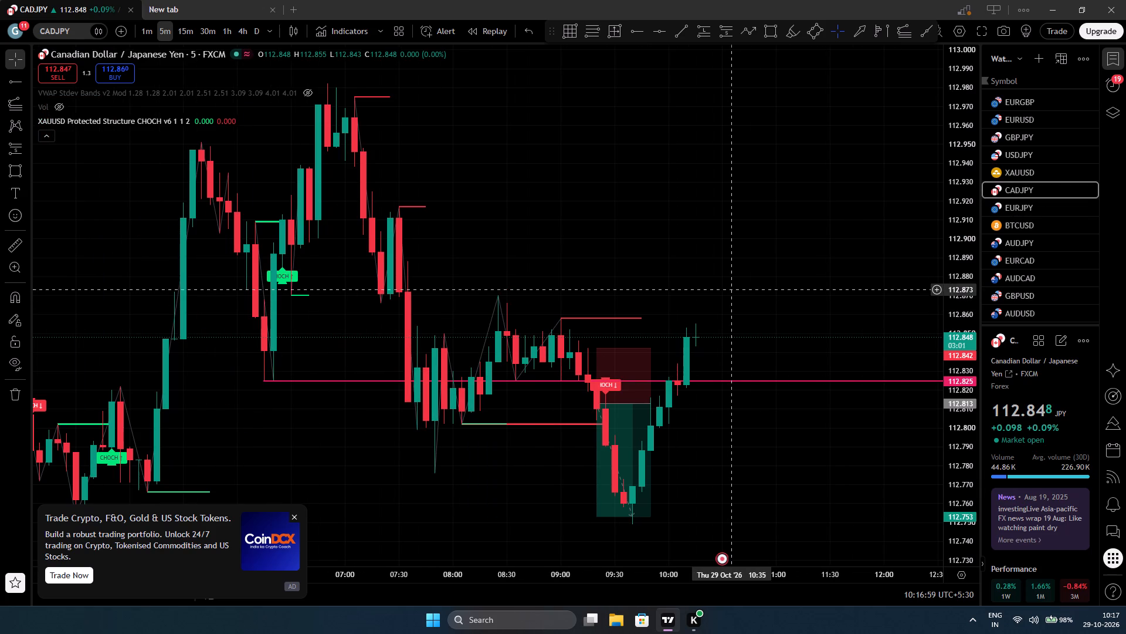
click(1033, 168)
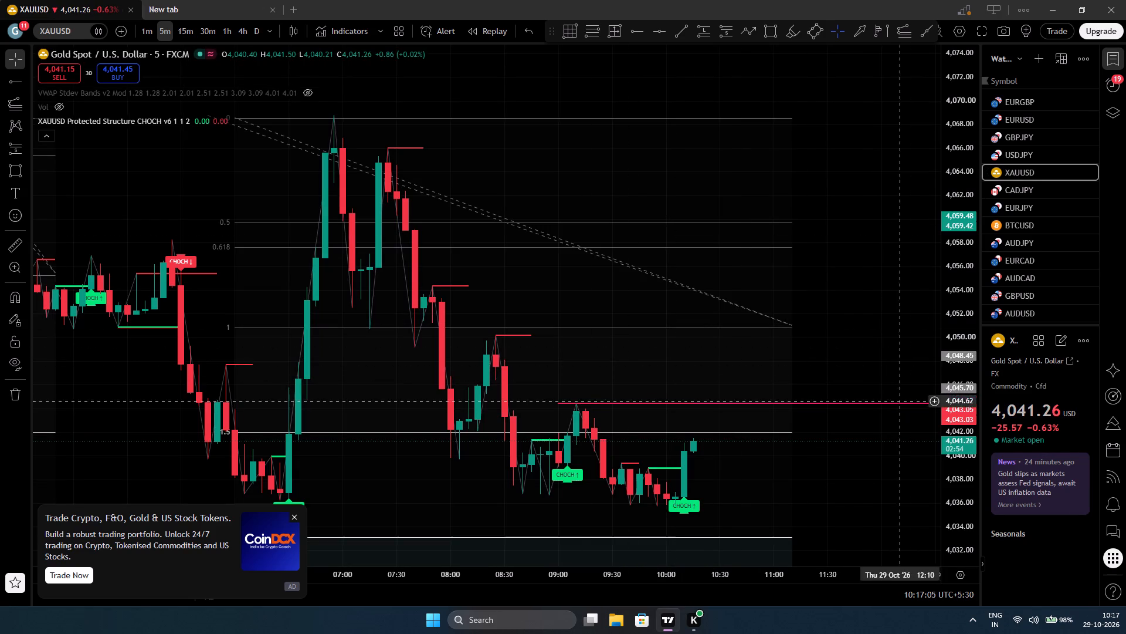
drag(966, 507, 955, 413)
drag(870, 378, 870, 213)
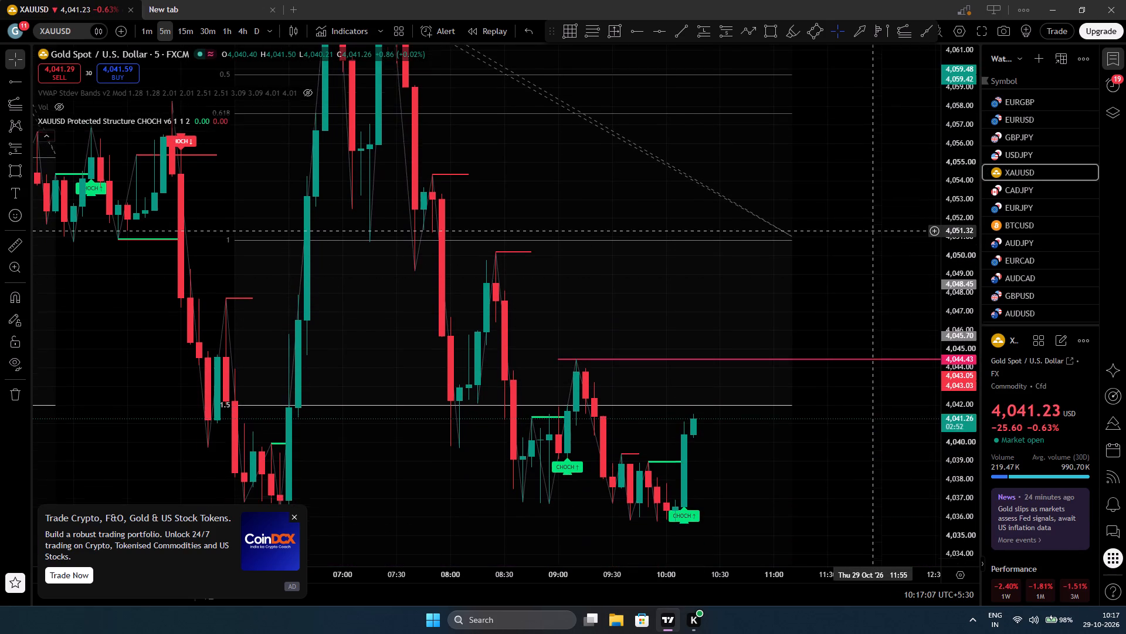
drag(870, 213, 872, 174)
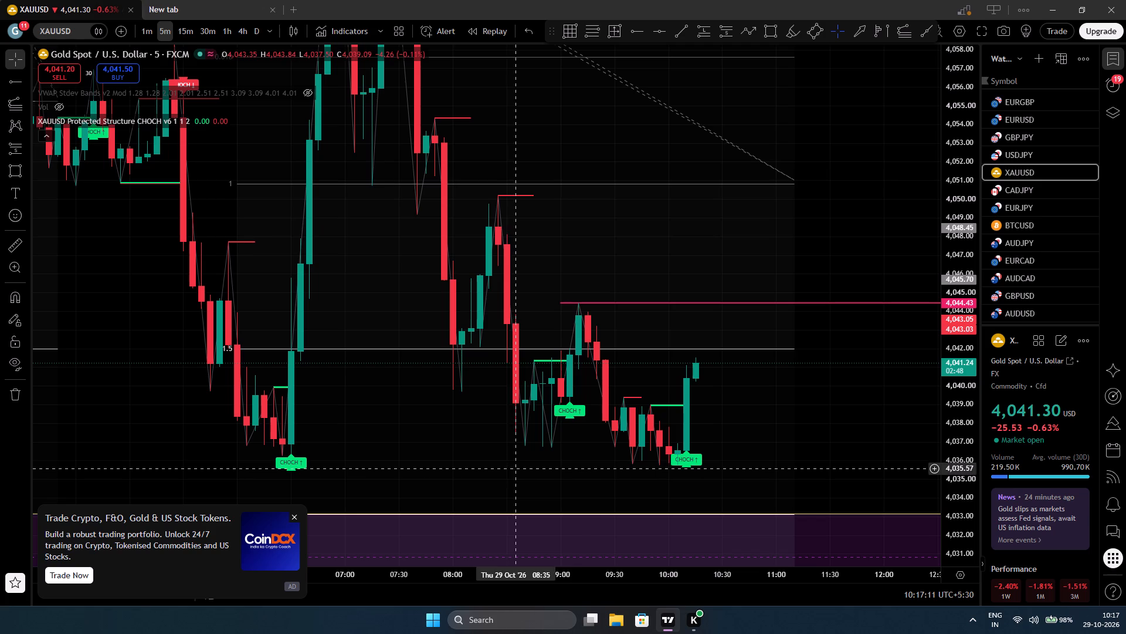
drag(463, 489, 544, 328)
scroll(547, 332, down, 6)
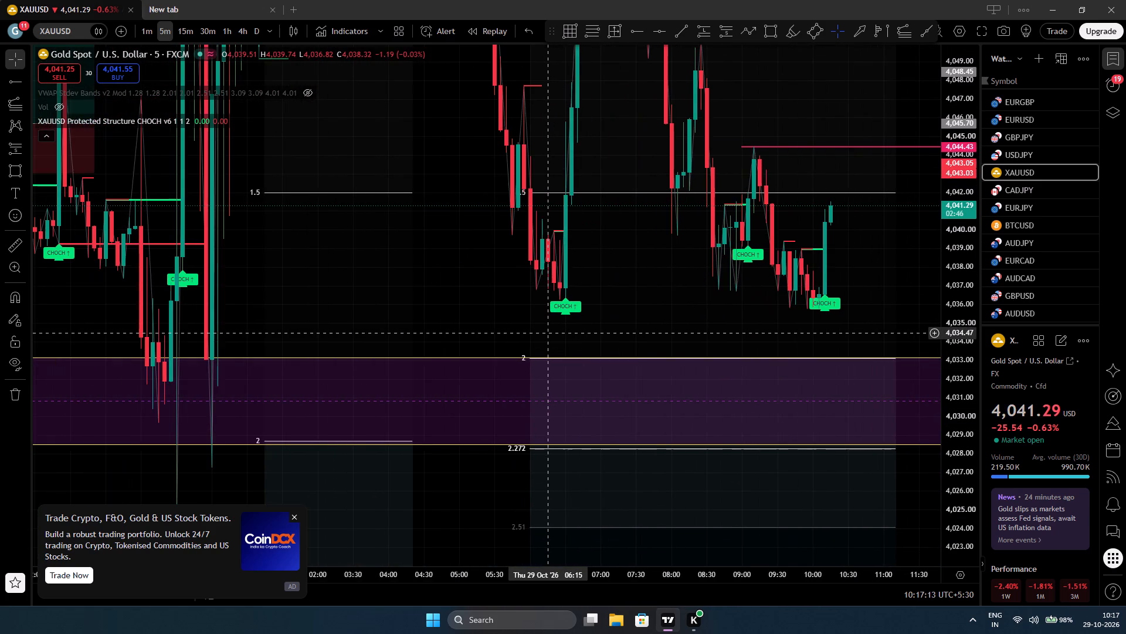
drag(959, 187, 960, 217)
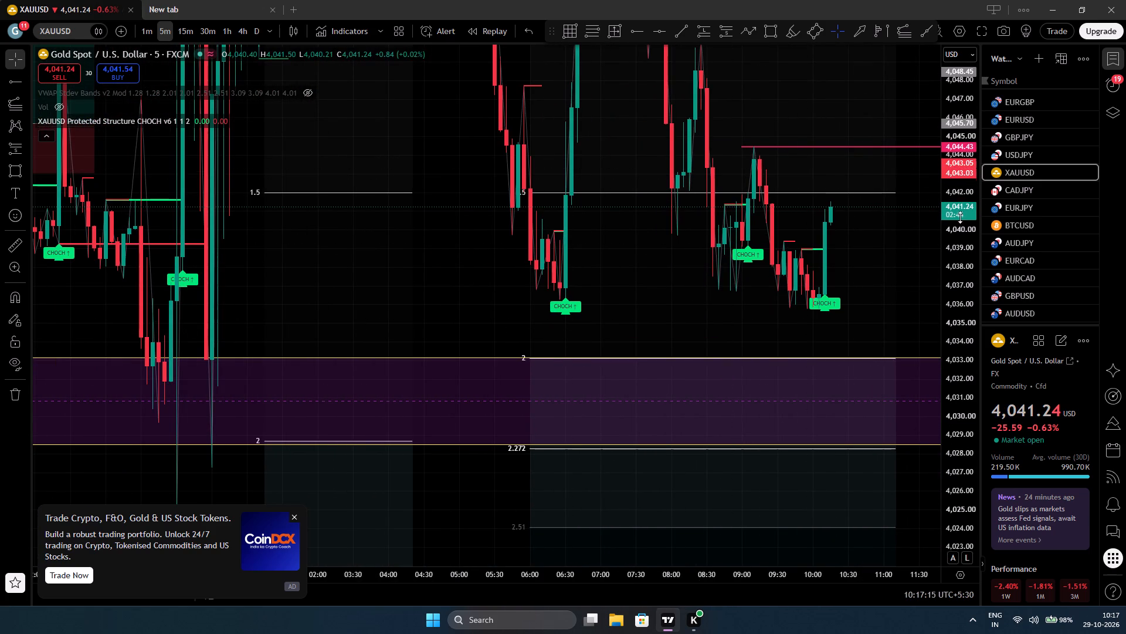
drag(960, 217, 928, 495)
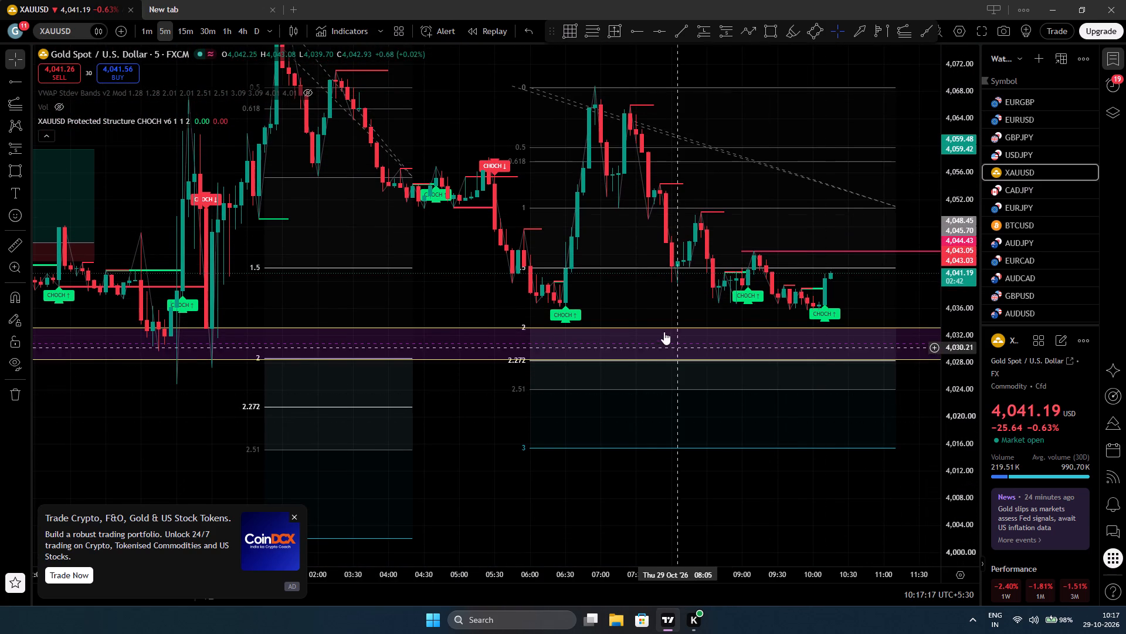
drag(644, 294, 542, 366)
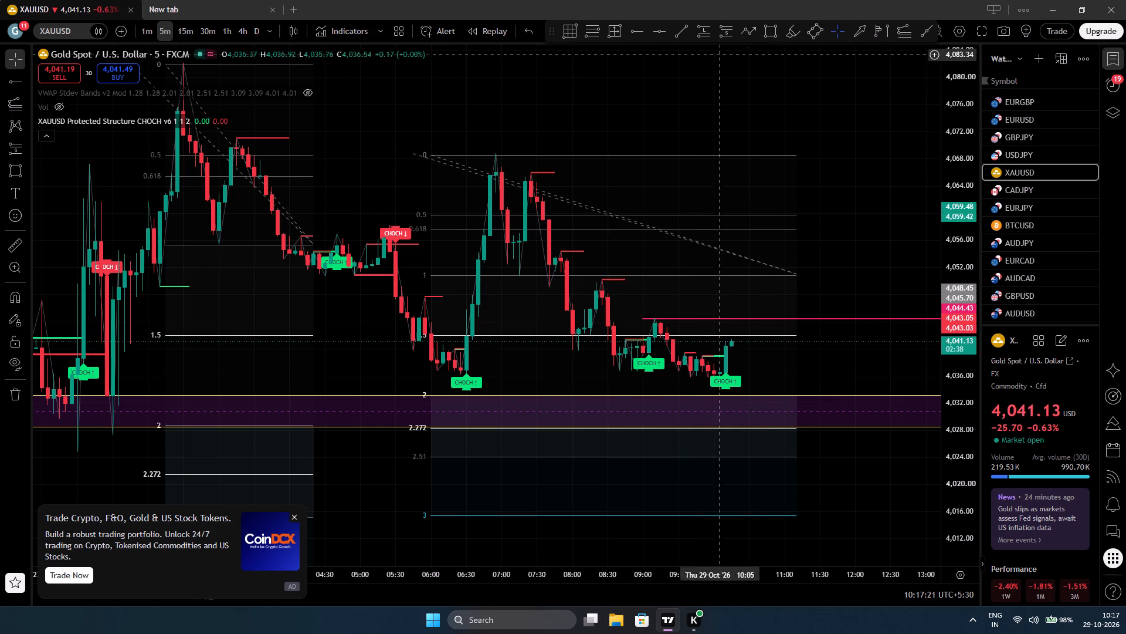
Draw a Gann box on XAUUSD from 06:00 at about 4,034.19 to 08:15 at about 4,068.89.
click(563, 29)
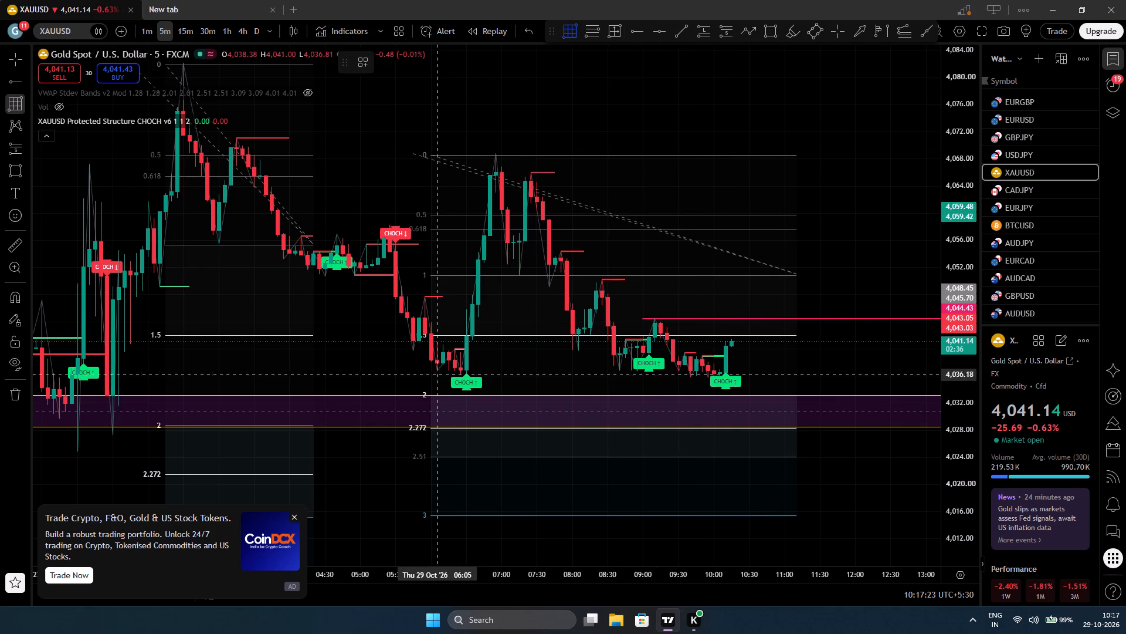
click(433, 388)
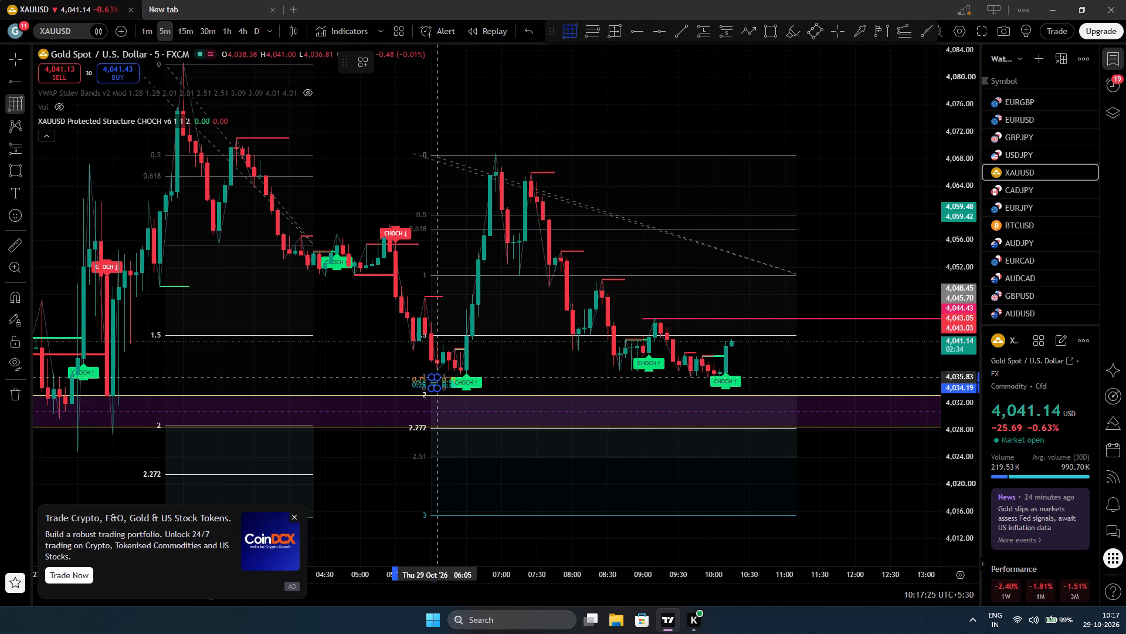
click(589, 153)
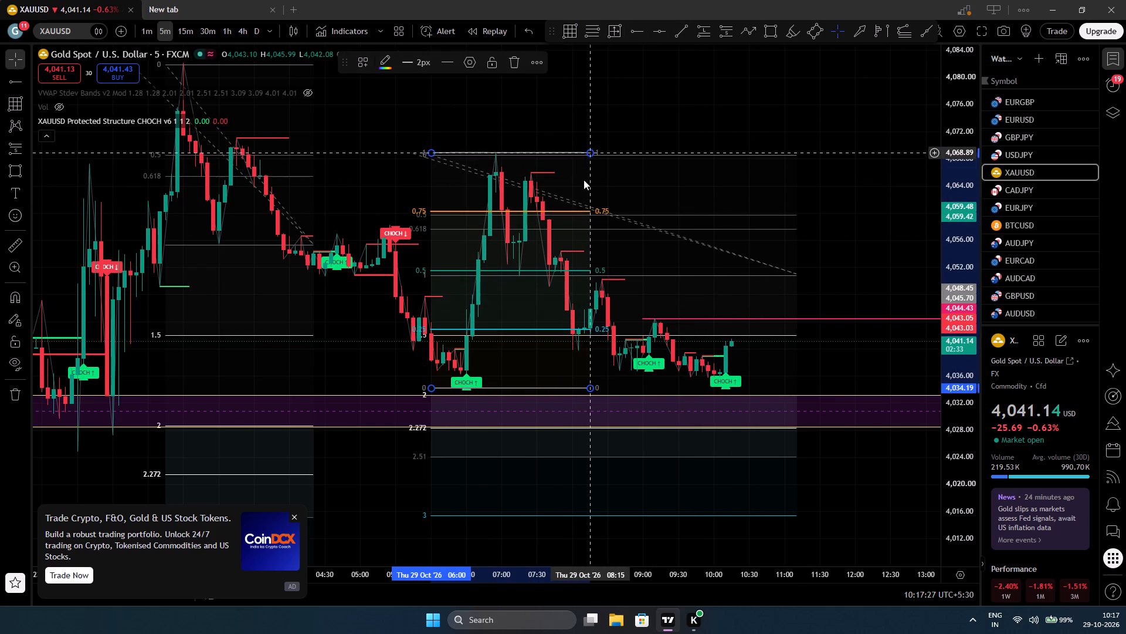
Move the Gann box over the latest XAUUSD candles, spanning 08:55 to 11:10 and about 4,033.67 to 4,068.37.
drag(573, 211, 591, 233)
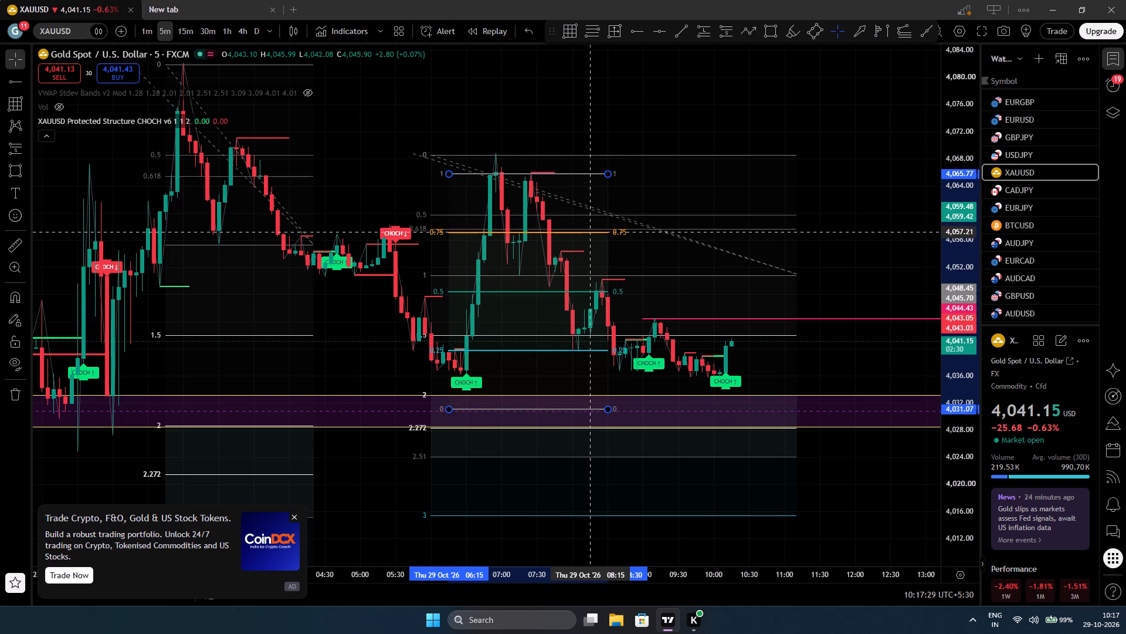
drag(591, 233, 594, 234)
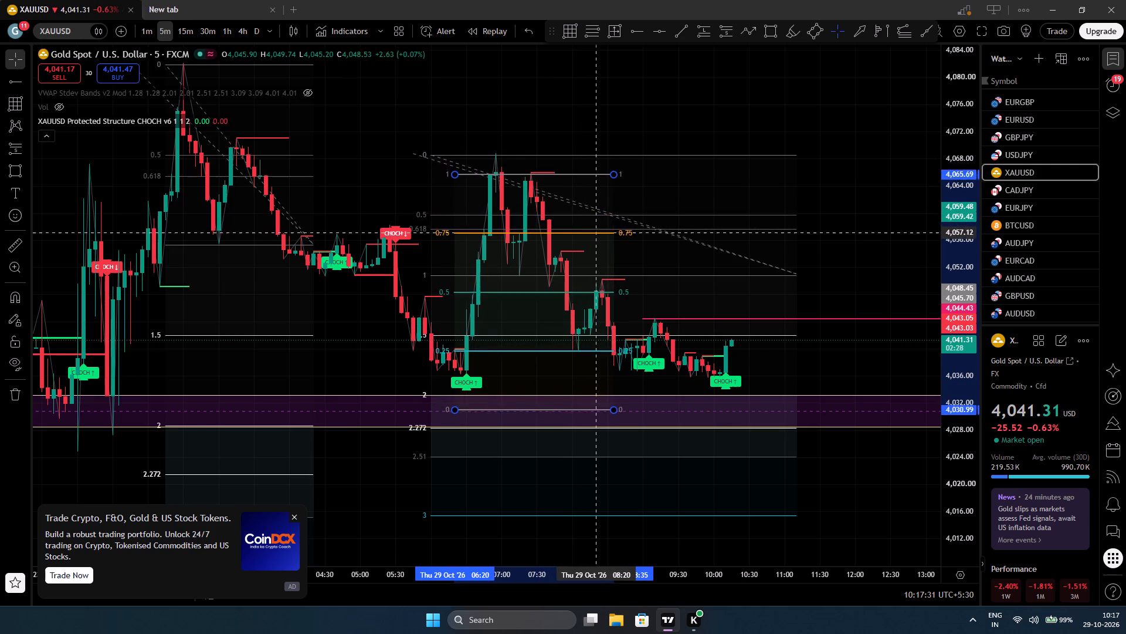
drag(594, 234, 612, 274)
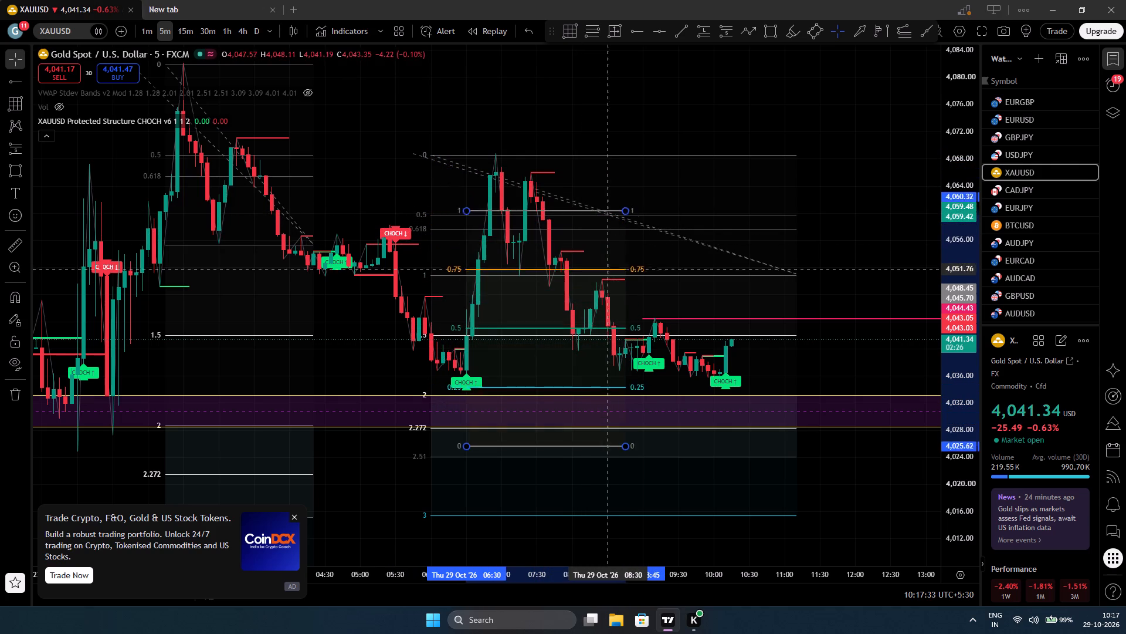
drag(612, 274, 713, 304)
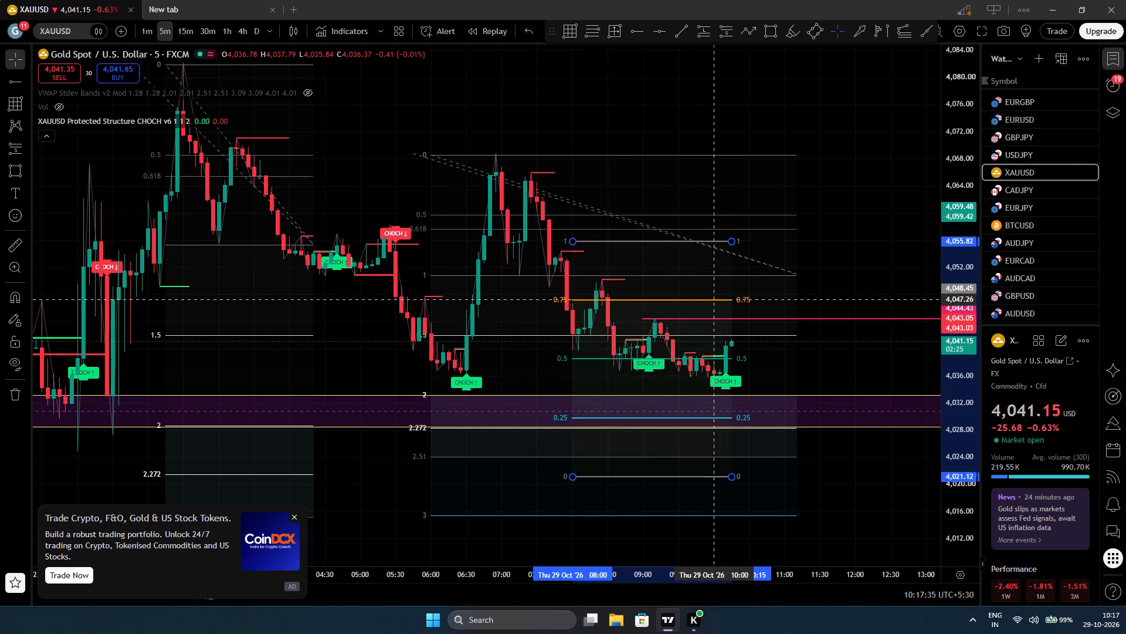
drag(713, 304, 780, 211)
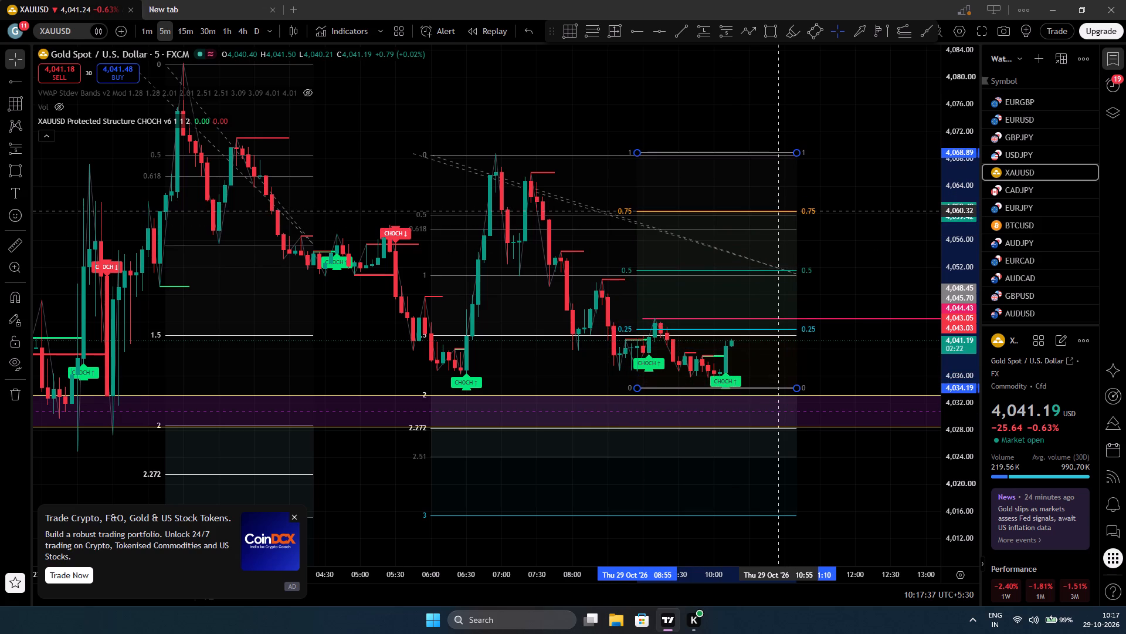
drag(780, 211, 781, 213)
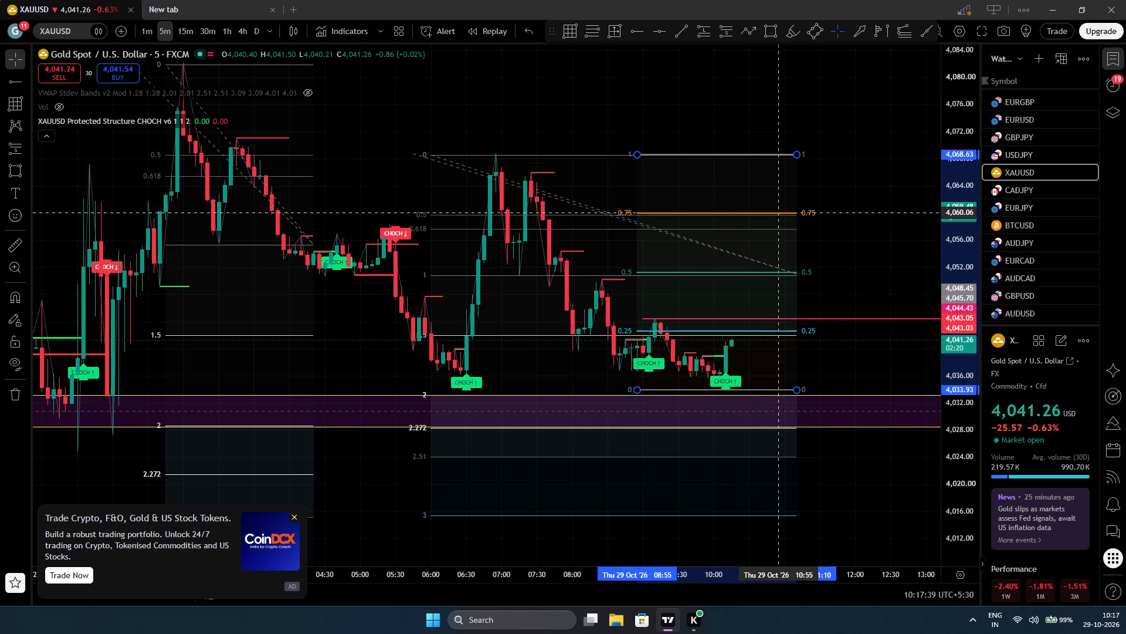
drag(781, 213, 781, 214)
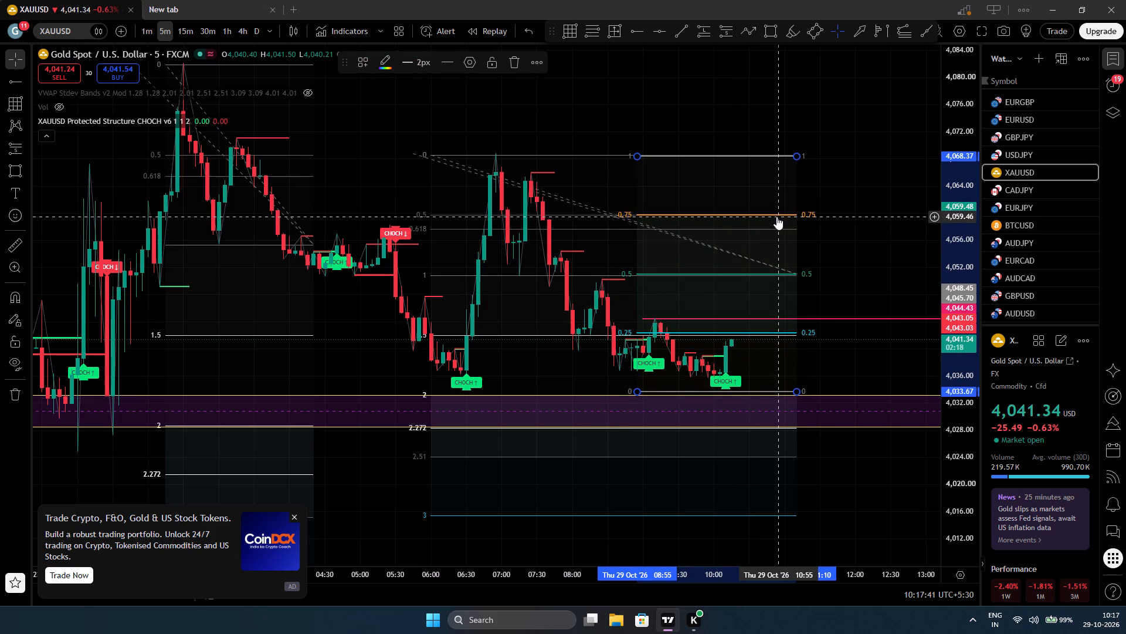
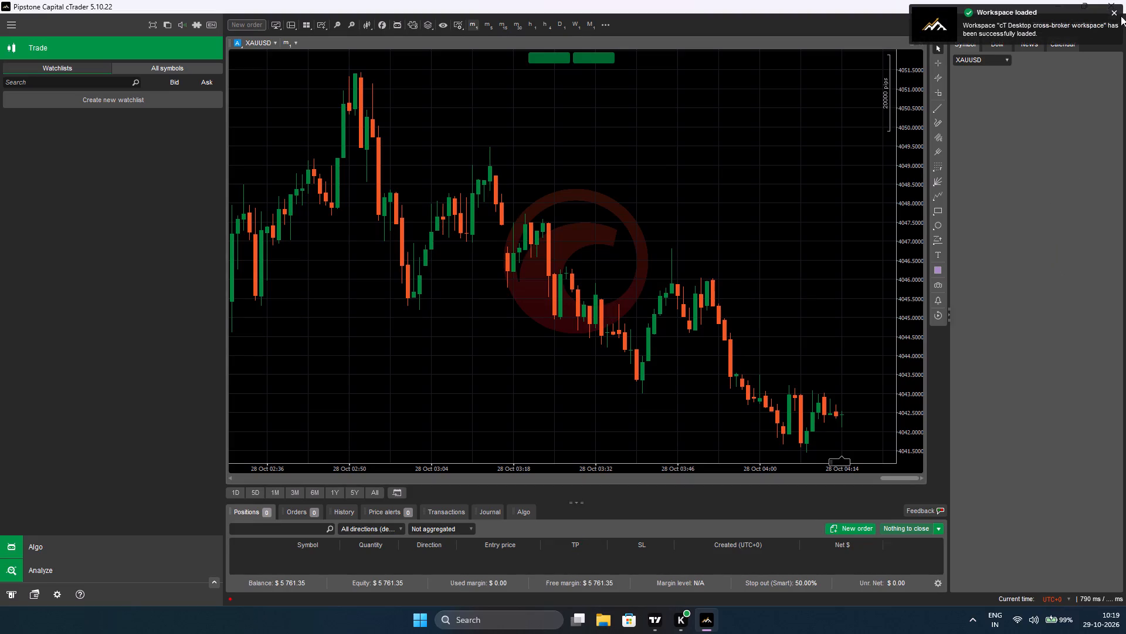
Hide both demo accounts in the trading account list.
click(1113, 12)
click(1074, 26)
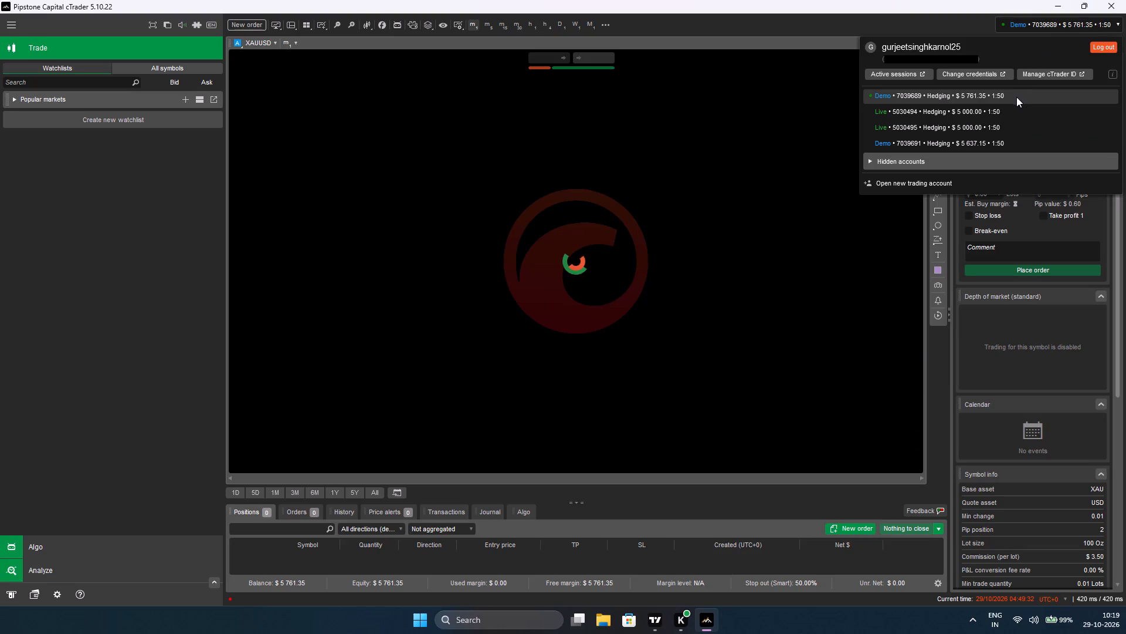
click(1108, 94)
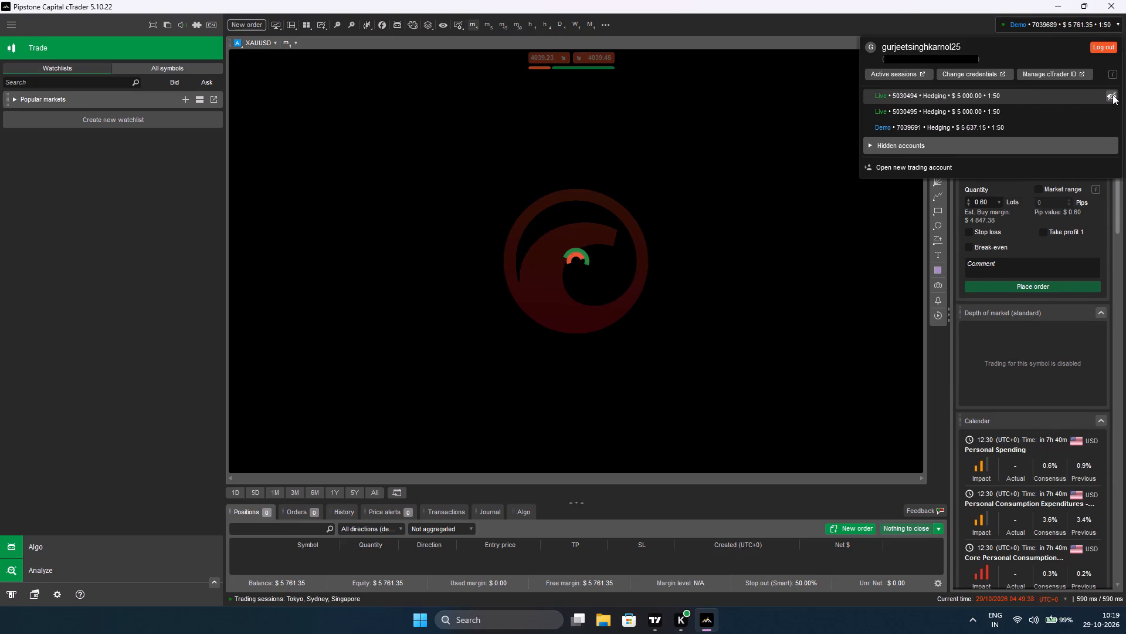
click(1117, 127)
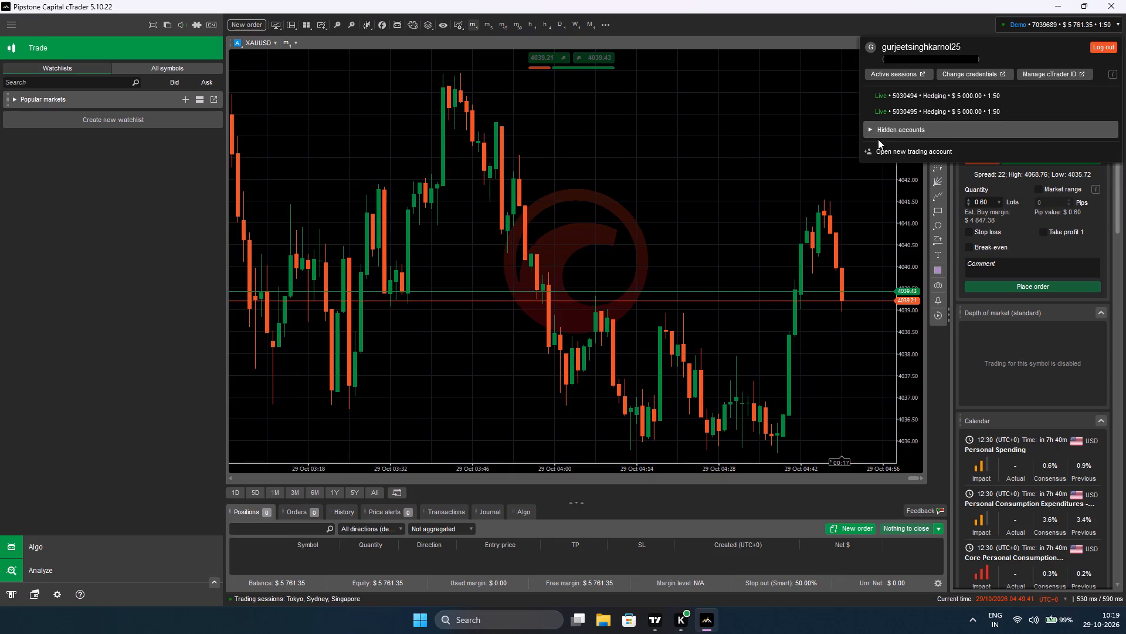
Switch to the first live $5,000 hedging account and view its XAUUSD 1-minute chart.
click(948, 96)
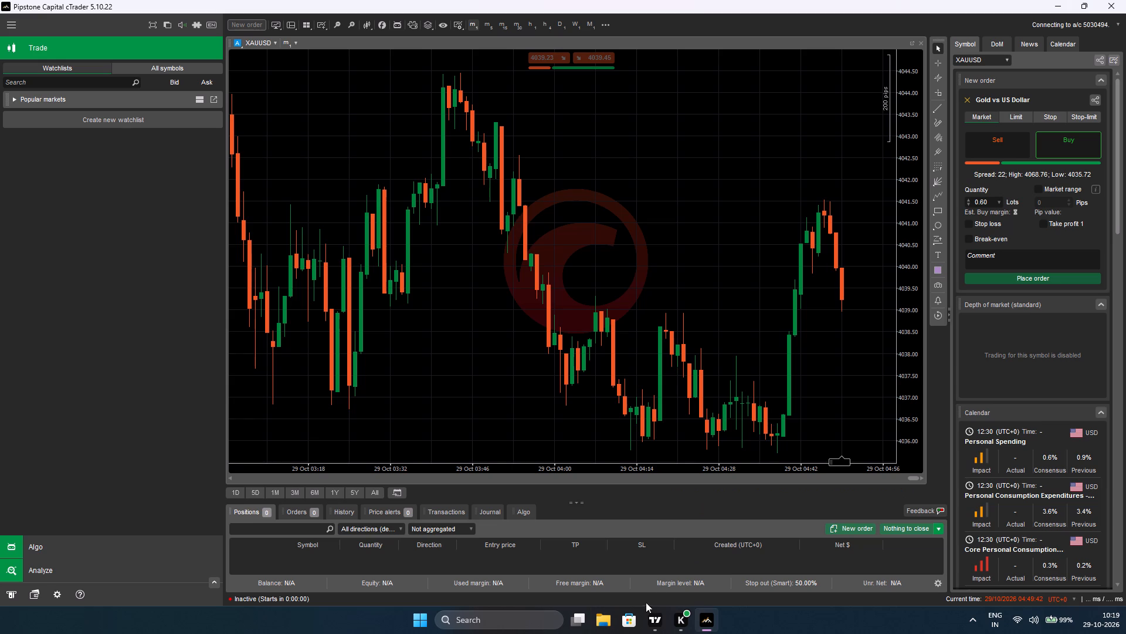
click(658, 625)
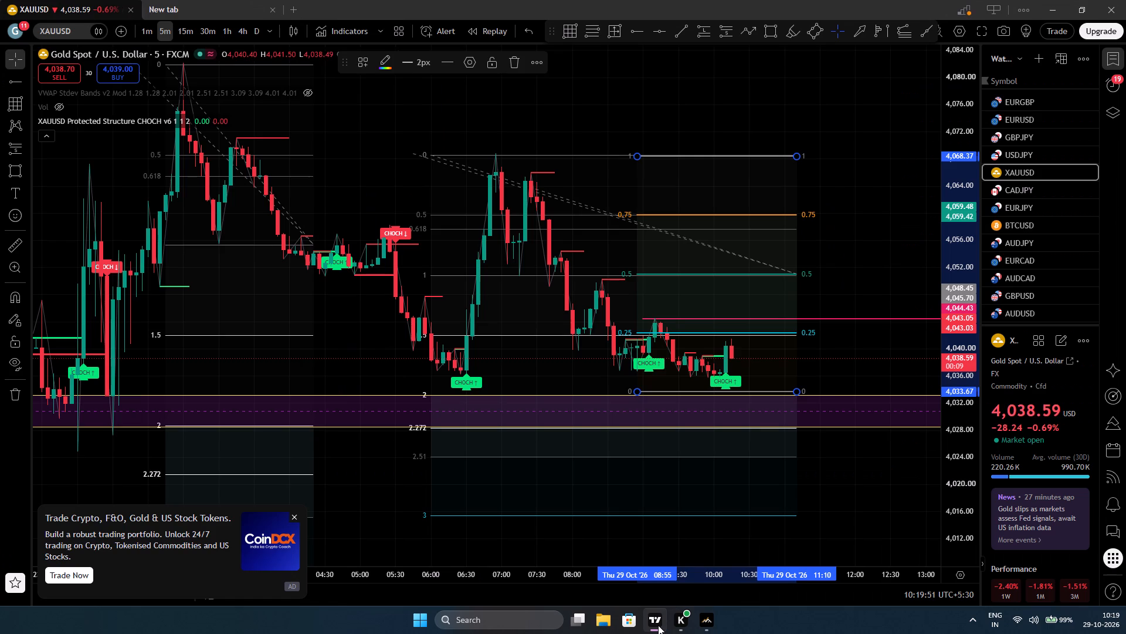
click(658, 625)
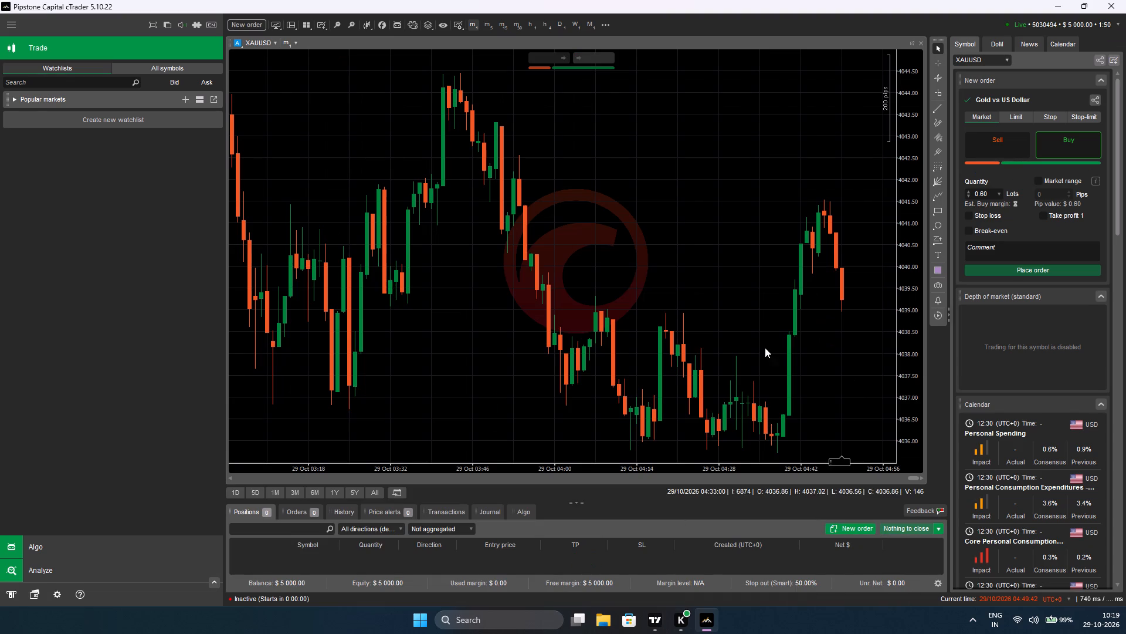
drag(771, 295, 686, 227)
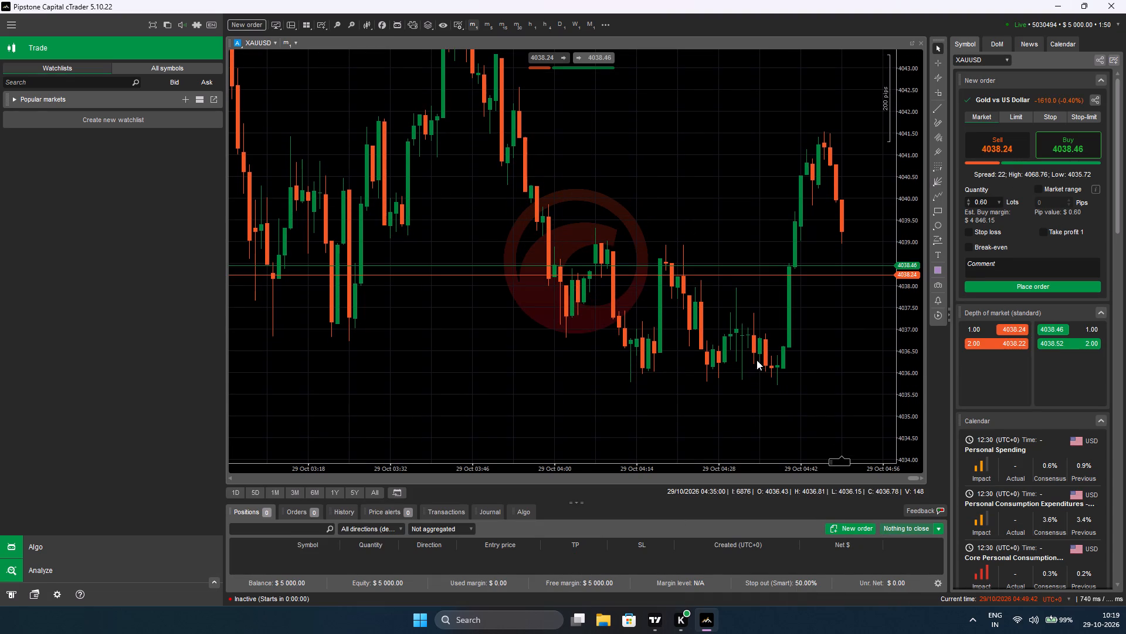
drag(825, 345, 744, 346)
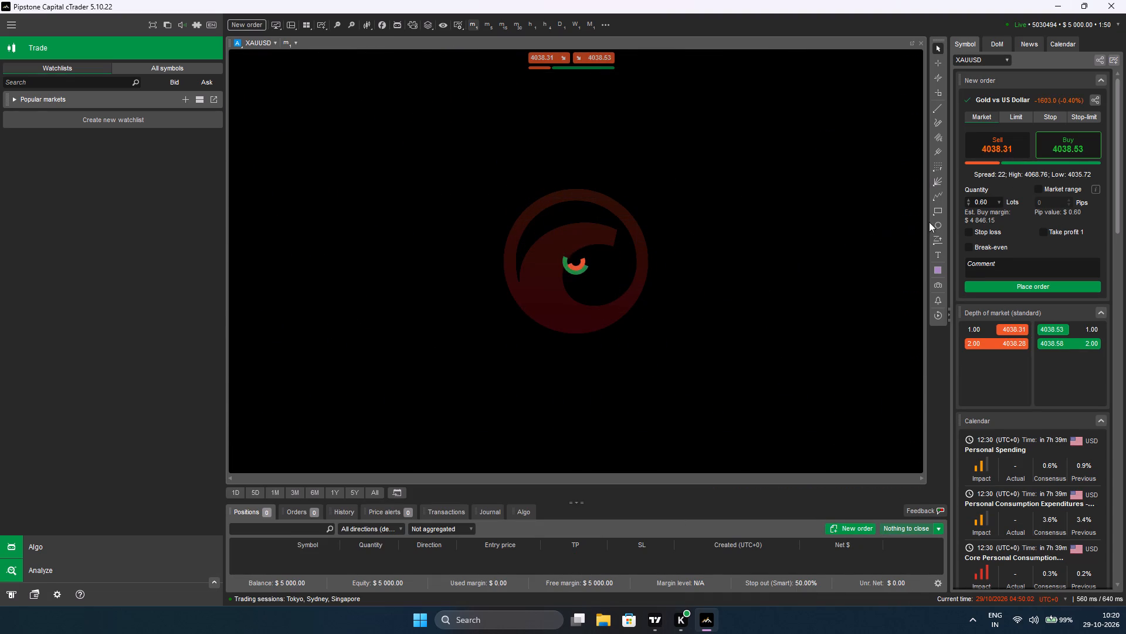
Set the XAUUSD market order quantity to 0.1 lots.
click(997, 203)
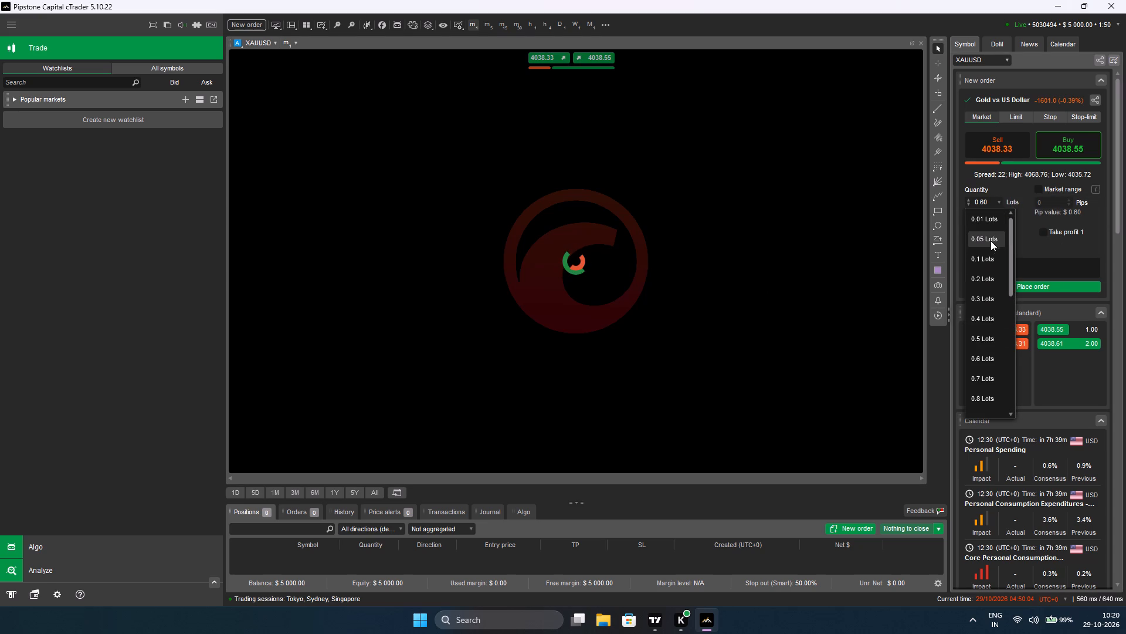
click(985, 259)
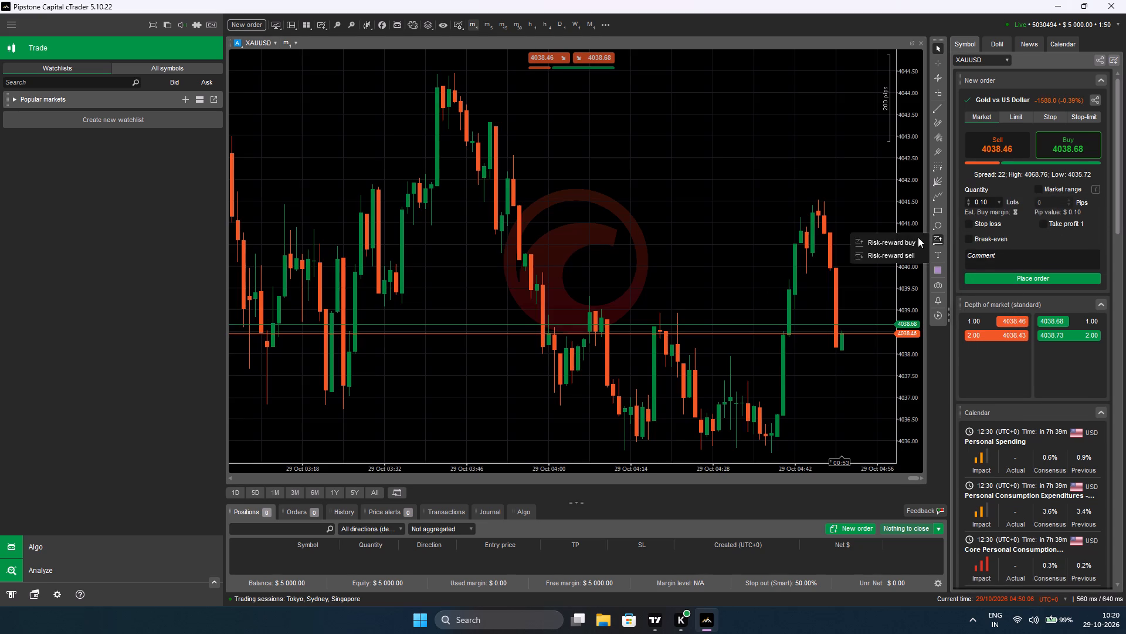
Enable a stop loss on the XAUUSD order and adjust it to about 495 pips, a risk of about $50.
click(749, 195)
drag(869, 244, 786, 202)
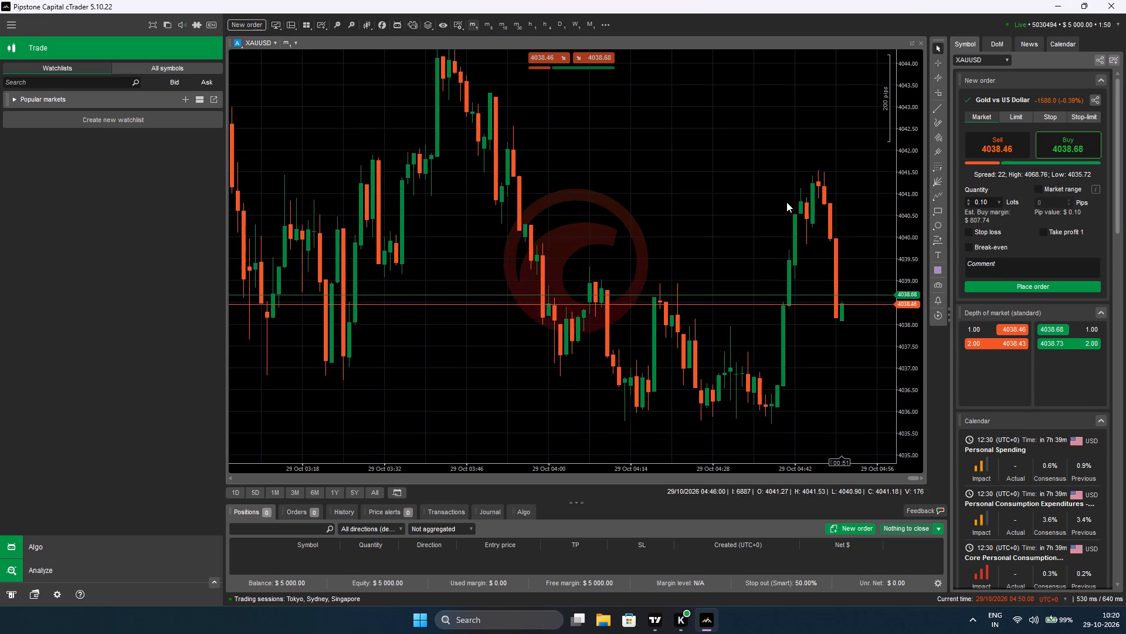
drag(786, 202, 762, 190)
drag(907, 174, 901, 273)
drag(804, 319, 742, 317)
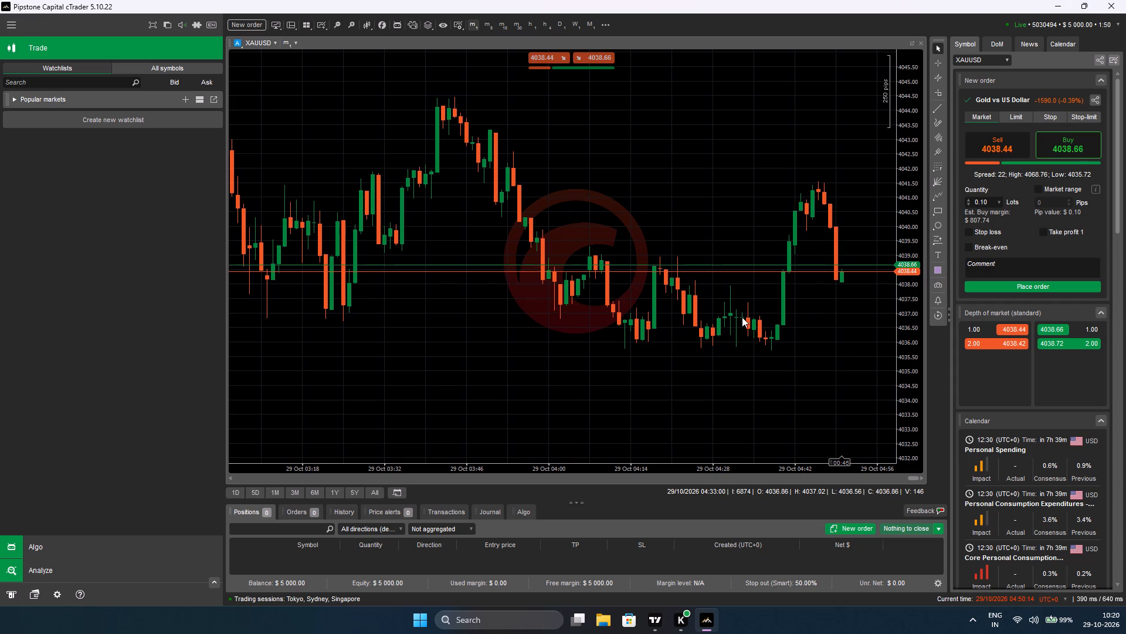
click(968, 231)
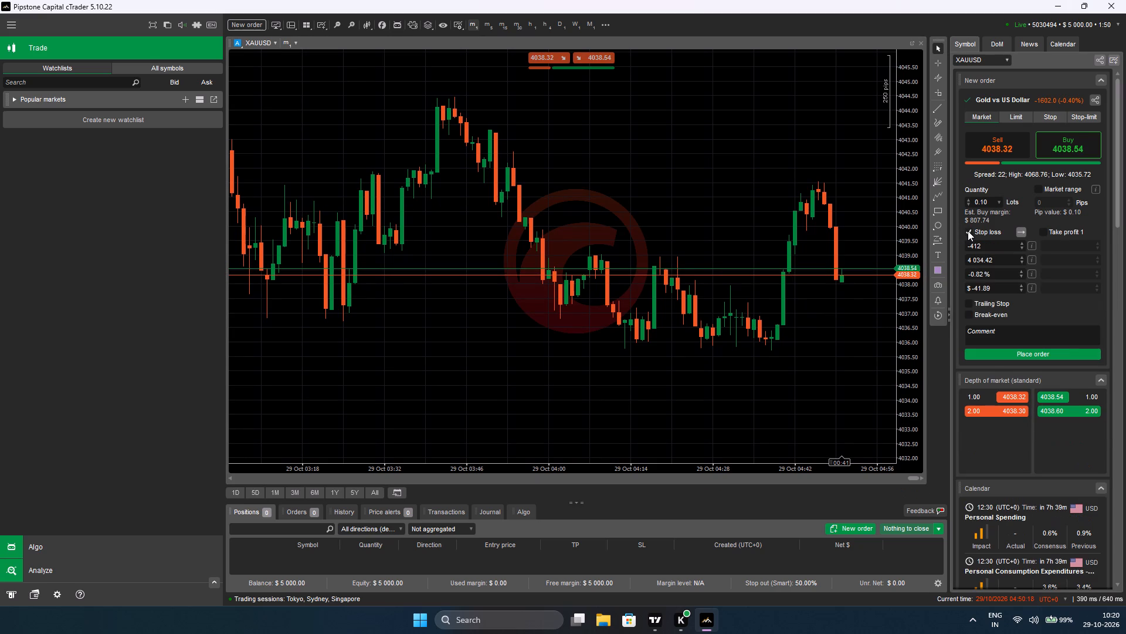
triple_click(1023, 286)
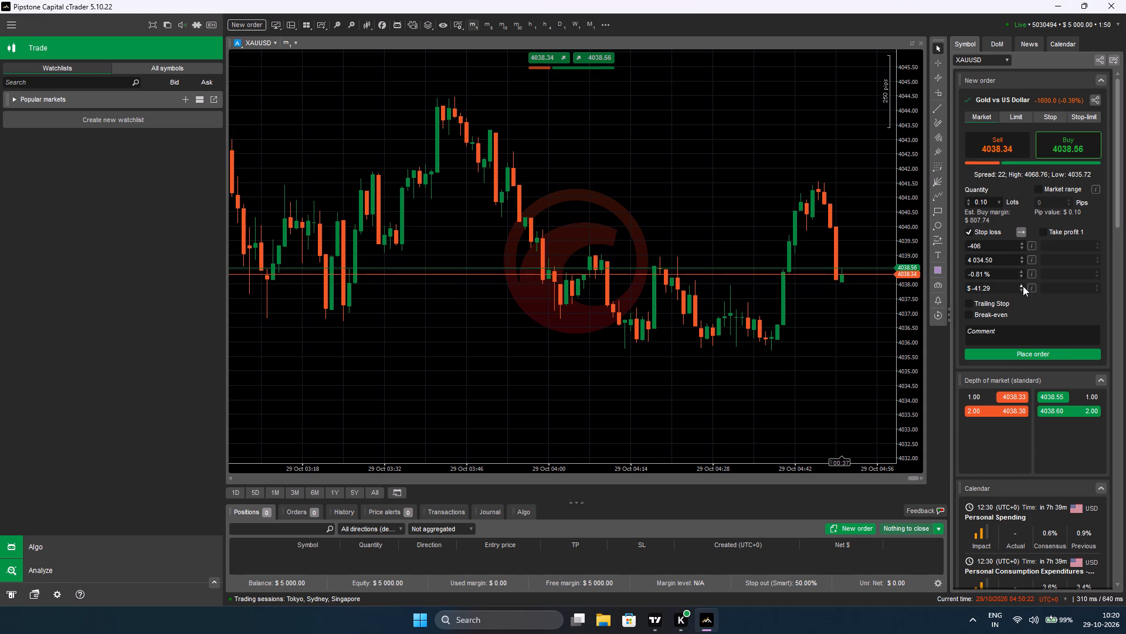
click(1022, 291)
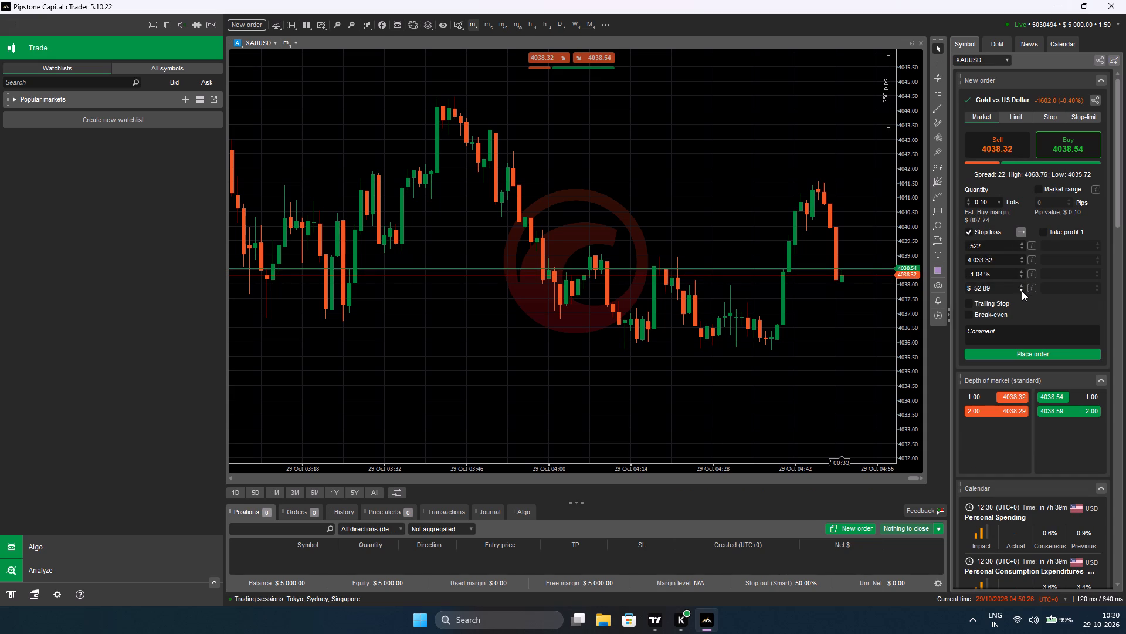
triple_click(1020, 286)
triple_click(1020, 286)
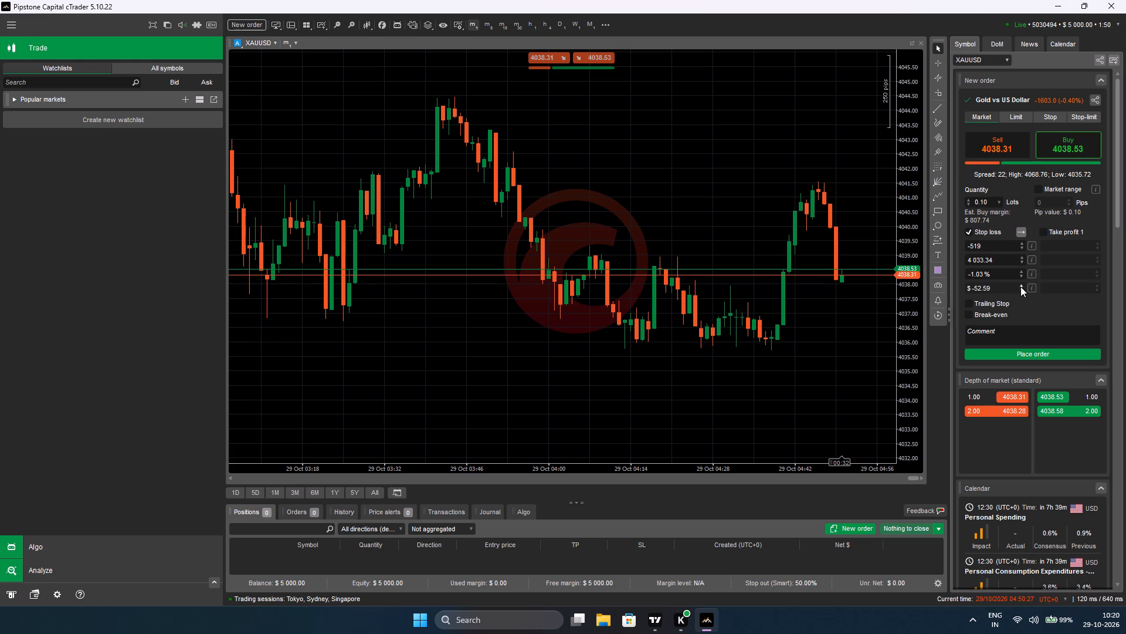
triple_click(1020, 286)
triple_click(1020, 286)
triple_click(1020, 286)
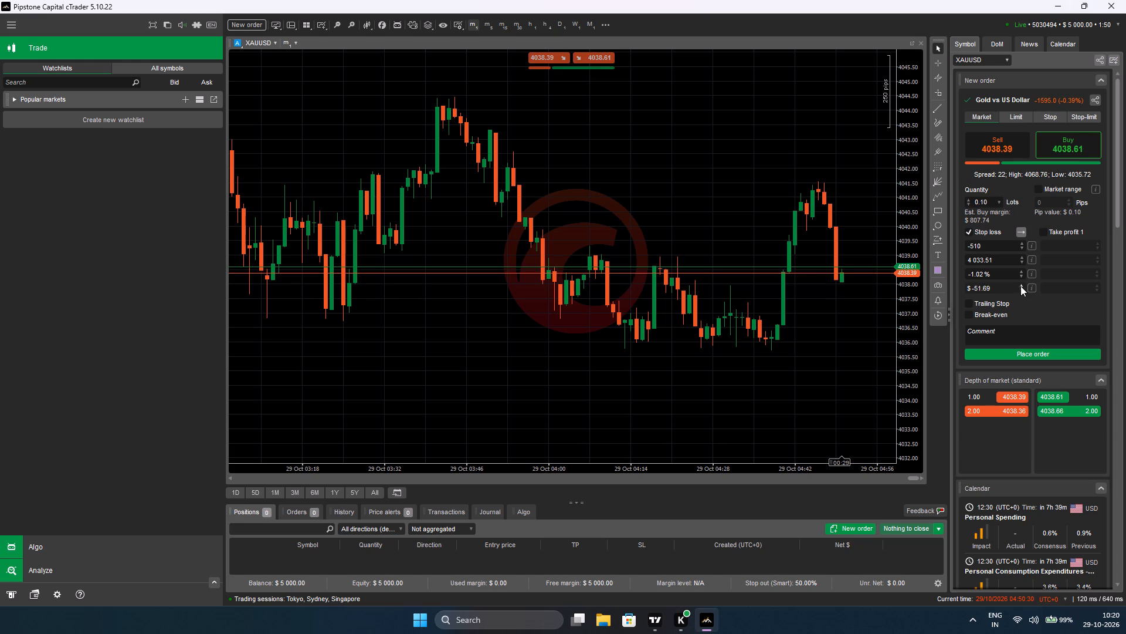
double_click(1020, 286)
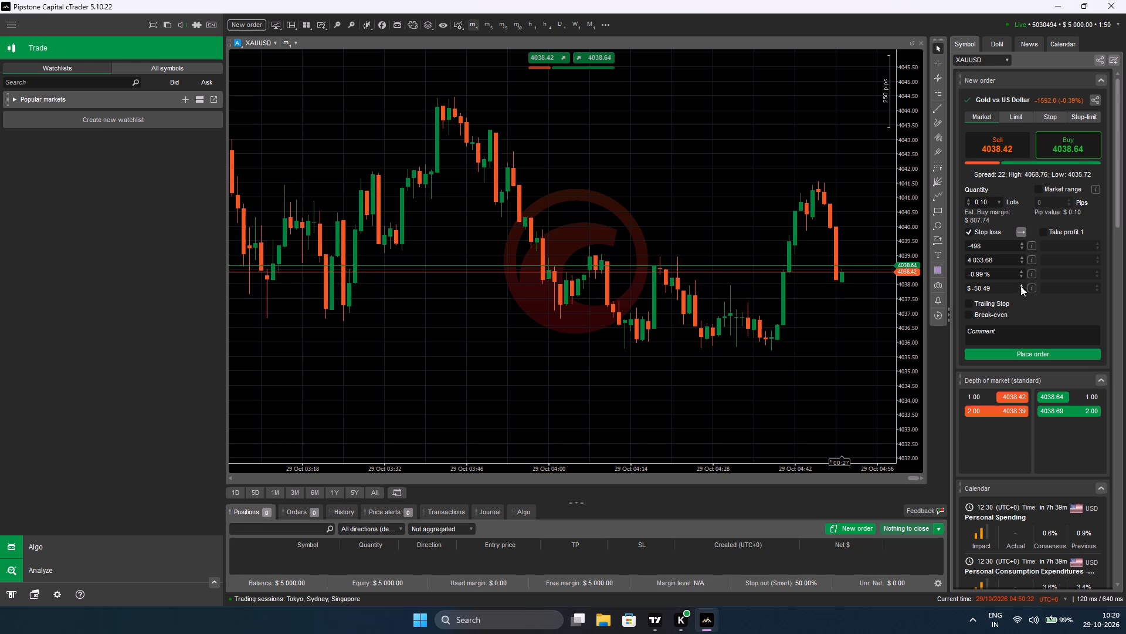
click(1020, 286)
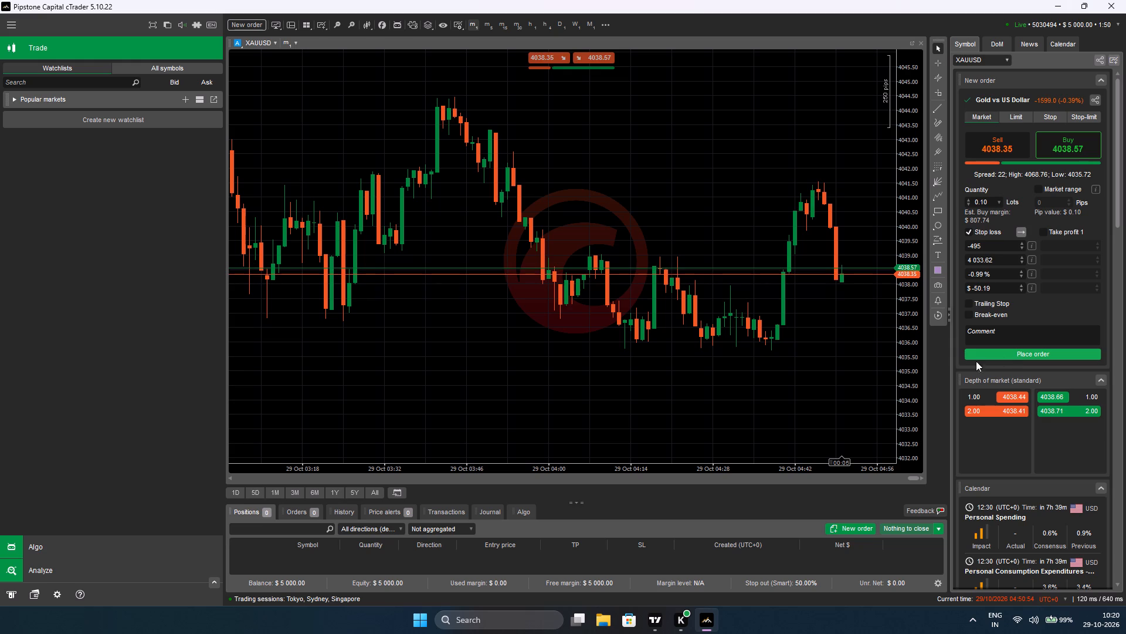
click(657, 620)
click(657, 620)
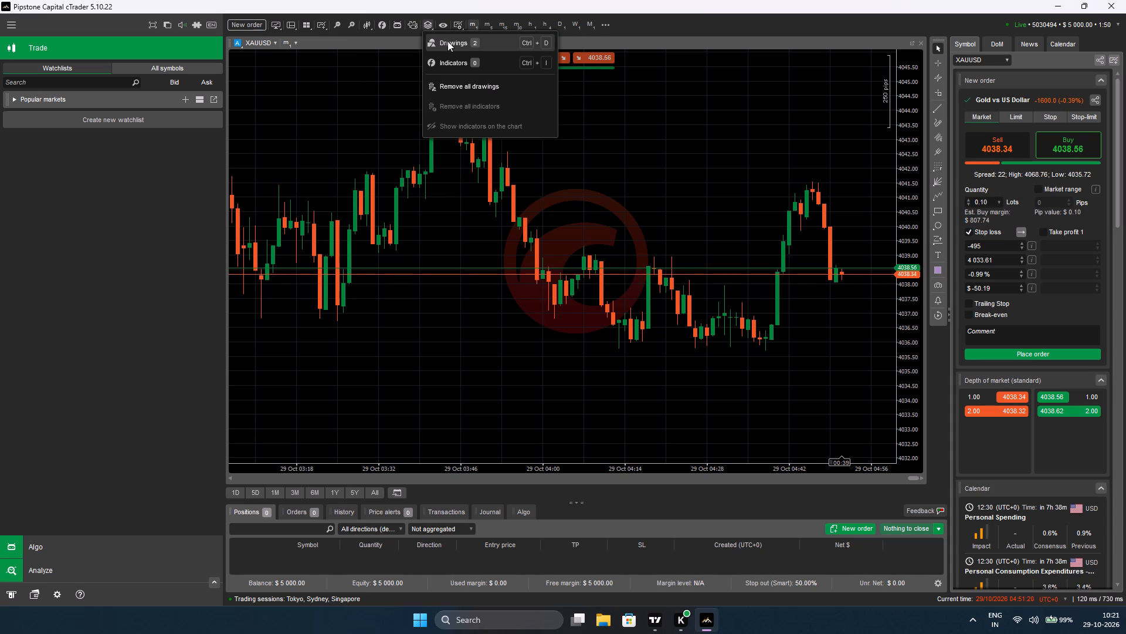
Delete the EURUSD and XAUUSD Gann box drawings in the chart's object manager.
click(449, 41)
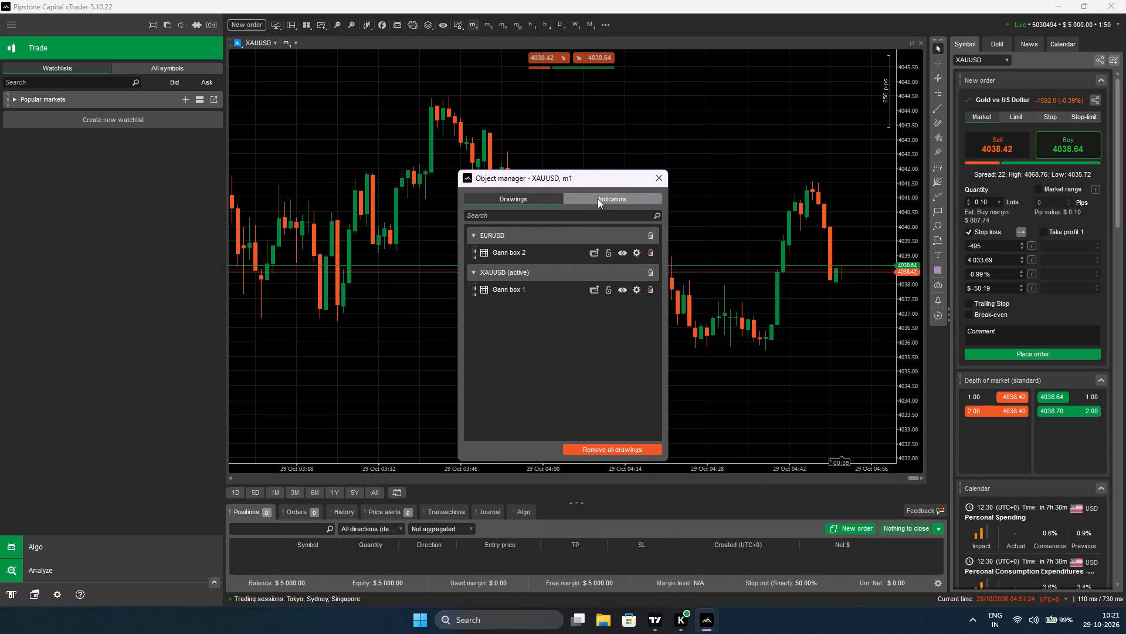
click(649, 235)
click(646, 236)
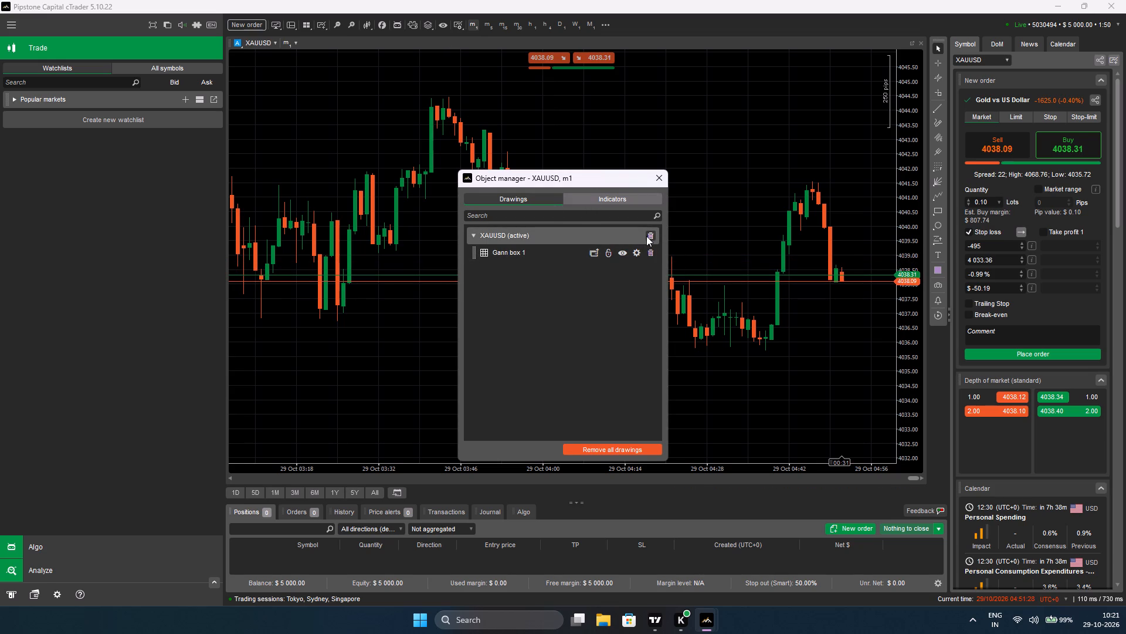
click(563, 292)
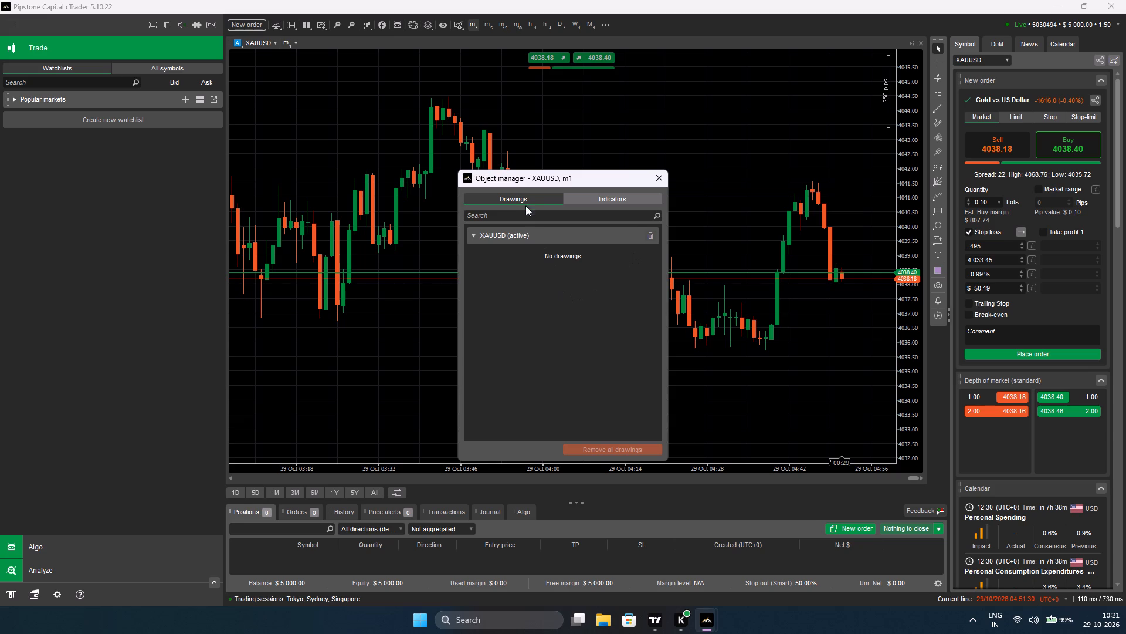
Look through the standard indicators available to add to the XAUUSD chart, and close the object manager without adding any.
click(521, 193)
click(592, 196)
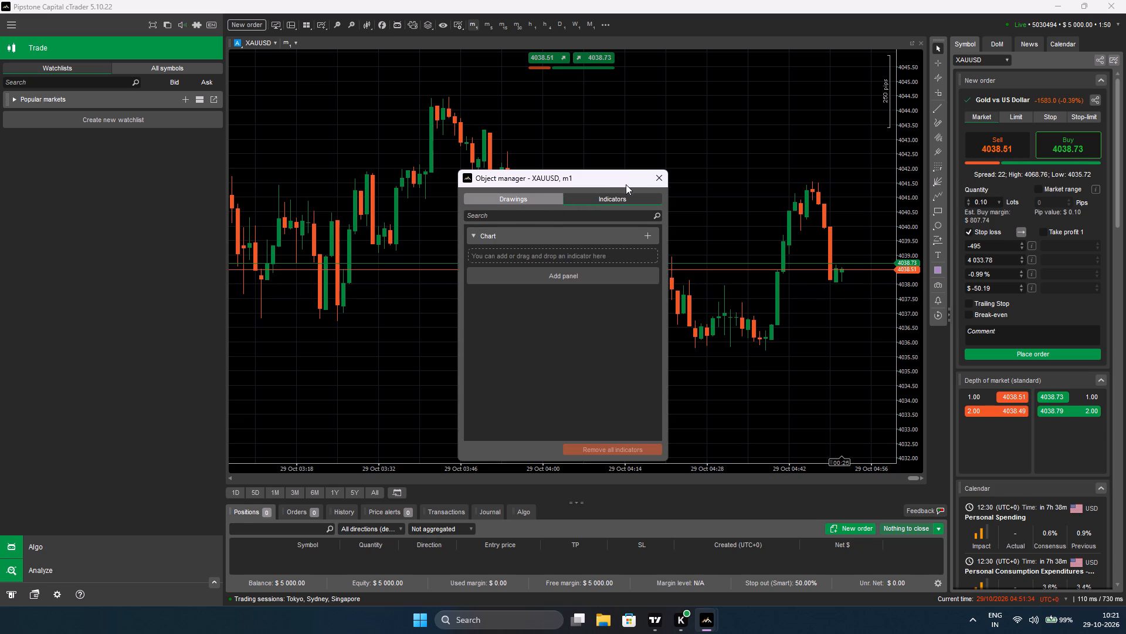
click(645, 237)
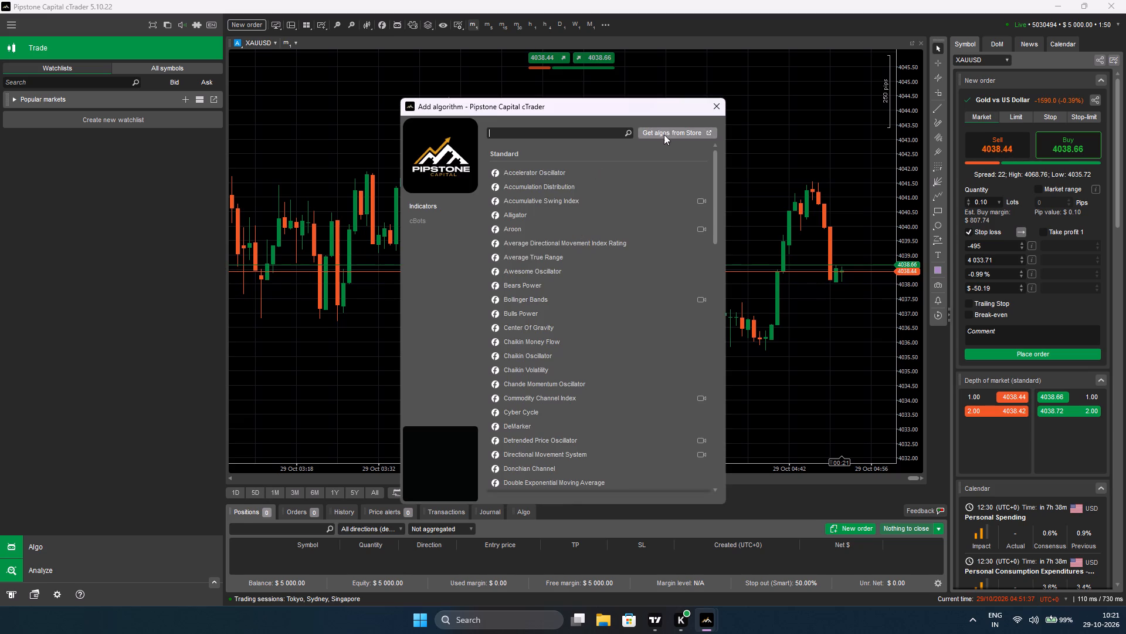
scroll(589, 272, down, 5)
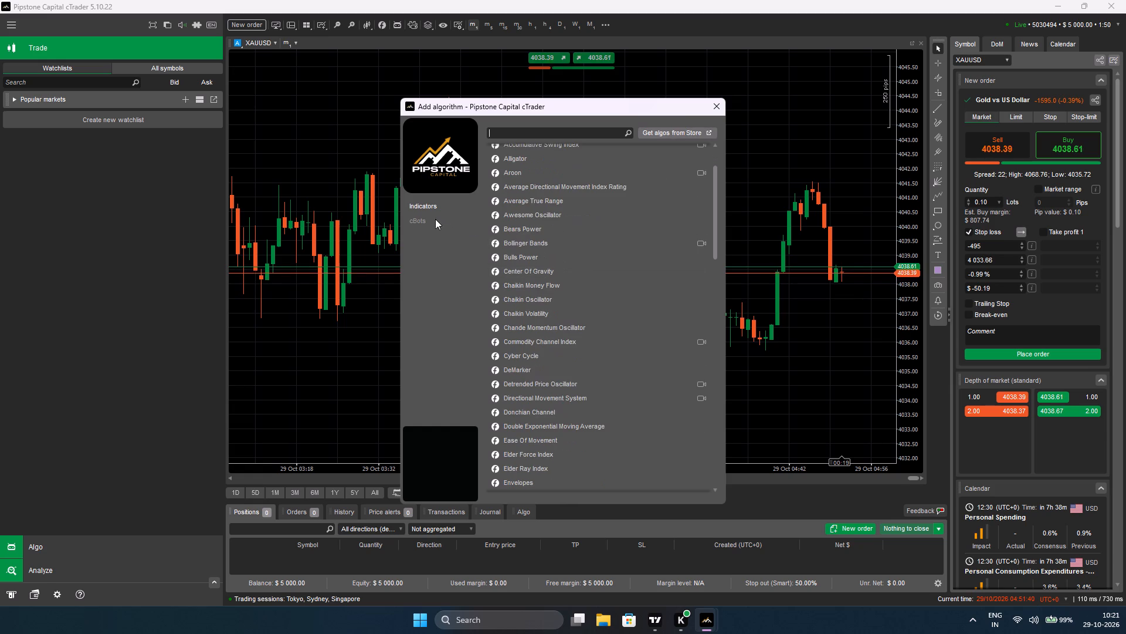
scroll(593, 245, down, 20)
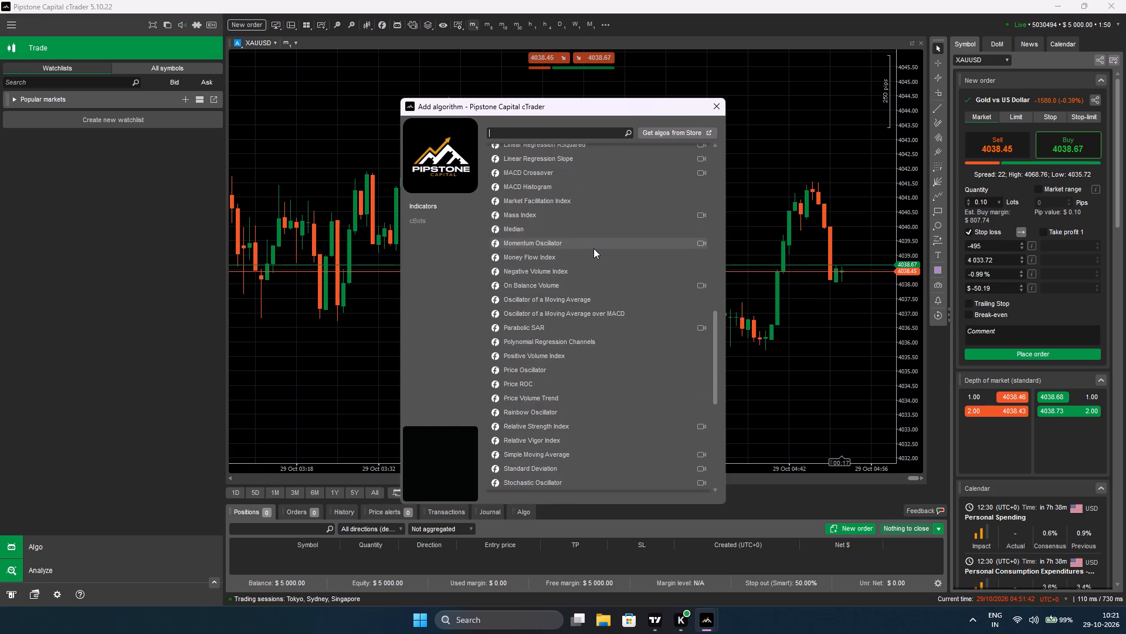
scroll(593, 248, down, 20)
scroll(593, 248, down, 12)
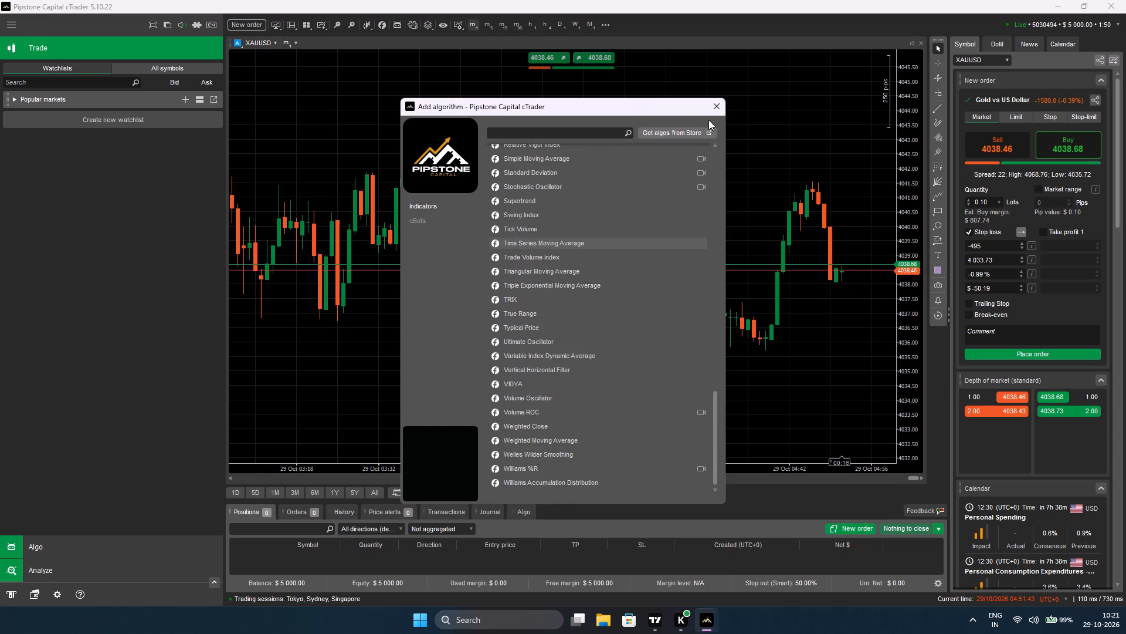
click(711, 104)
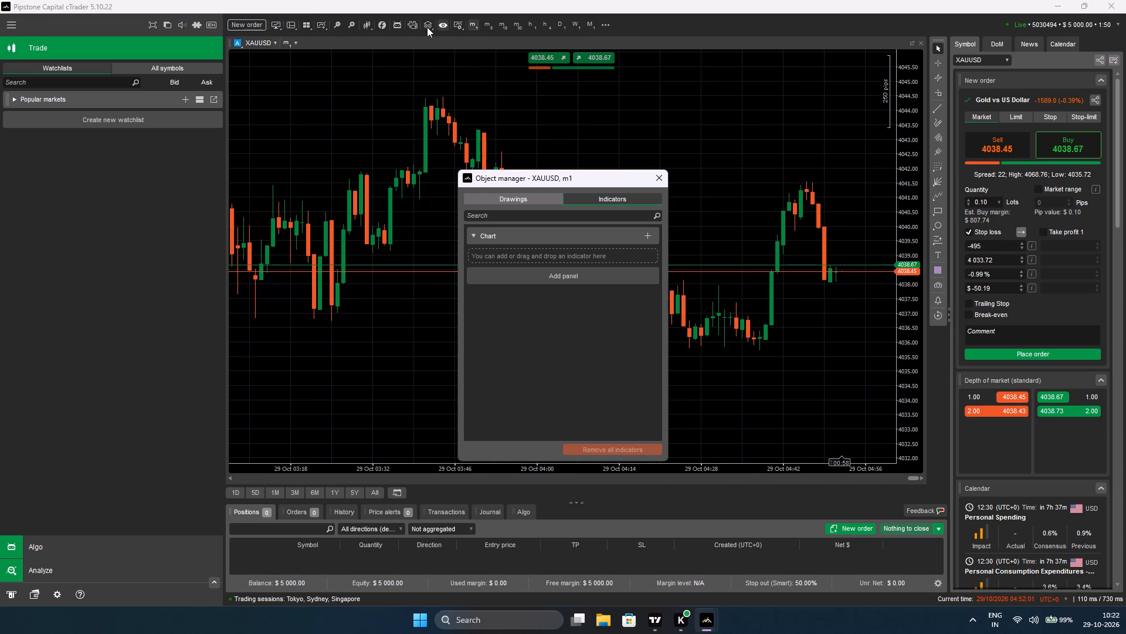
click(424, 109)
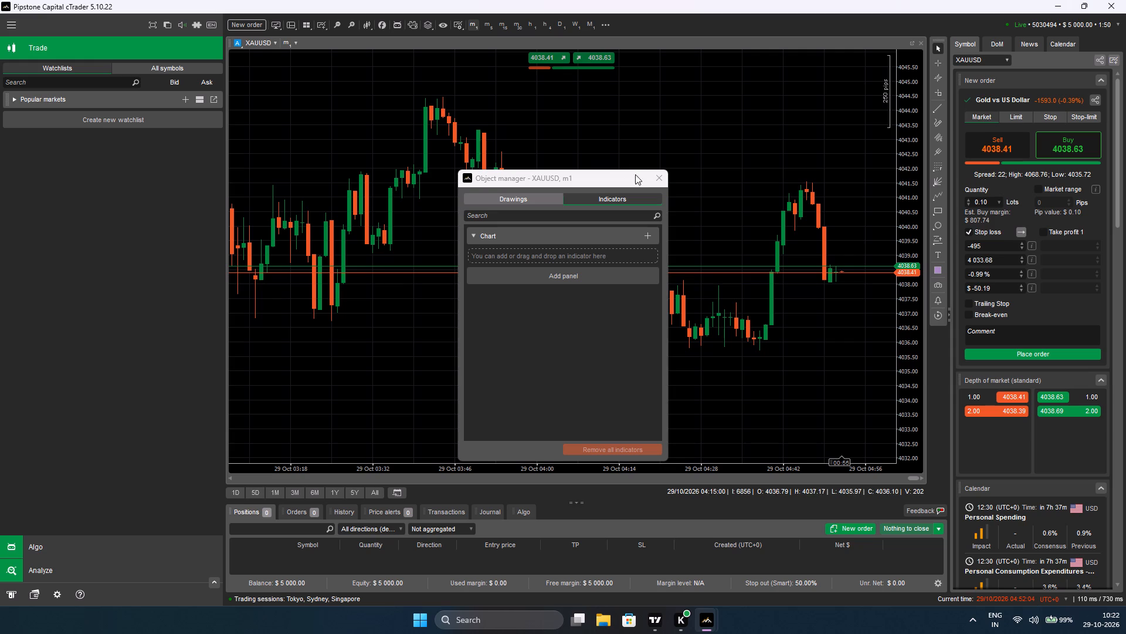
click(663, 177)
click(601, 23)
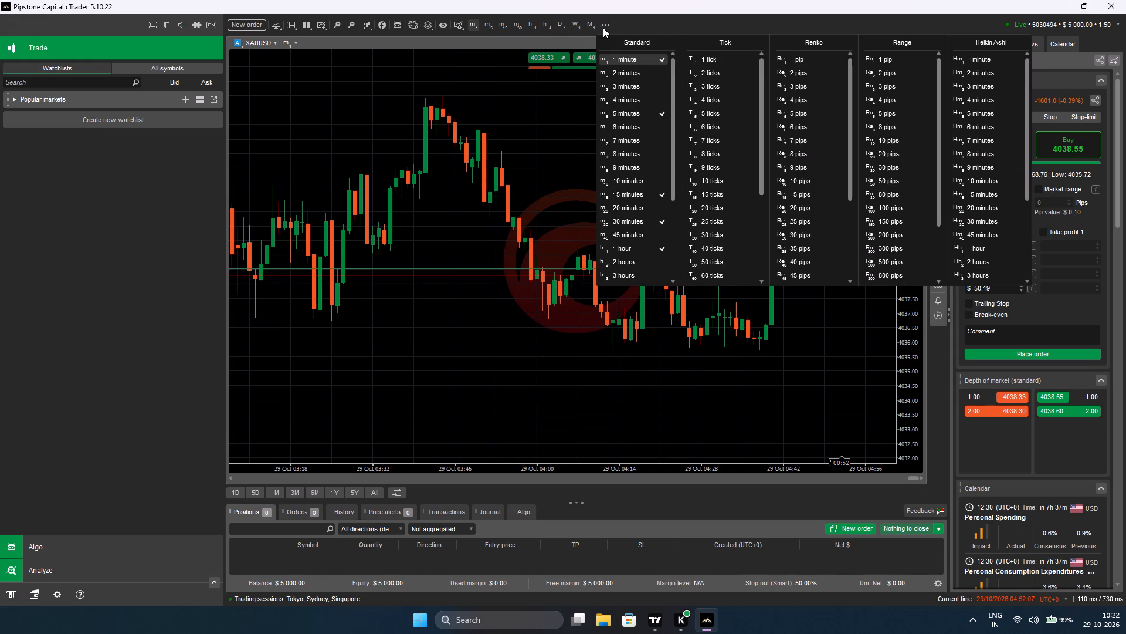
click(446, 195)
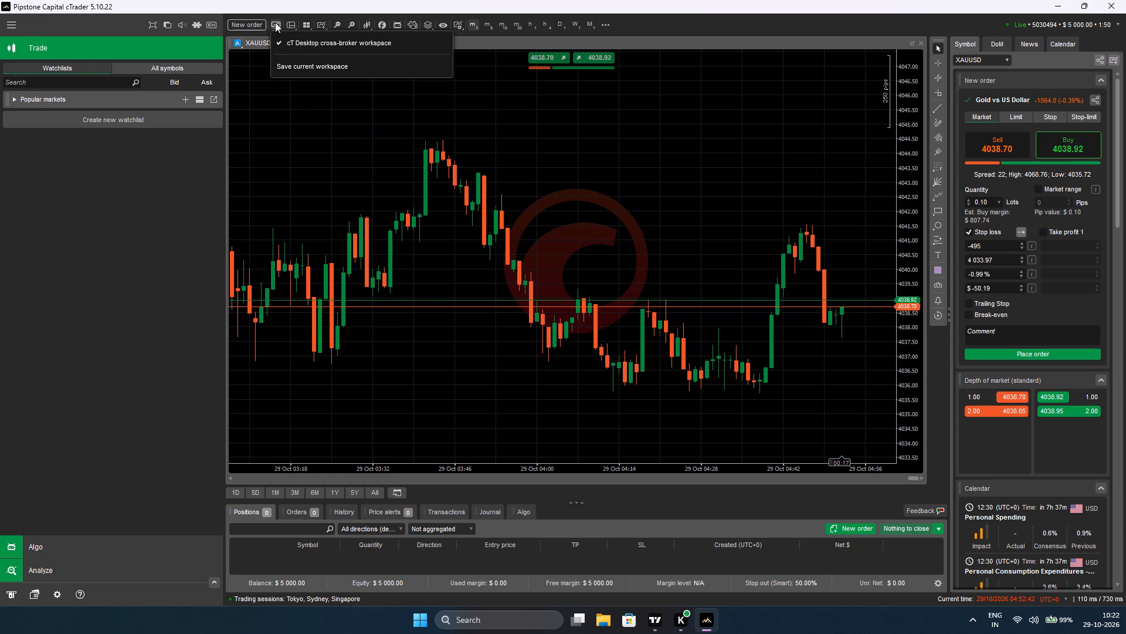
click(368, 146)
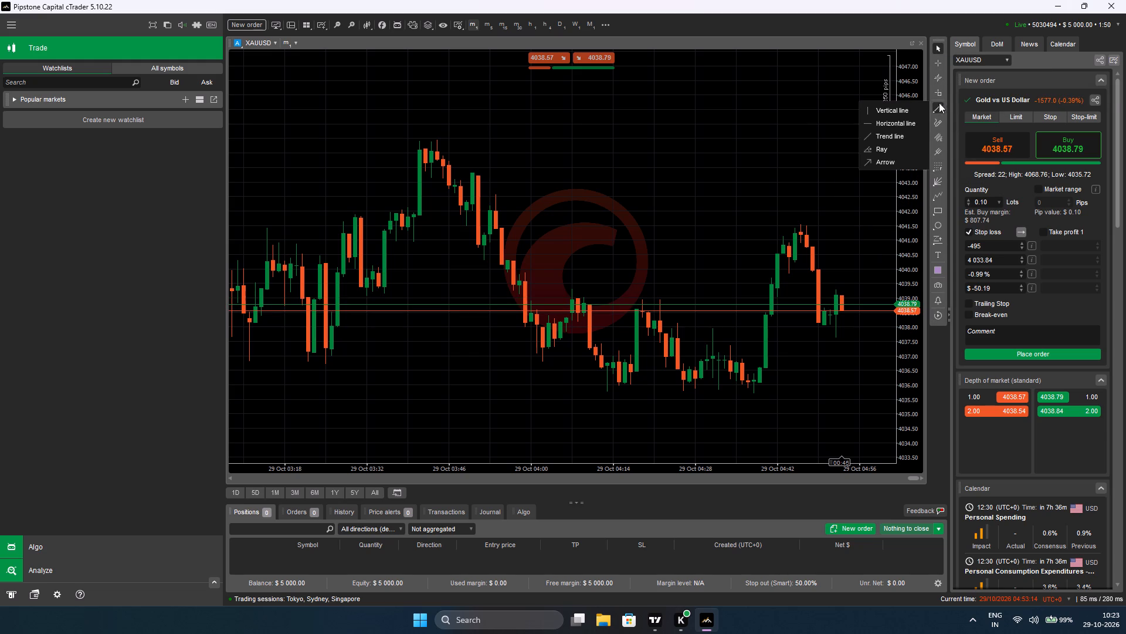
Place a horizontal line on the XAUUSD 1-minute chart at about 4,037.73, just below the latest candles.
click(896, 120)
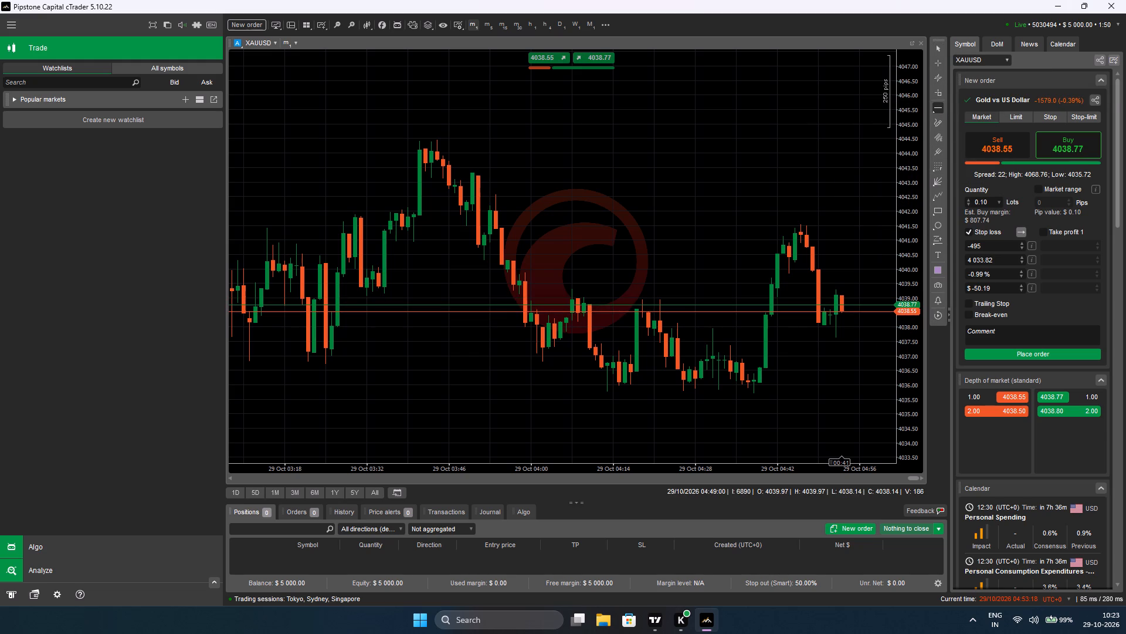
click(823, 335)
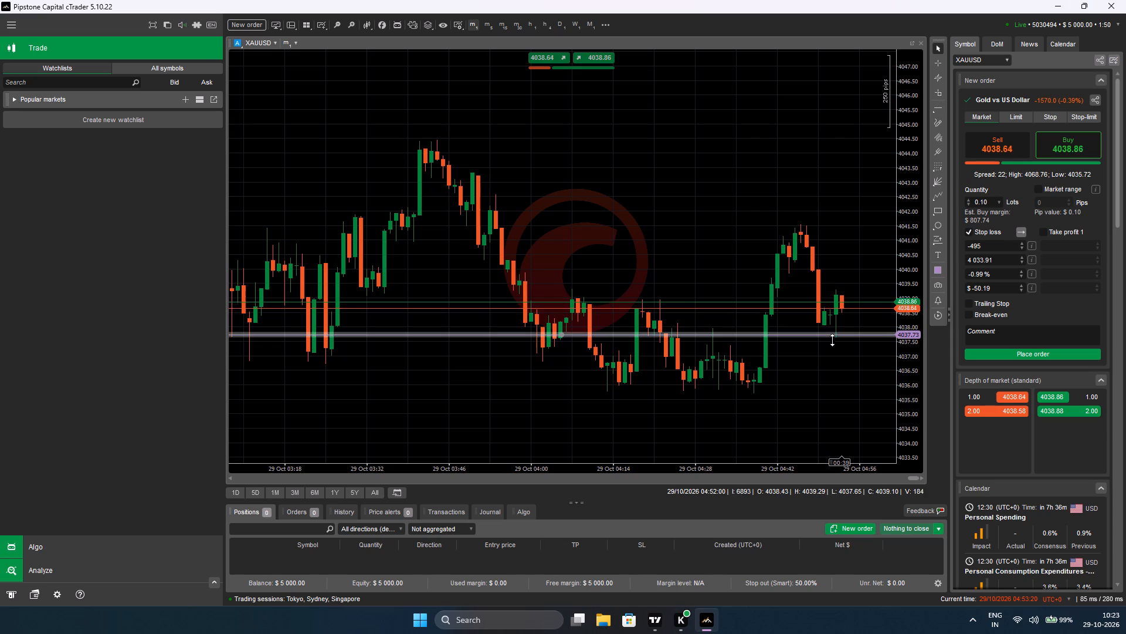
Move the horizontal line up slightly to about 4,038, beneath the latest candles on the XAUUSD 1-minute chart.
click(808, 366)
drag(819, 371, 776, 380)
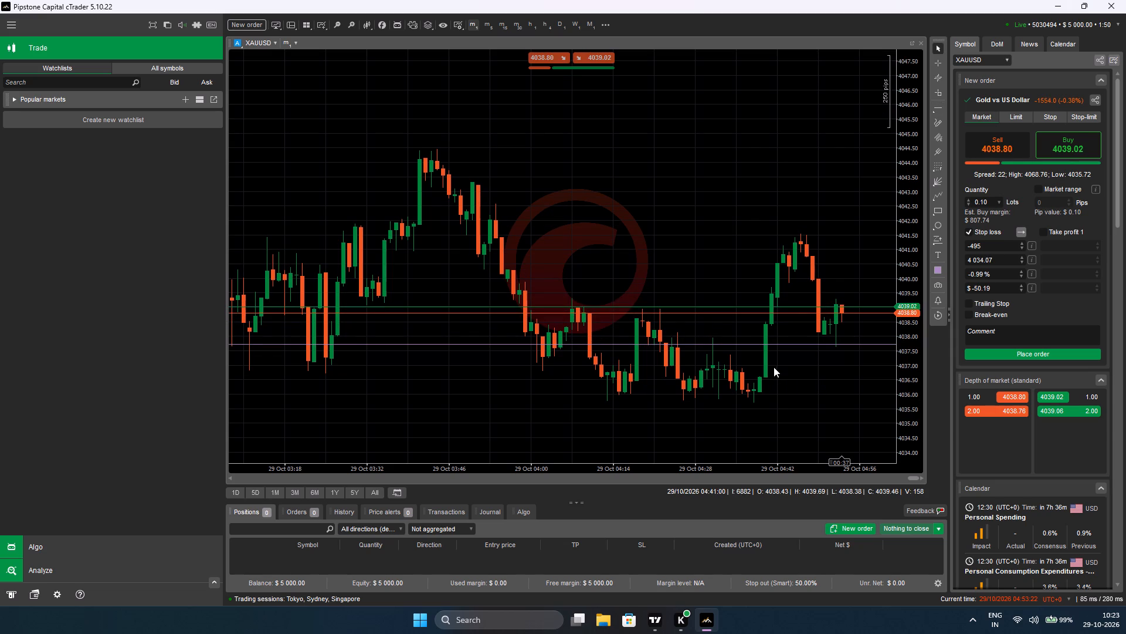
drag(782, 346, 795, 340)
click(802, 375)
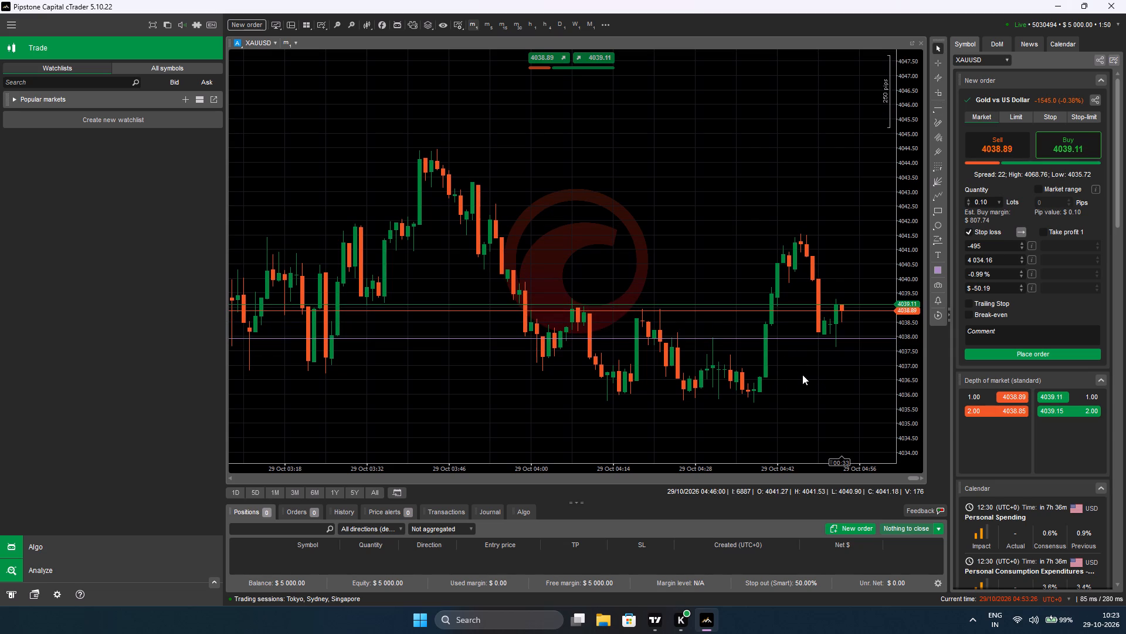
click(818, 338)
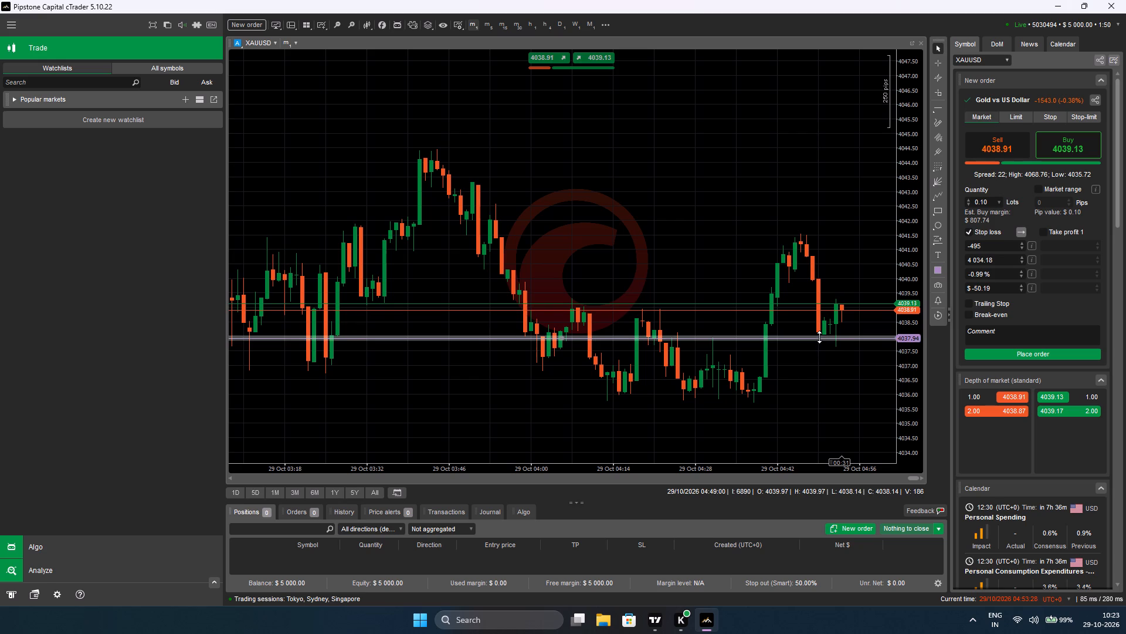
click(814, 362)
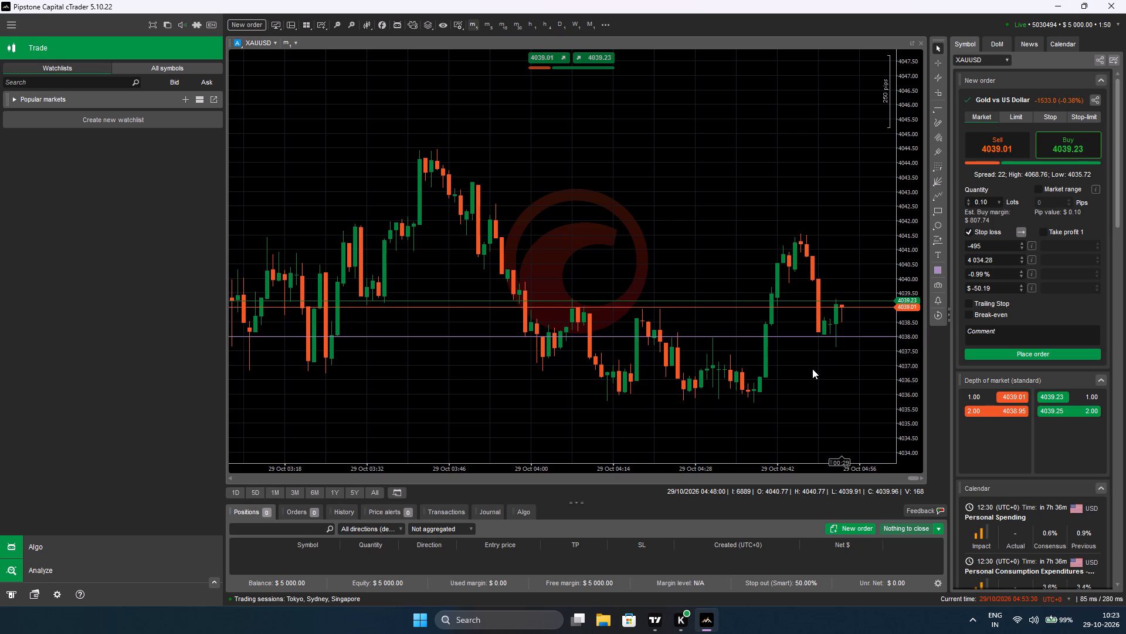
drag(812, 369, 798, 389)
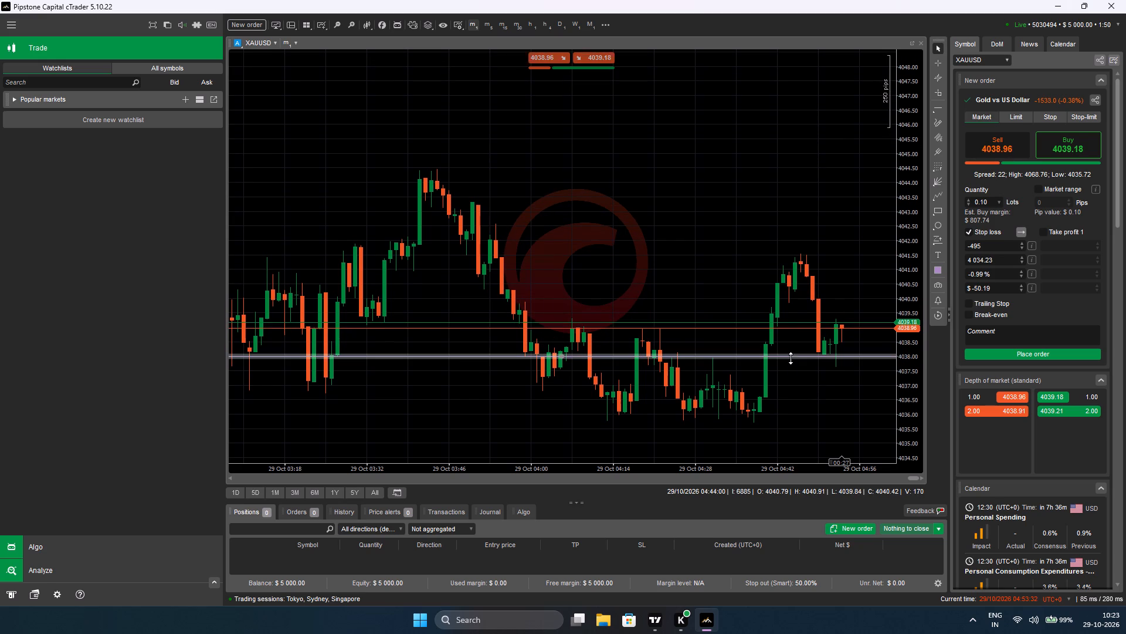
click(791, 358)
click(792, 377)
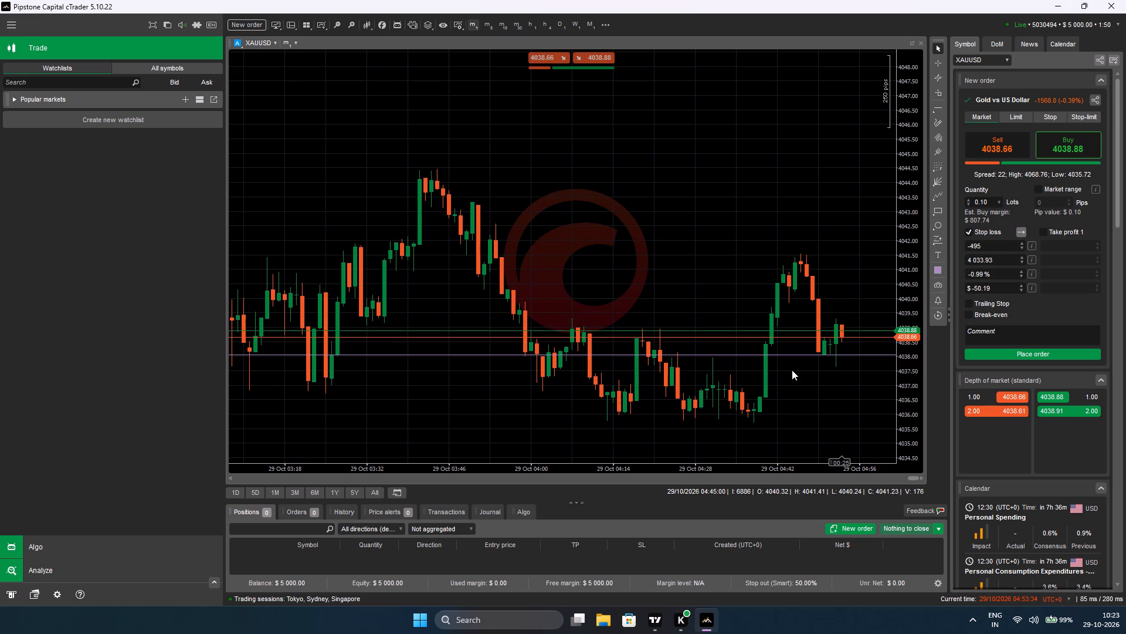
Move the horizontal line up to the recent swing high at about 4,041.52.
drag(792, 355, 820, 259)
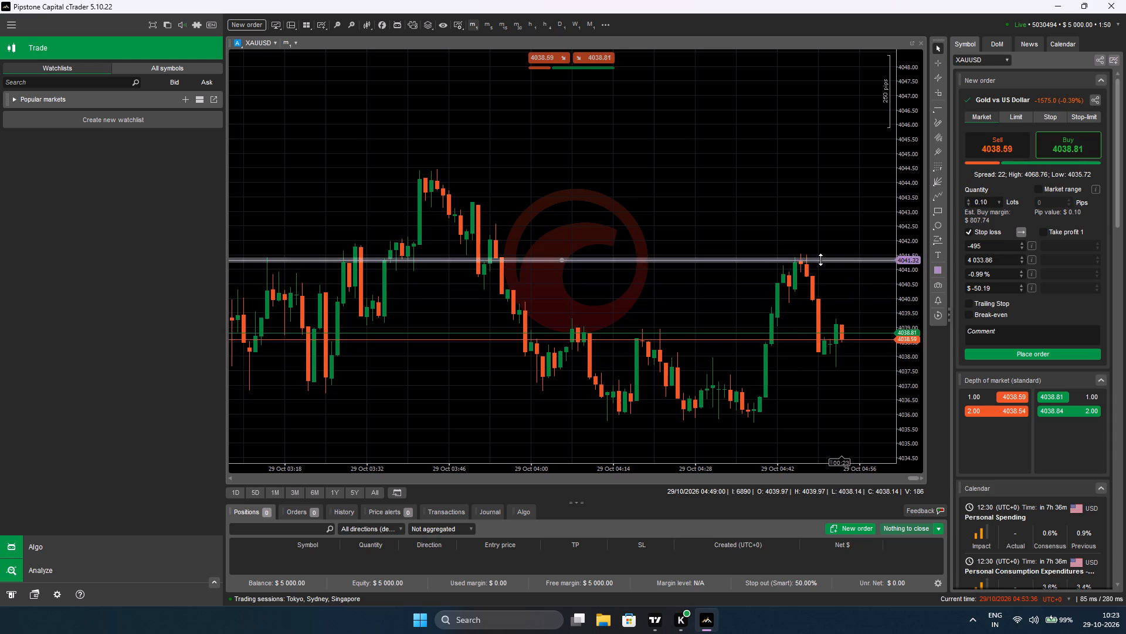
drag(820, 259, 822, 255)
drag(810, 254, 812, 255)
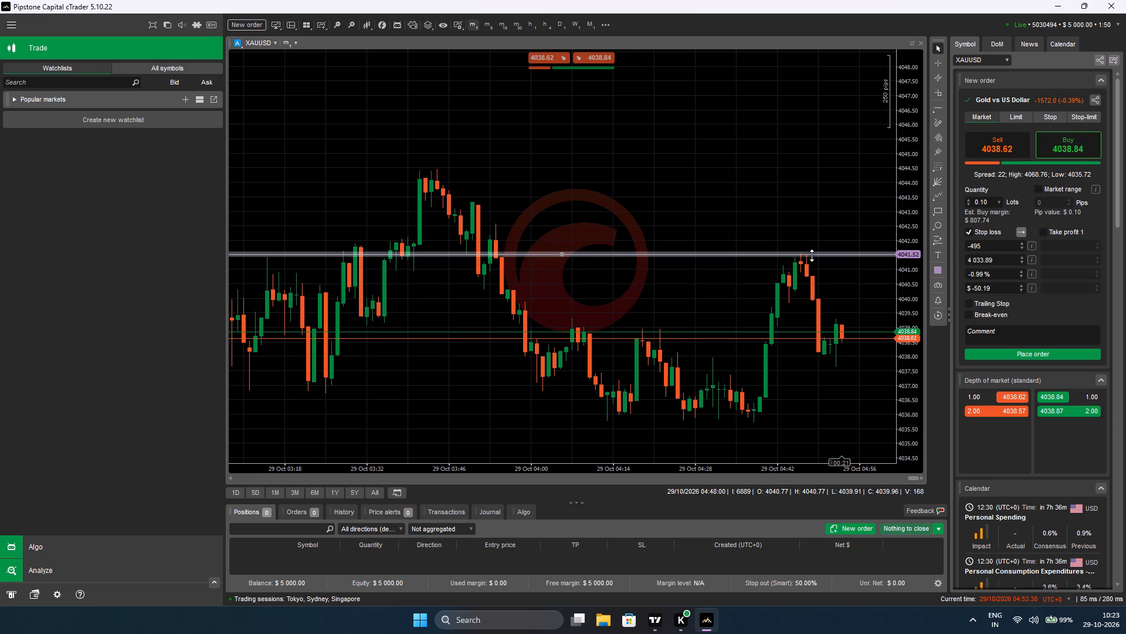
Move the horizontal line down to the recent swing lows at about 4,035.77.
drag(812, 255, 803, 420)
click(798, 380)
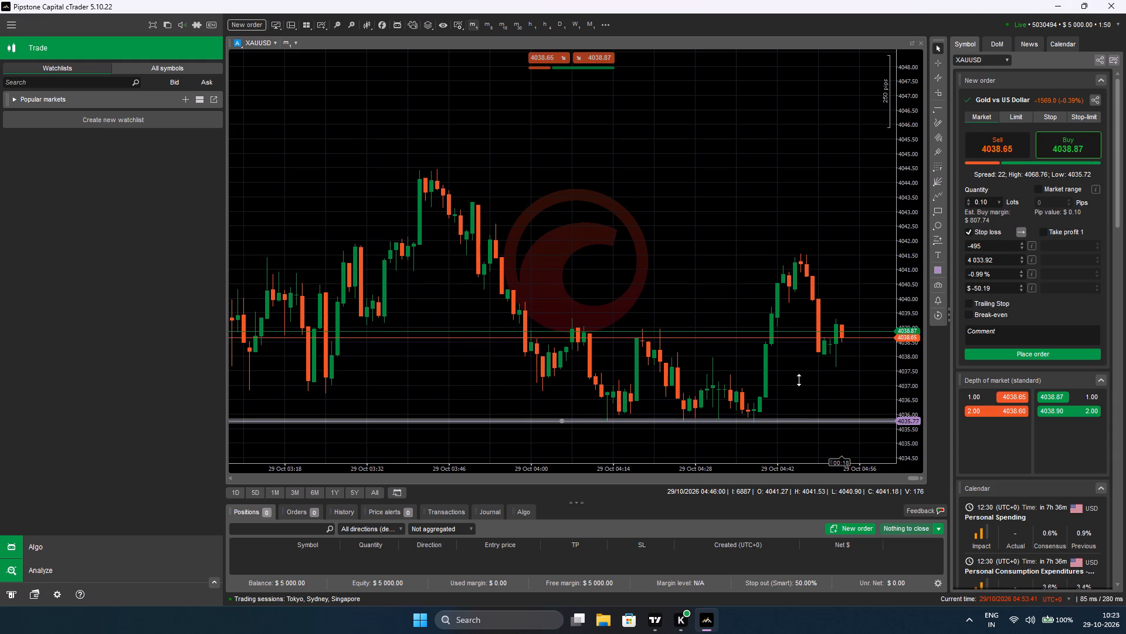
drag(805, 386, 749, 333)
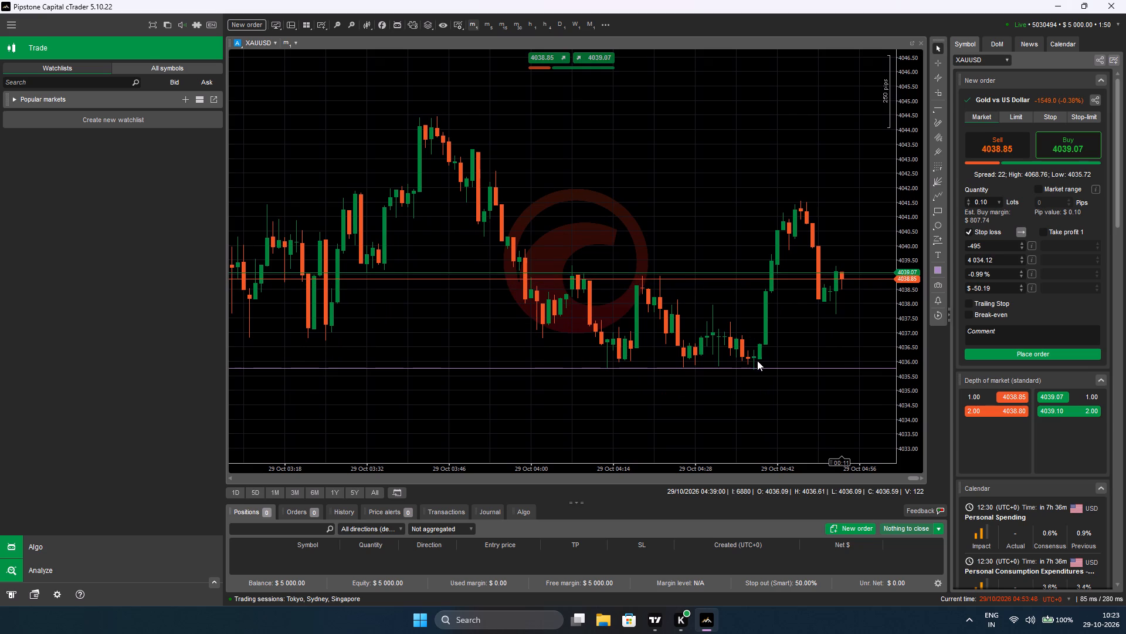
click(789, 365)
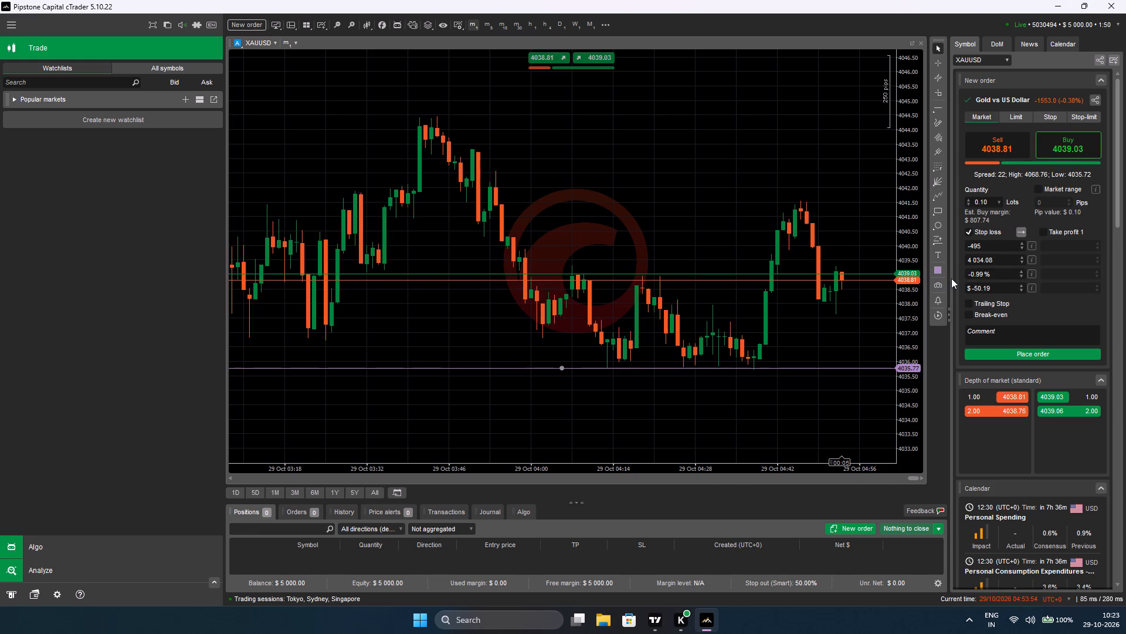
Set the XAUUSD order's stop loss price to 4,035.0, just below the horizontal line.
click(983, 257)
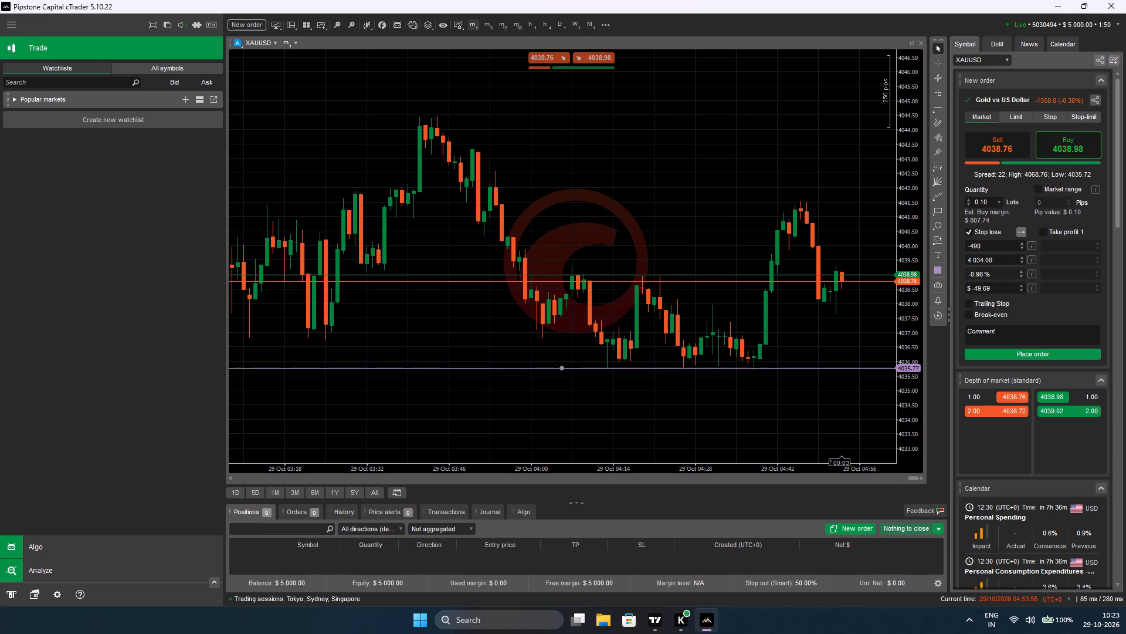
key(BackSpace)
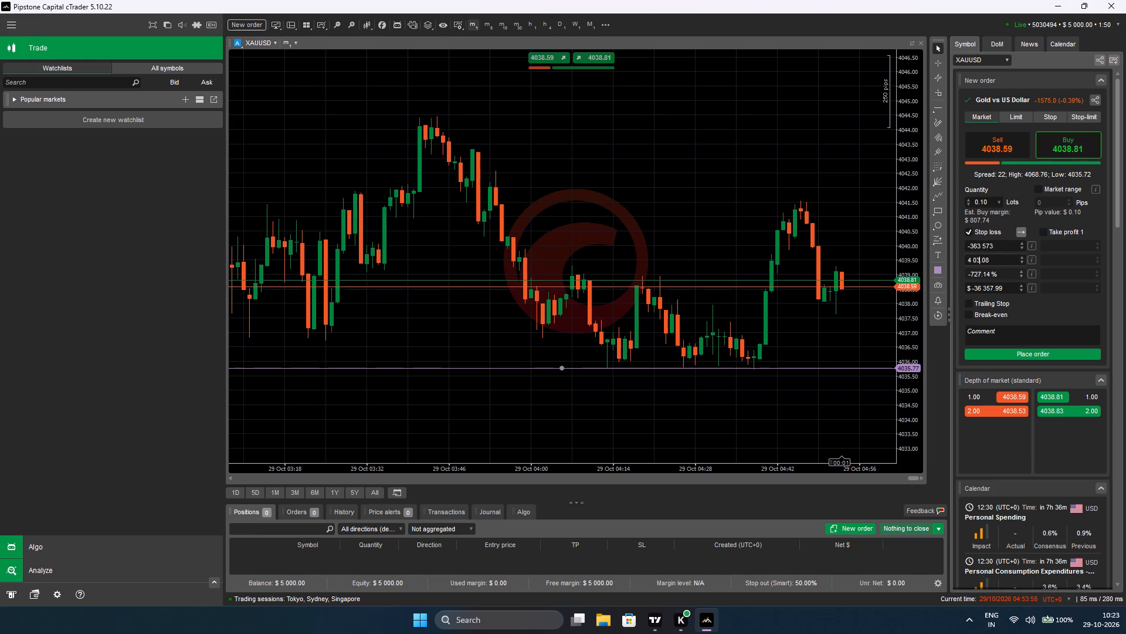
key(5)
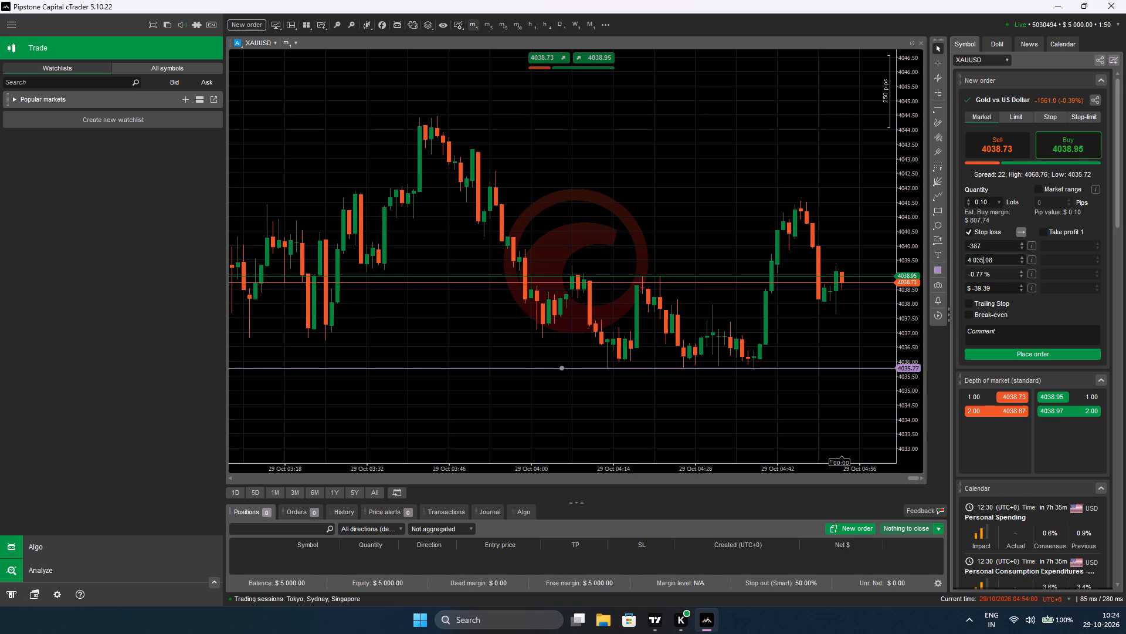
key(Right)
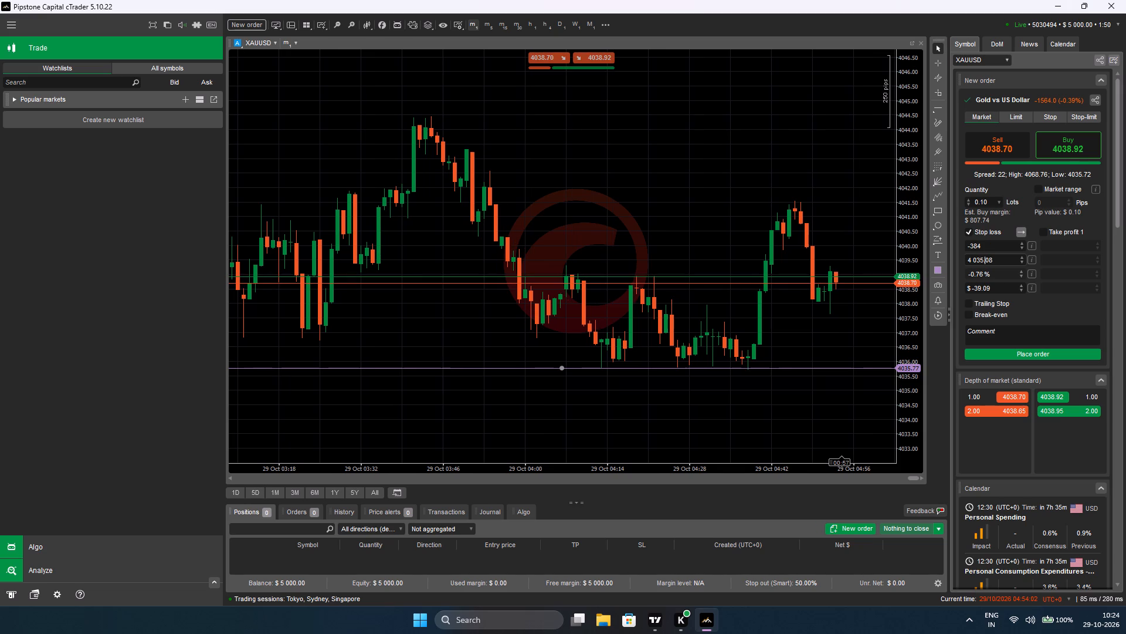
key(Right)
key(Right)
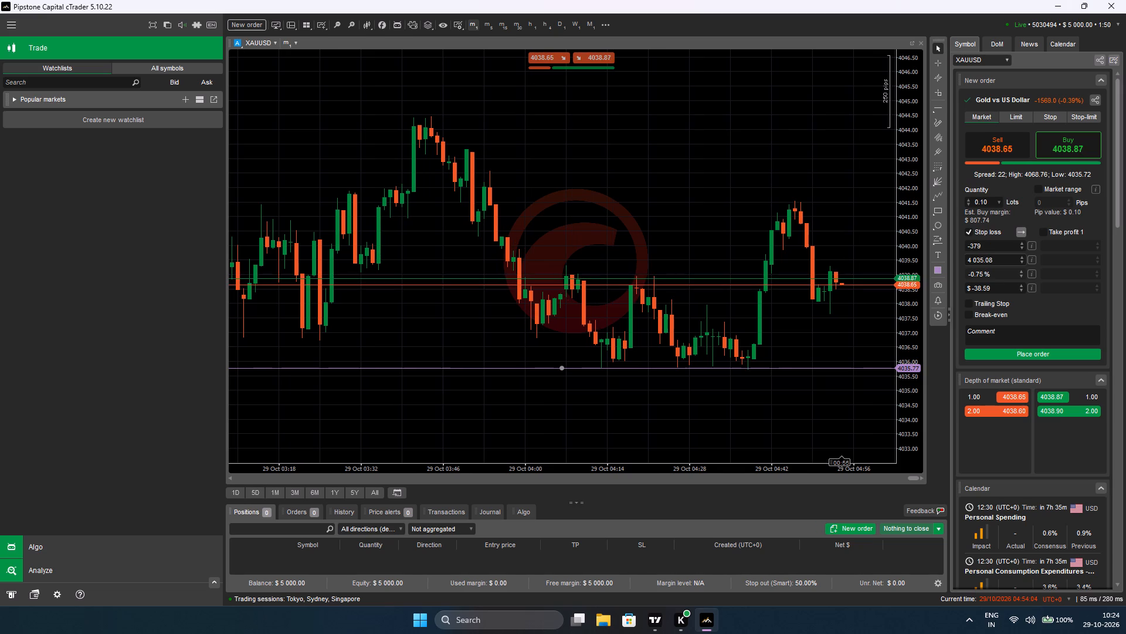
key(BackSpace)
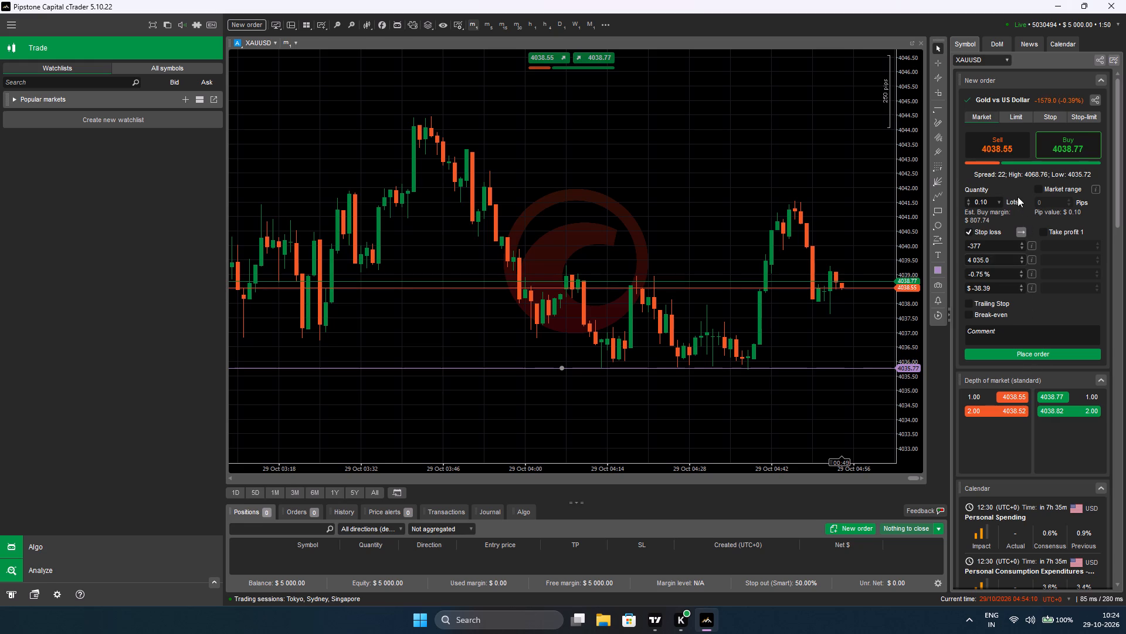
Raise the XAUUSD order quantity to 0.13 lots.
click(968, 198)
click(968, 200)
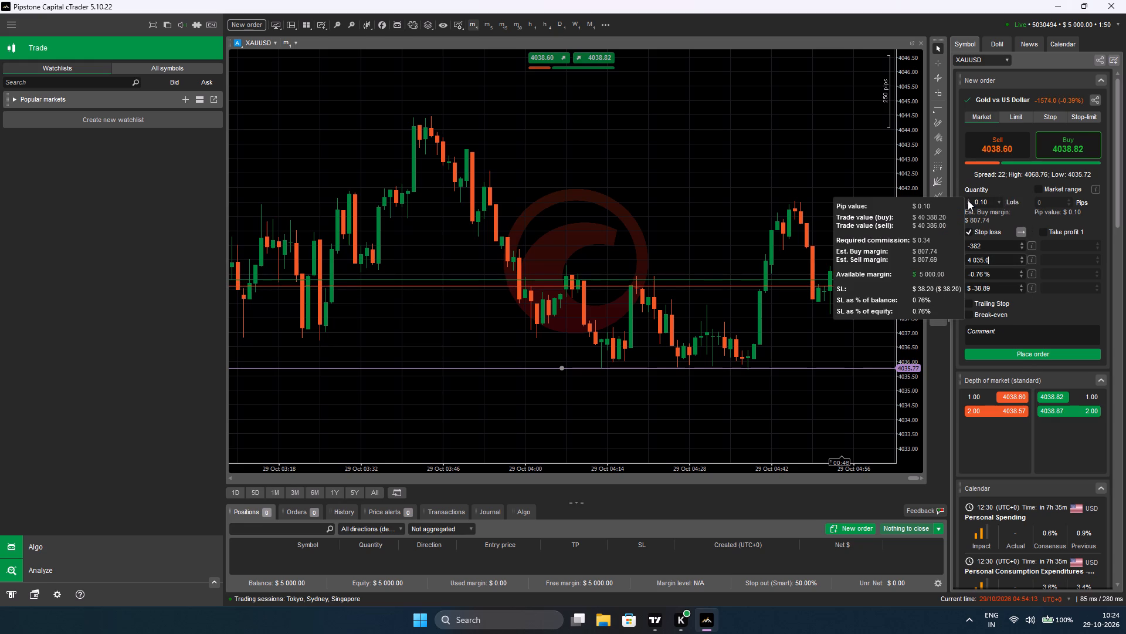
click(968, 201)
click(992, 200)
click(993, 202)
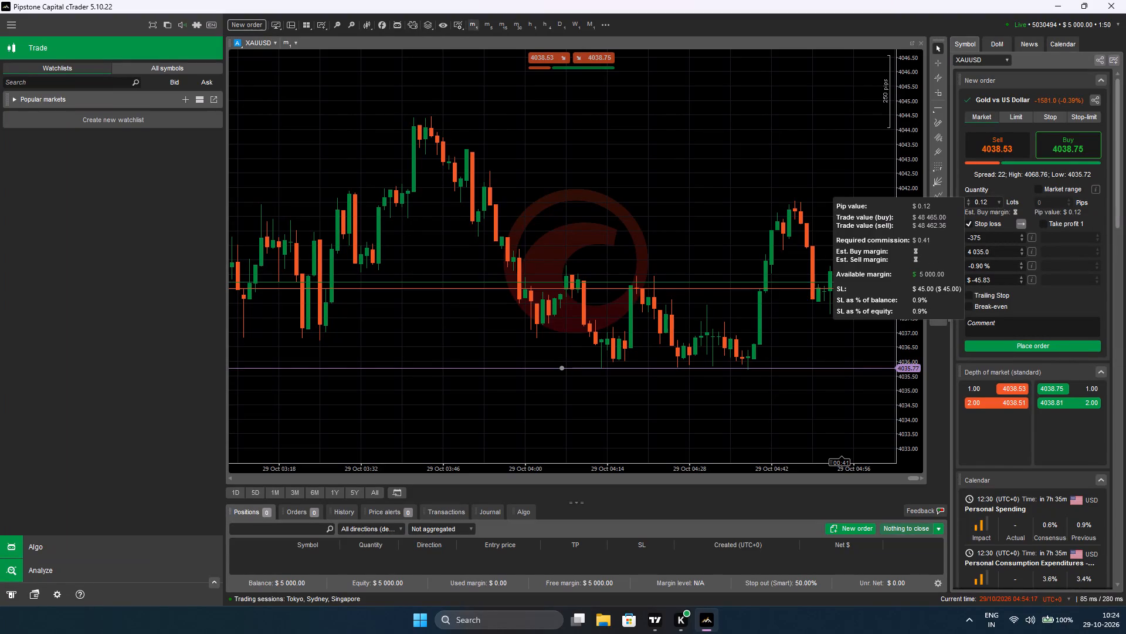
click(969, 202)
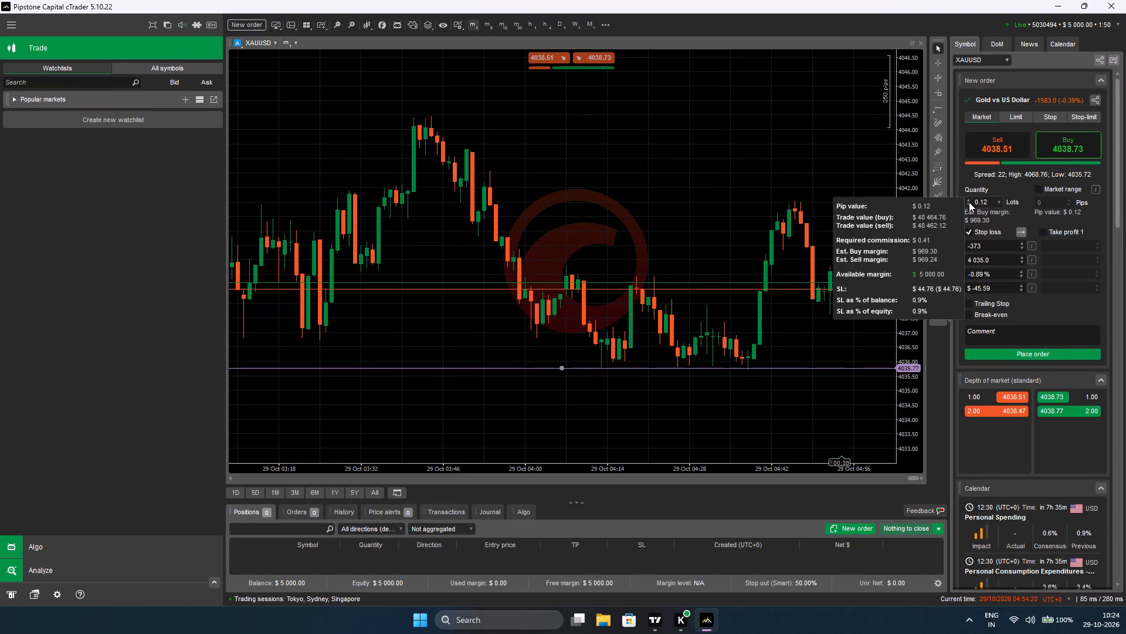
click(969, 199)
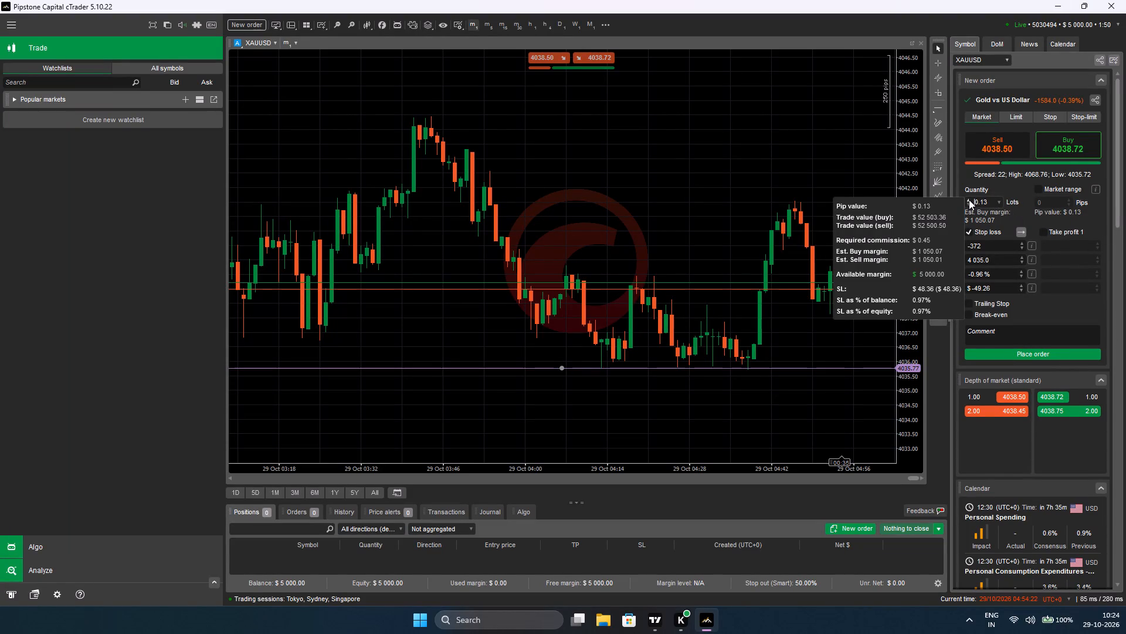
click(844, 178)
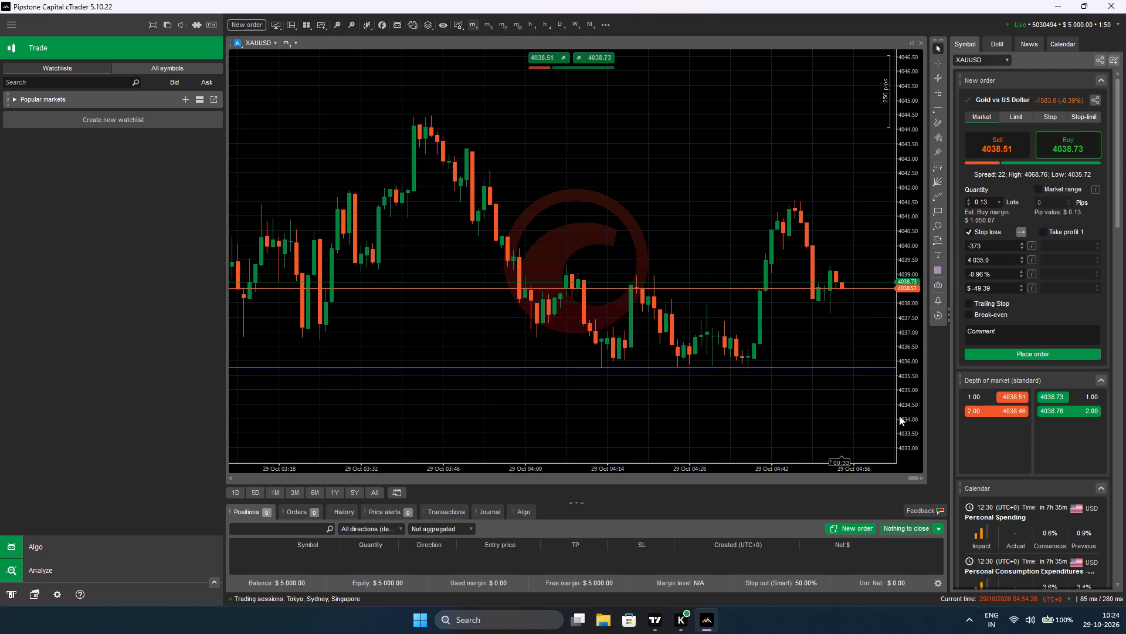
Switch to TradingView, examine the latest XAUUSD price action on the 1-minute chart, and return to cTrader.
click(659, 625)
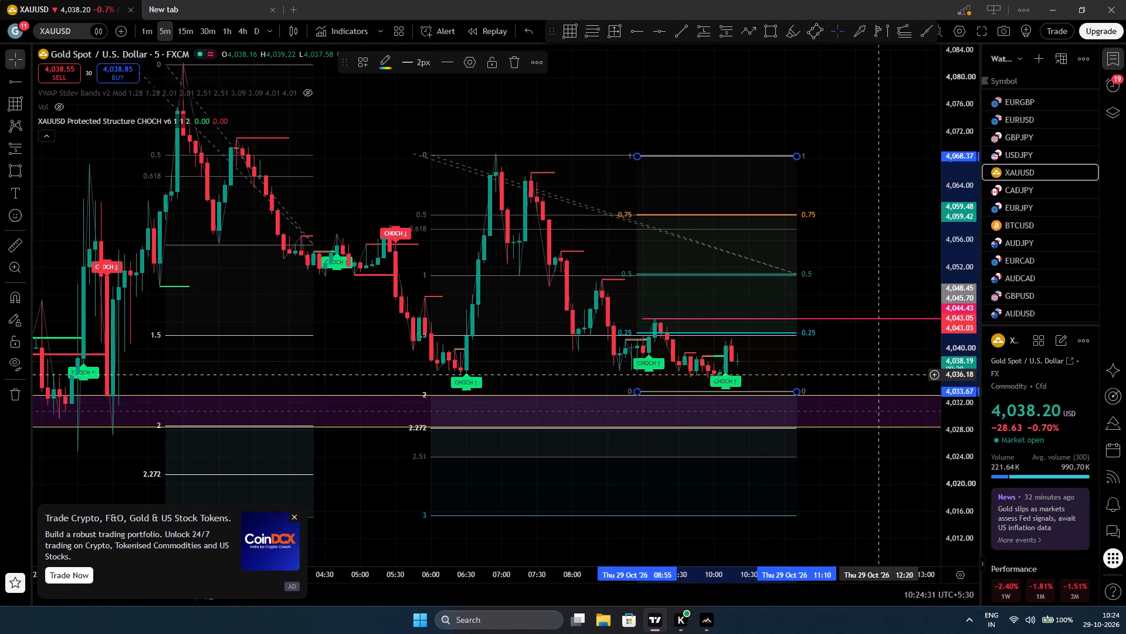
drag(957, 464, 948, 253)
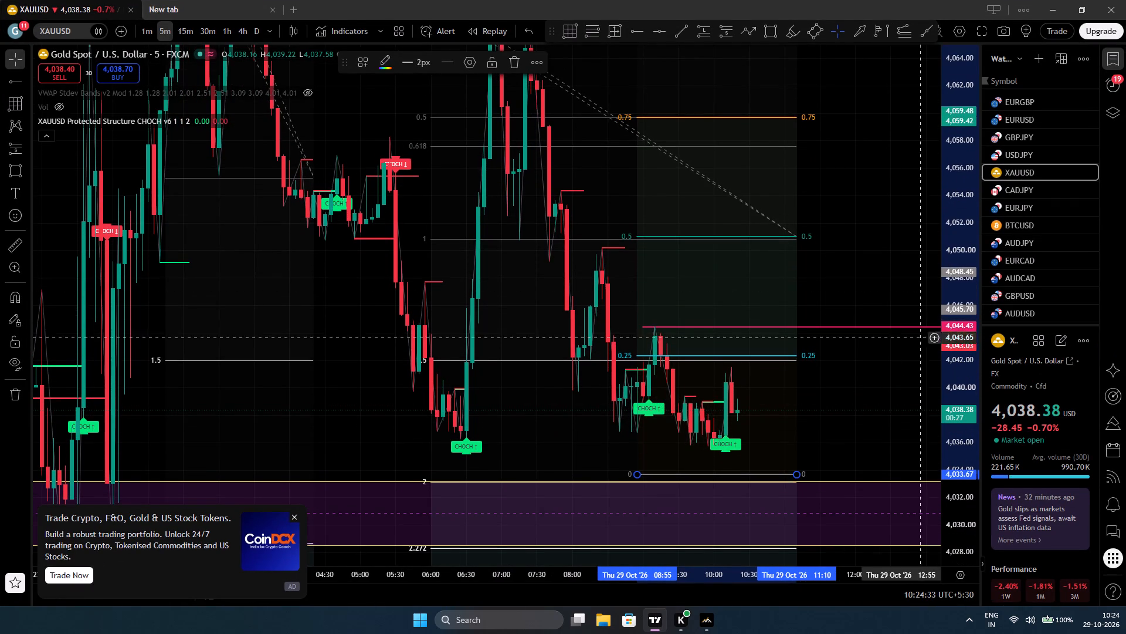
drag(855, 439, 880, 375)
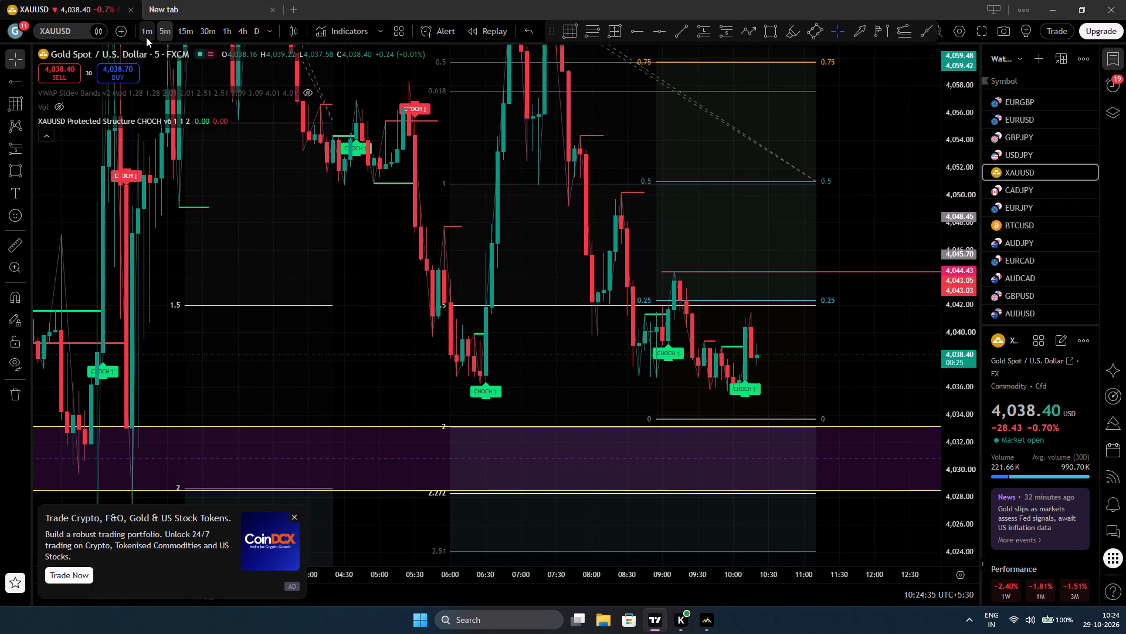
click(146, 37)
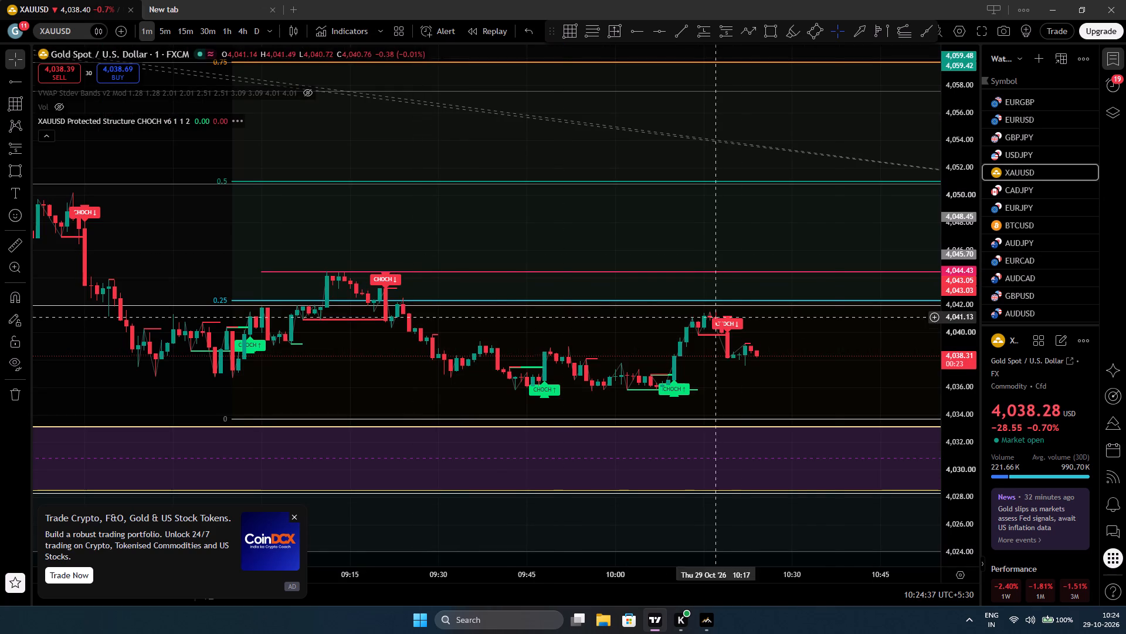
drag(955, 419, 903, 158)
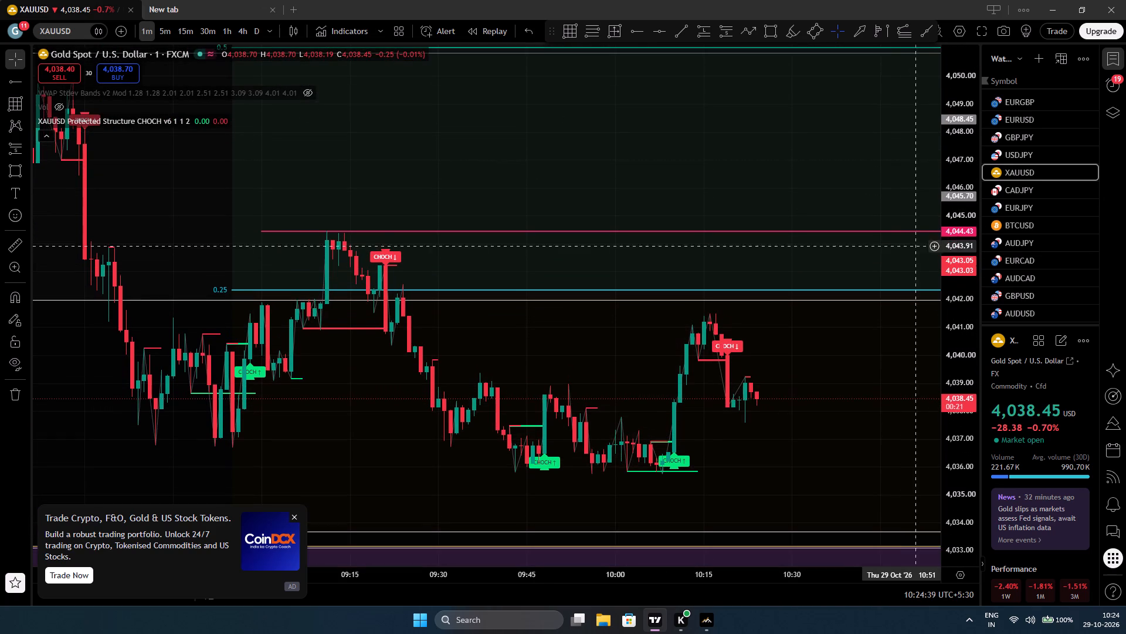
drag(814, 460, 812, 409)
drag(954, 425, 952, 347)
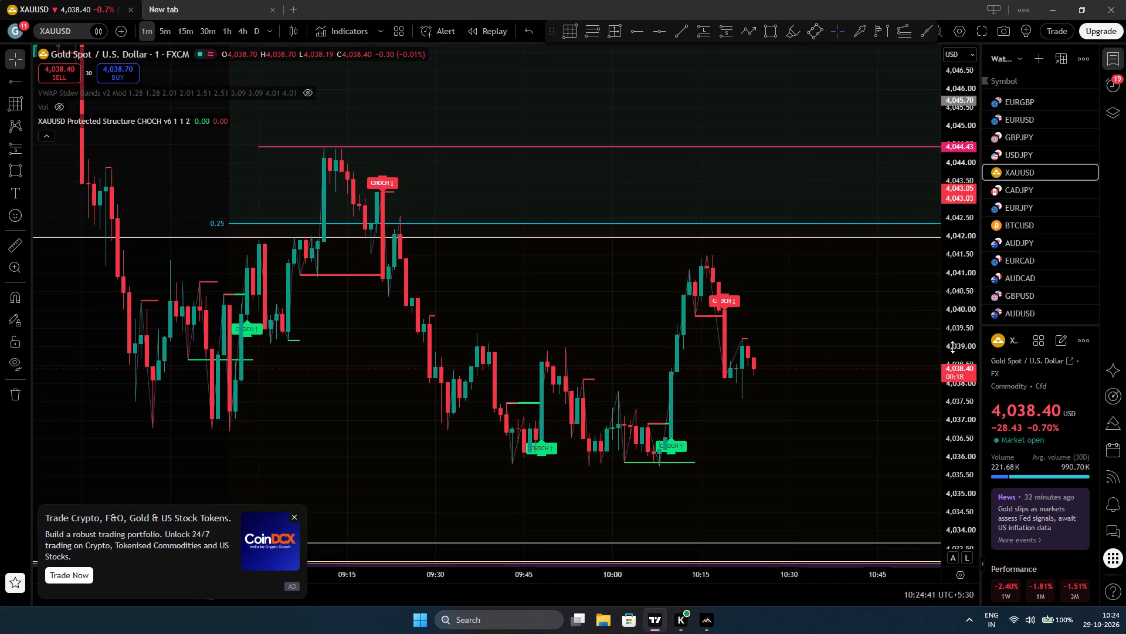
drag(952, 347, 952, 345)
drag(788, 409, 793, 342)
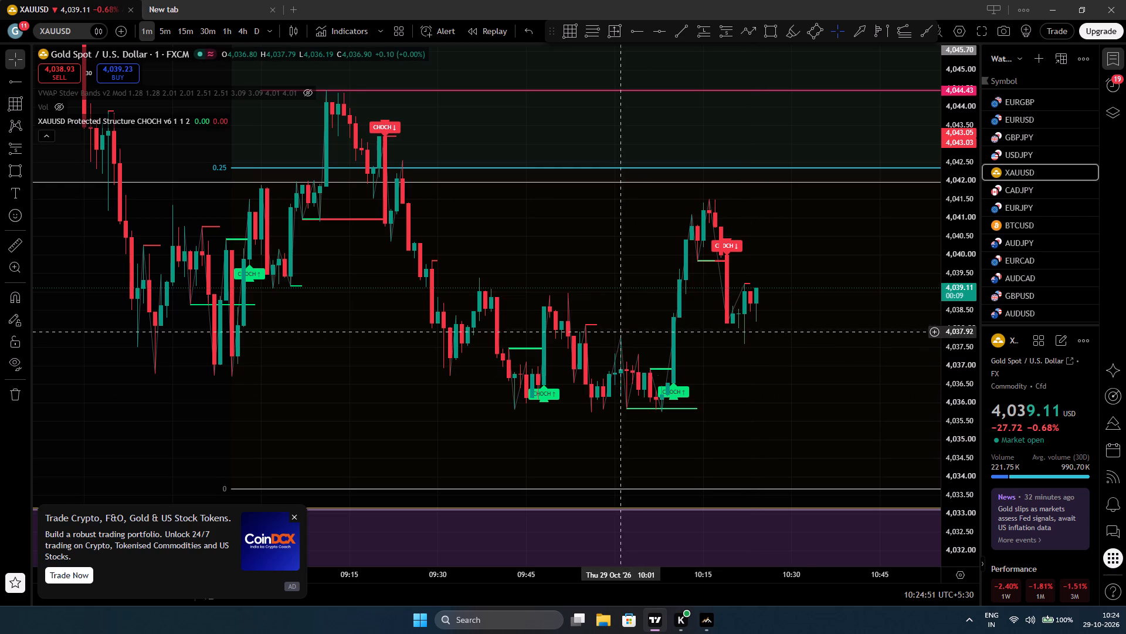
click(659, 621)
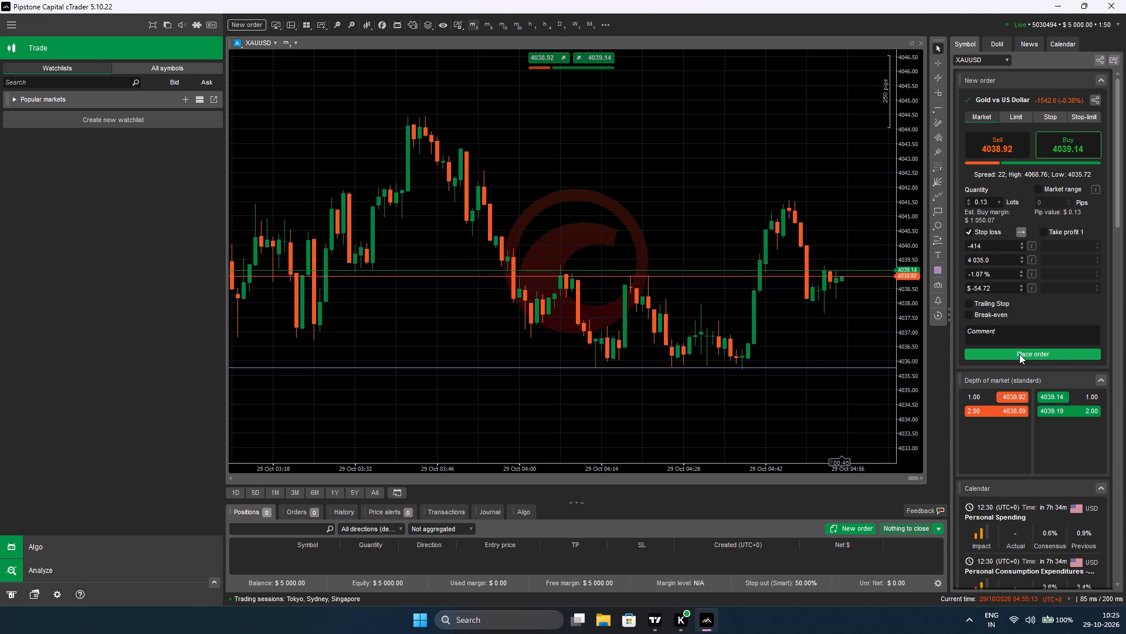
Place the XAUUSD market buy order for 0.13 lots with its stop loss.
click(1019, 354)
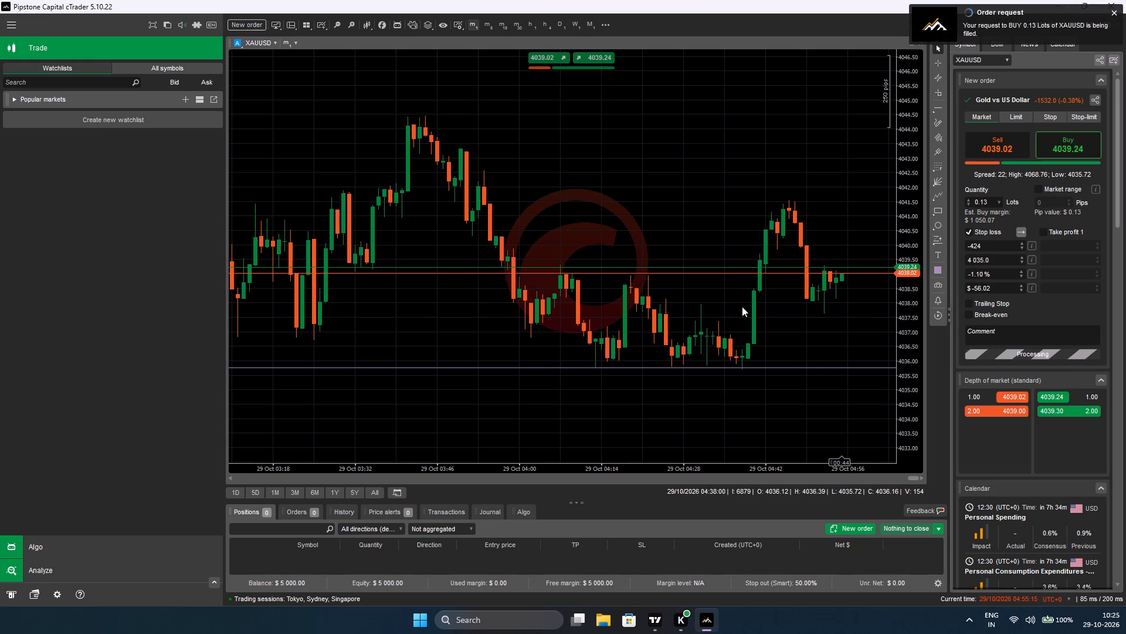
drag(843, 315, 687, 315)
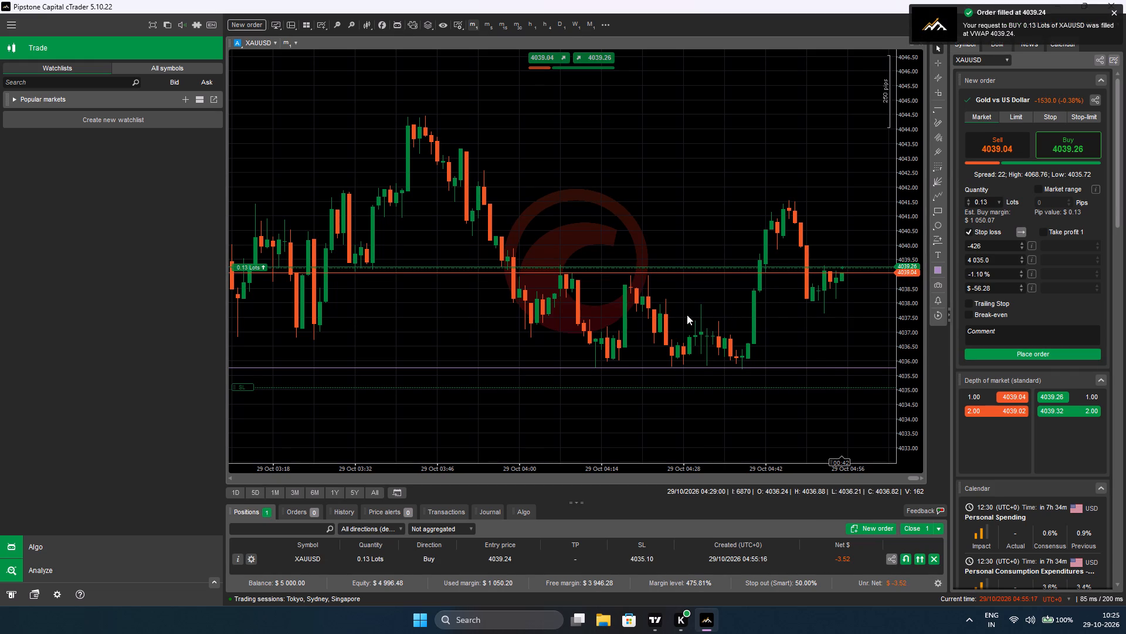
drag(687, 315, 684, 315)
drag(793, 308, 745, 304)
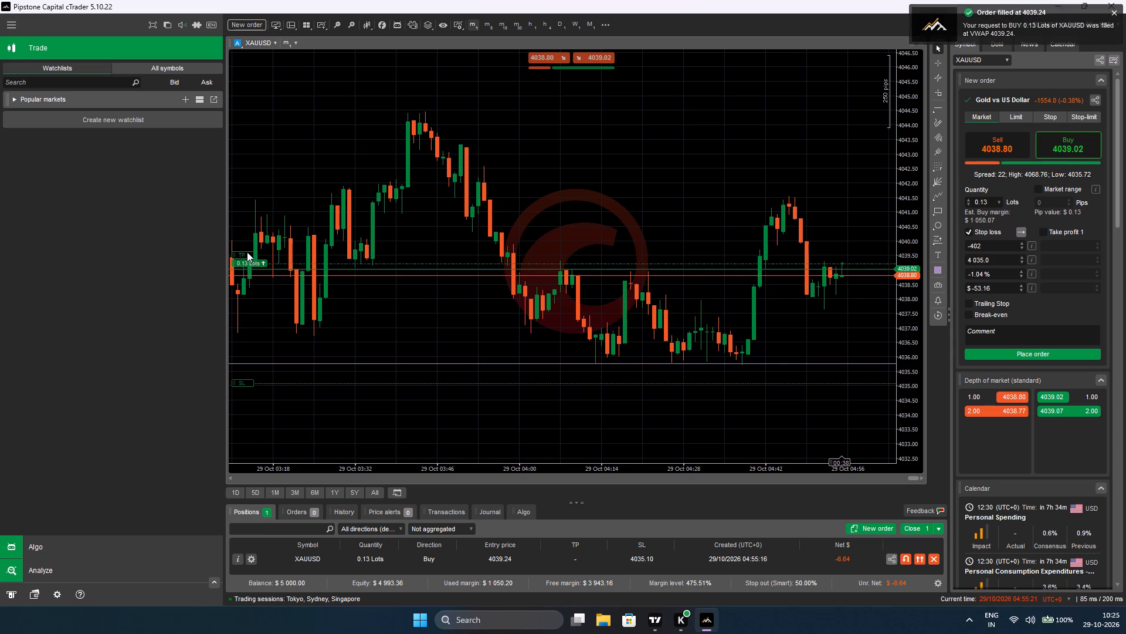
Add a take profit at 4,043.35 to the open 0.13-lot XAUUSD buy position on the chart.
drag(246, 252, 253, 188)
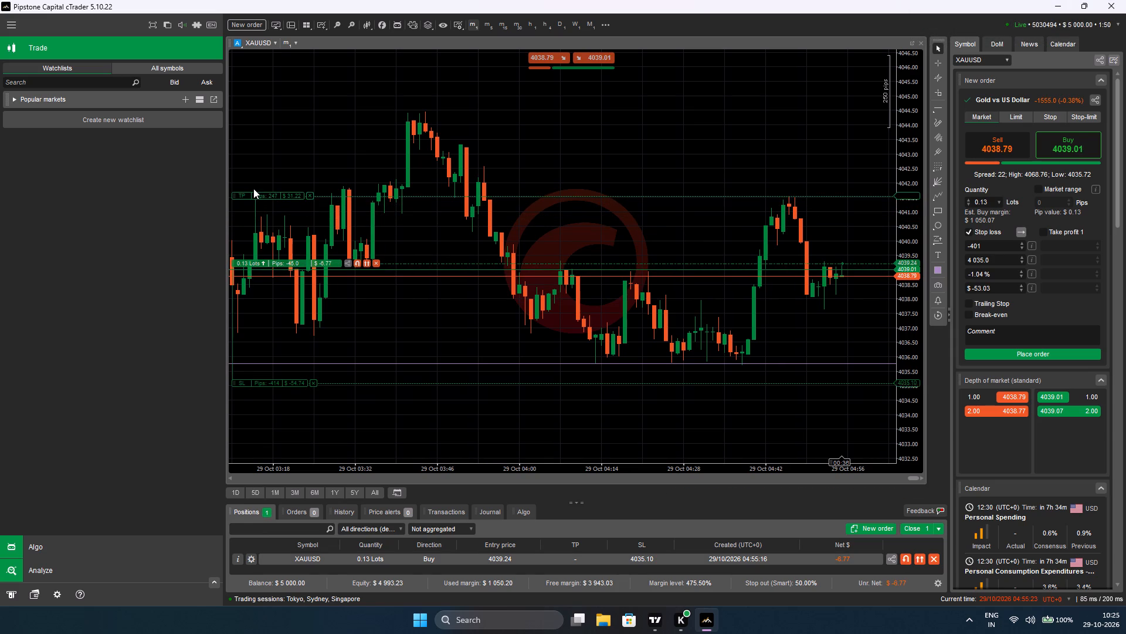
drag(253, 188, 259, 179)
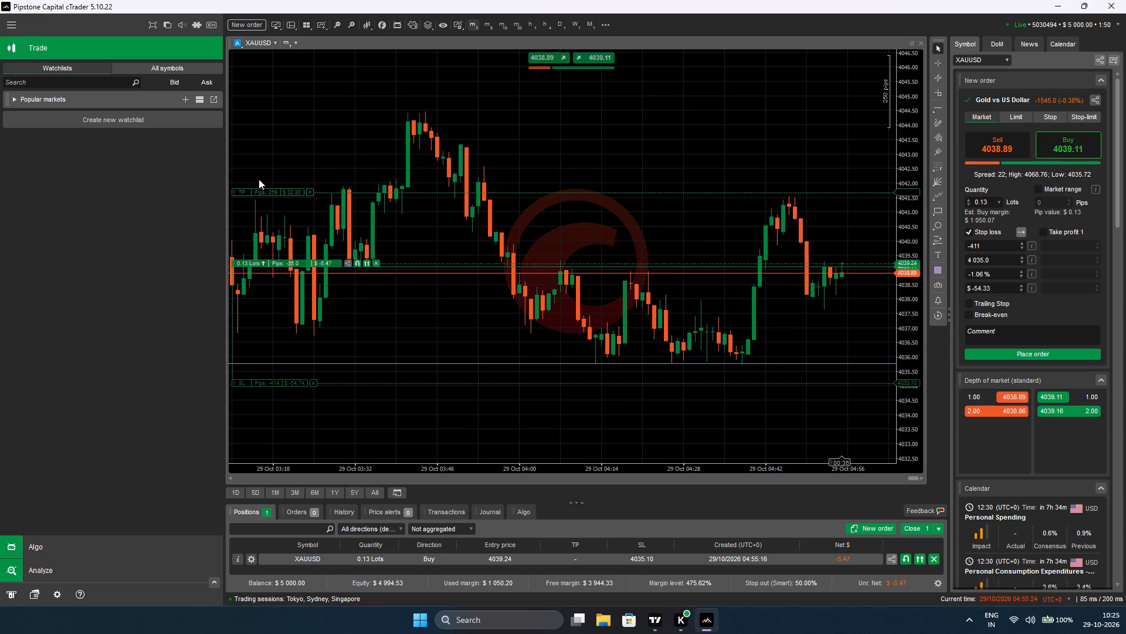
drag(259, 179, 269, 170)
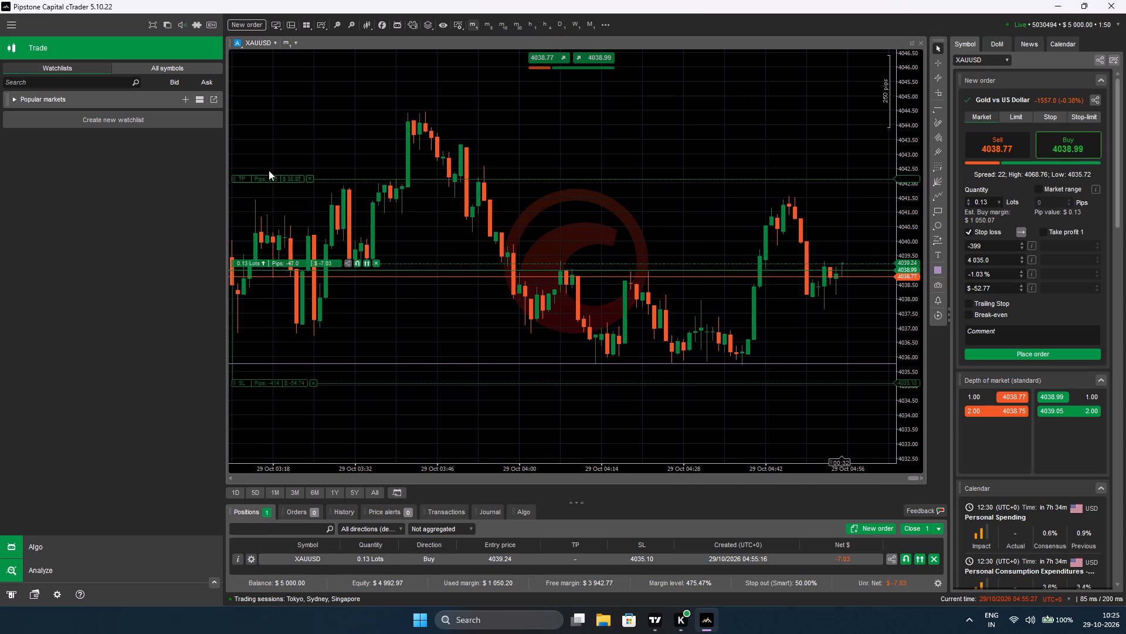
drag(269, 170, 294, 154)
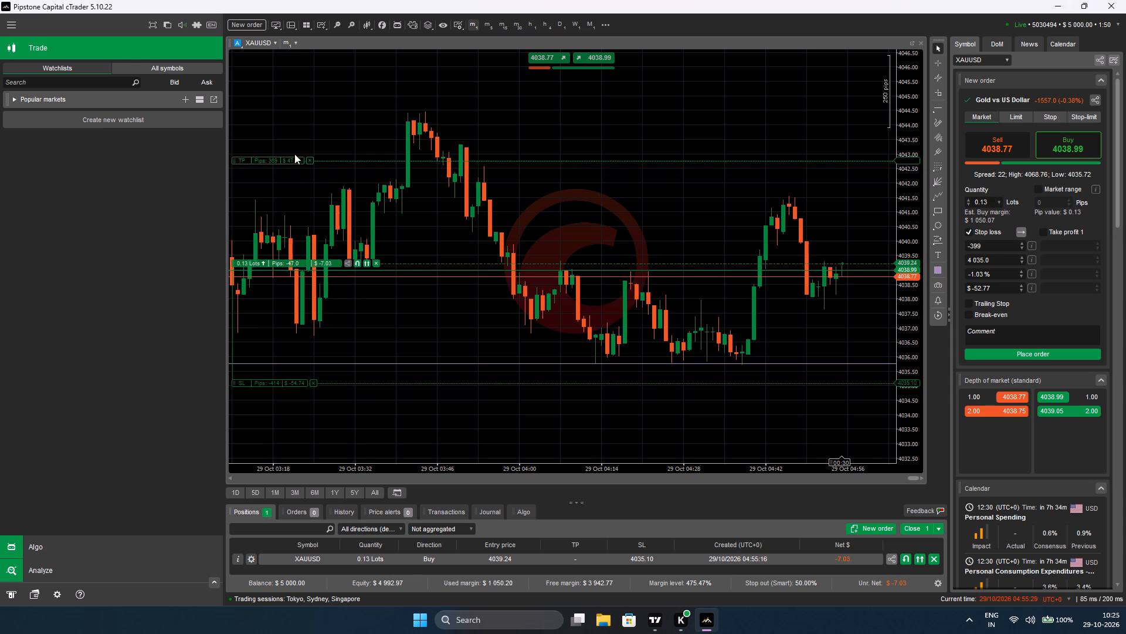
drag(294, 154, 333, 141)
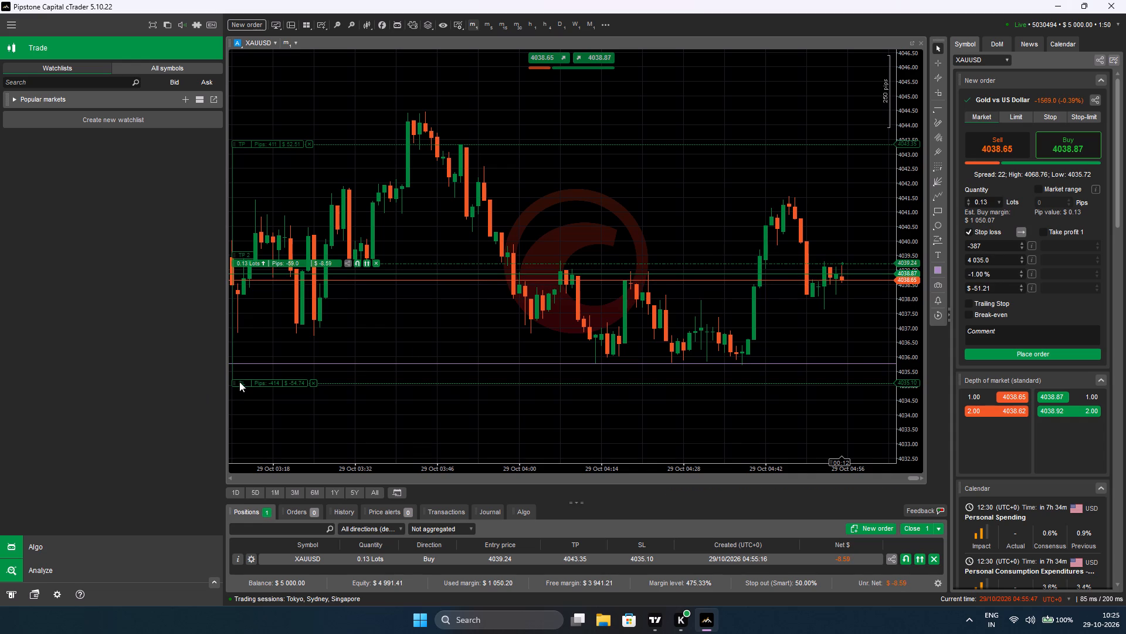
Raise the XAUUSD position's stop loss to 4,035.97, just above the horizontal line on the chart.
drag(237, 383, 245, 365)
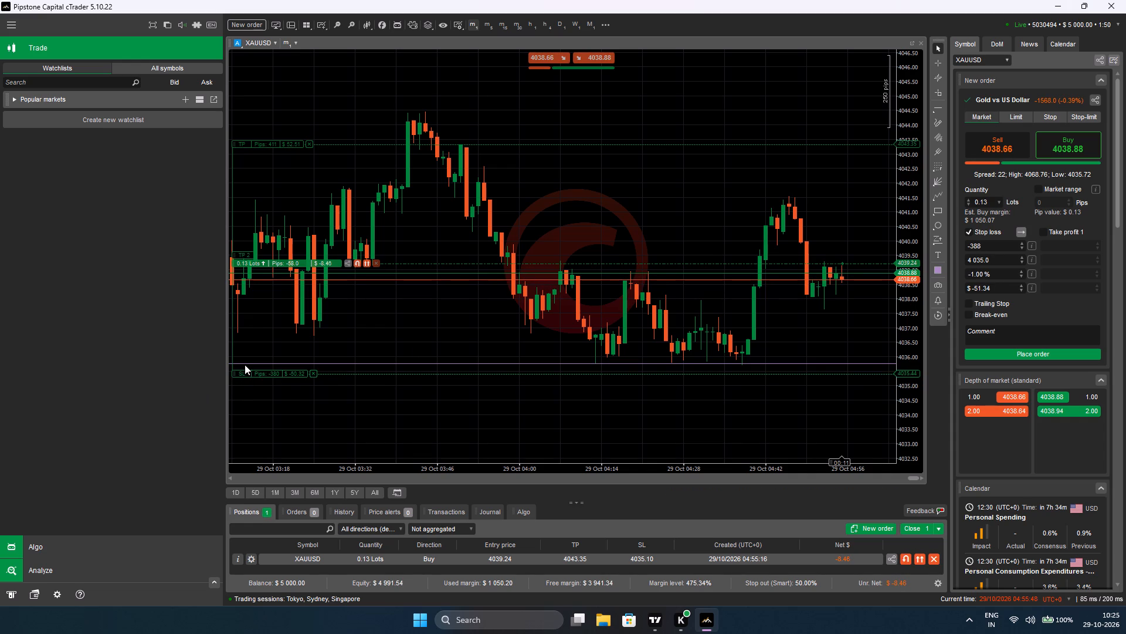
drag(245, 365, 284, 358)
drag(241, 374, 243, 369)
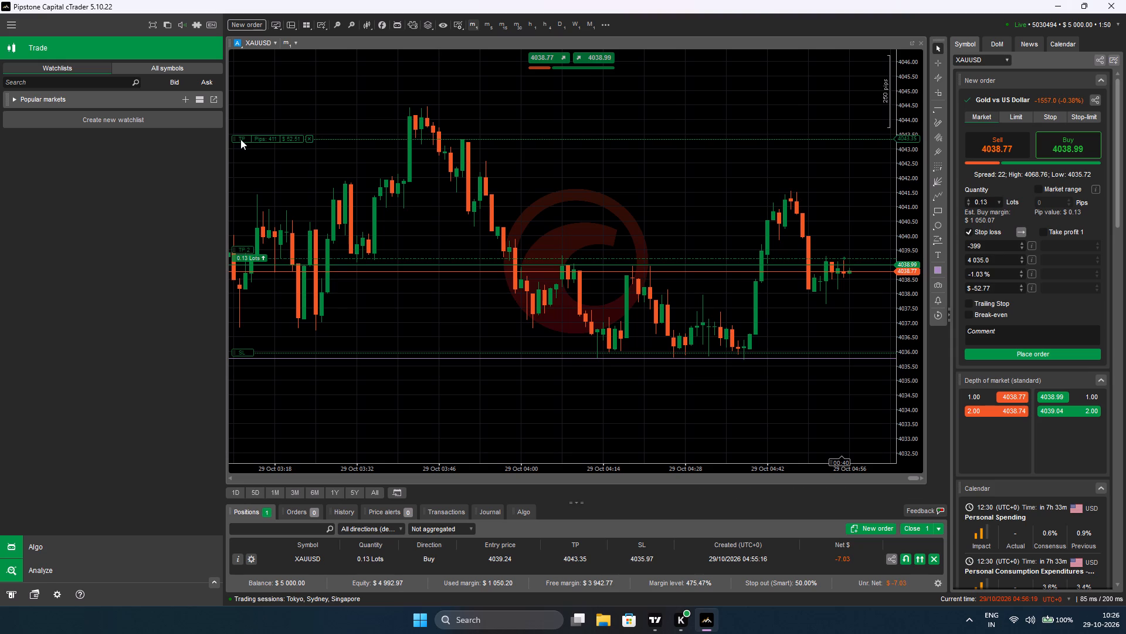
Lower the XAUUSD position's take profit to 4,041.55, near the latest swing high.
drag(240, 139, 250, 190)
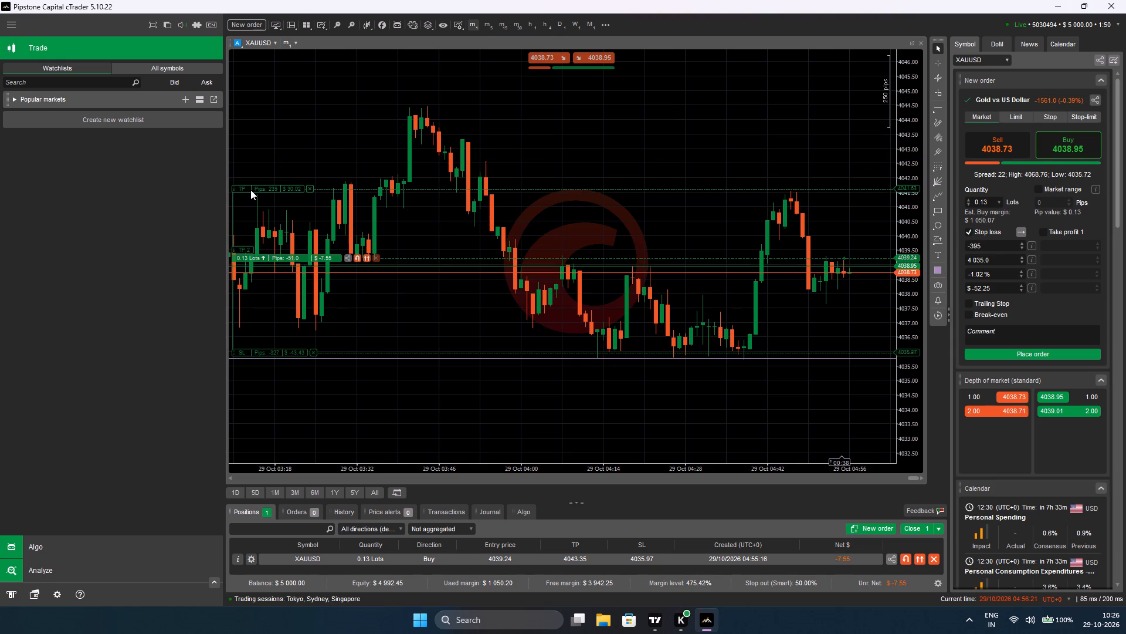
drag(250, 190, 251, 191)
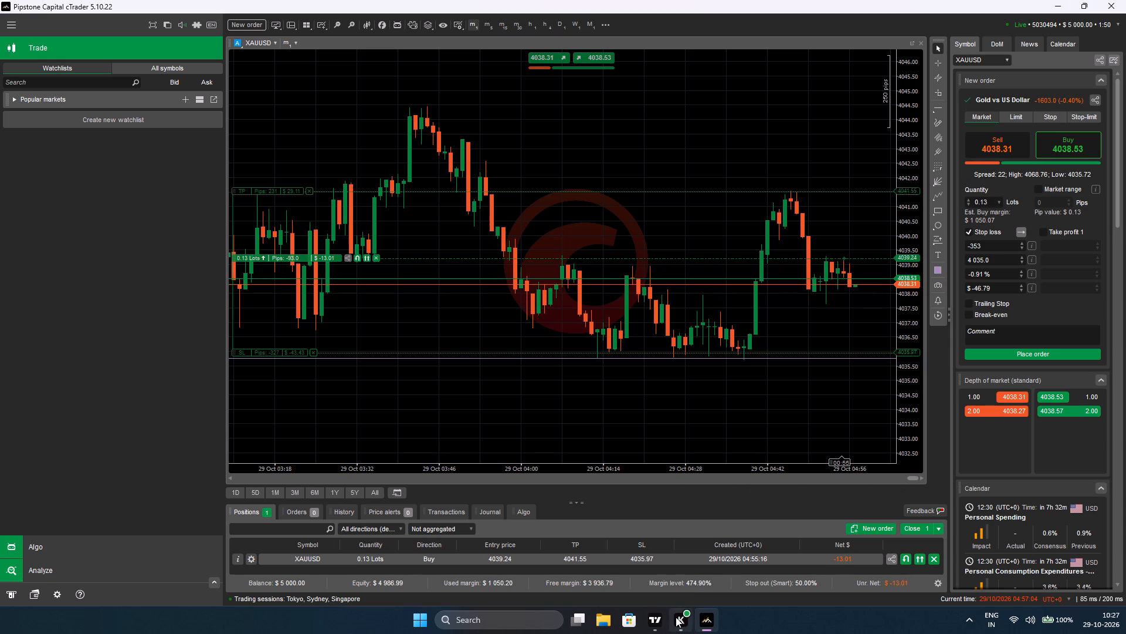
Switch to TradingView and examine the latest XAUUSD candles and structure levels on the 1-minute chart.
click(653, 619)
drag(779, 407, 773, 414)
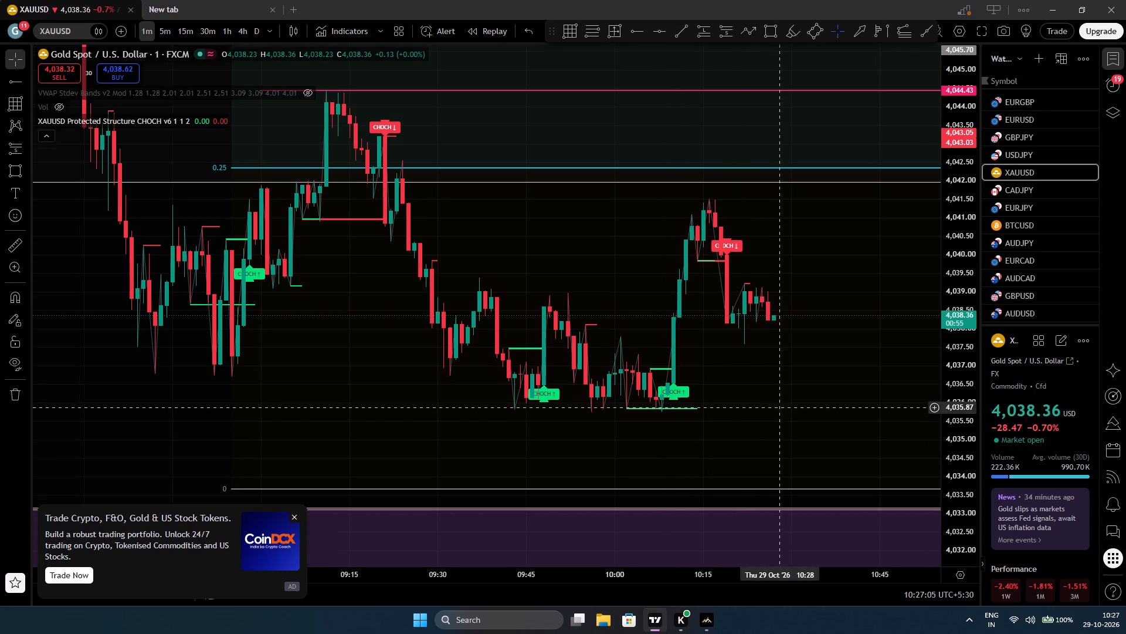
drag(773, 414, 734, 439)
drag(718, 403, 741, 399)
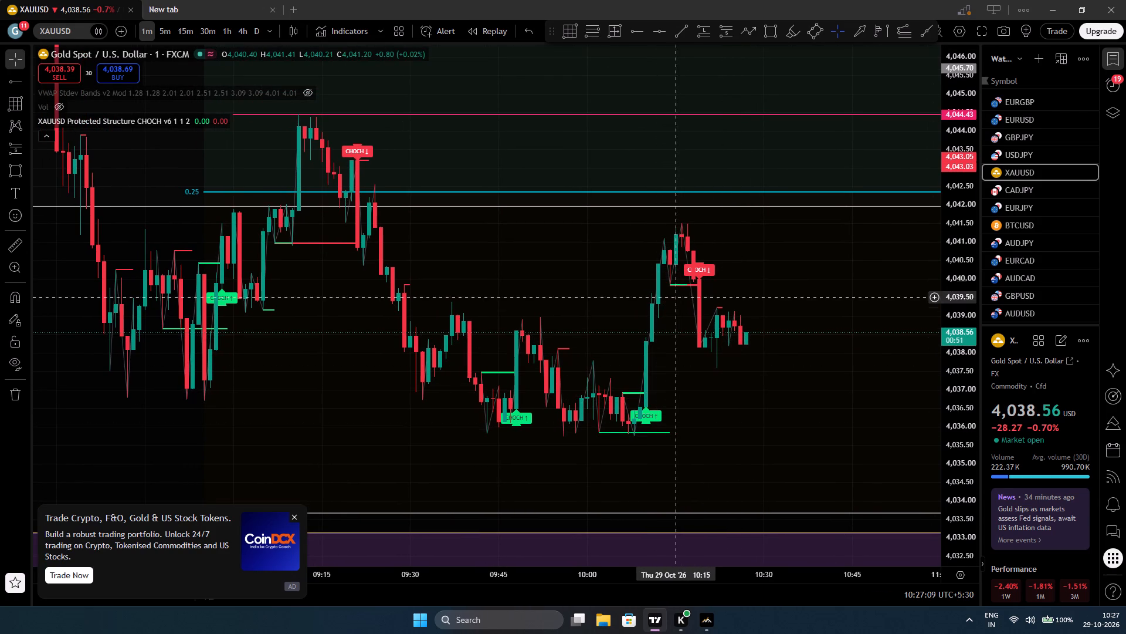
click(802, 336)
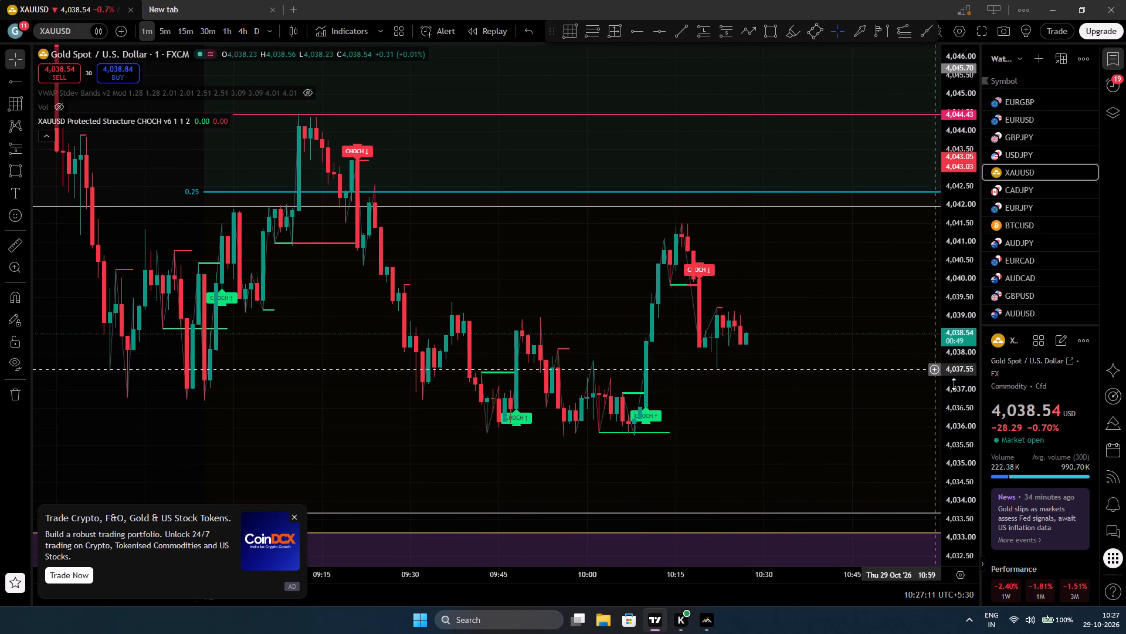
drag(959, 397, 948, 267)
scroll(740, 380, up, 3)
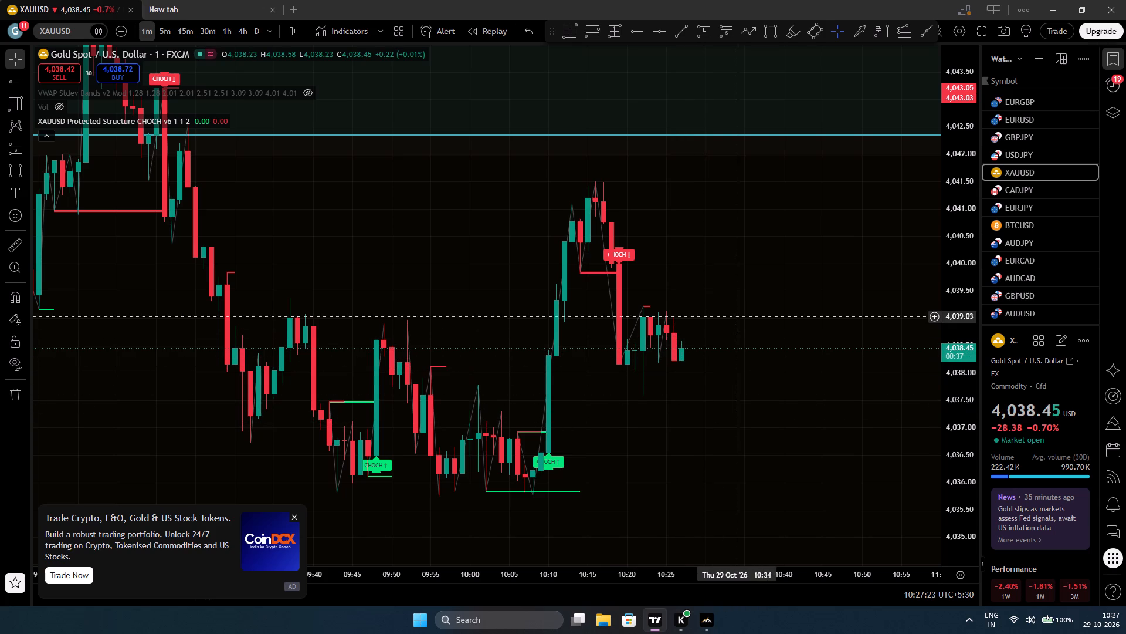
click(757, 277)
drag(757, 277, 758, 250)
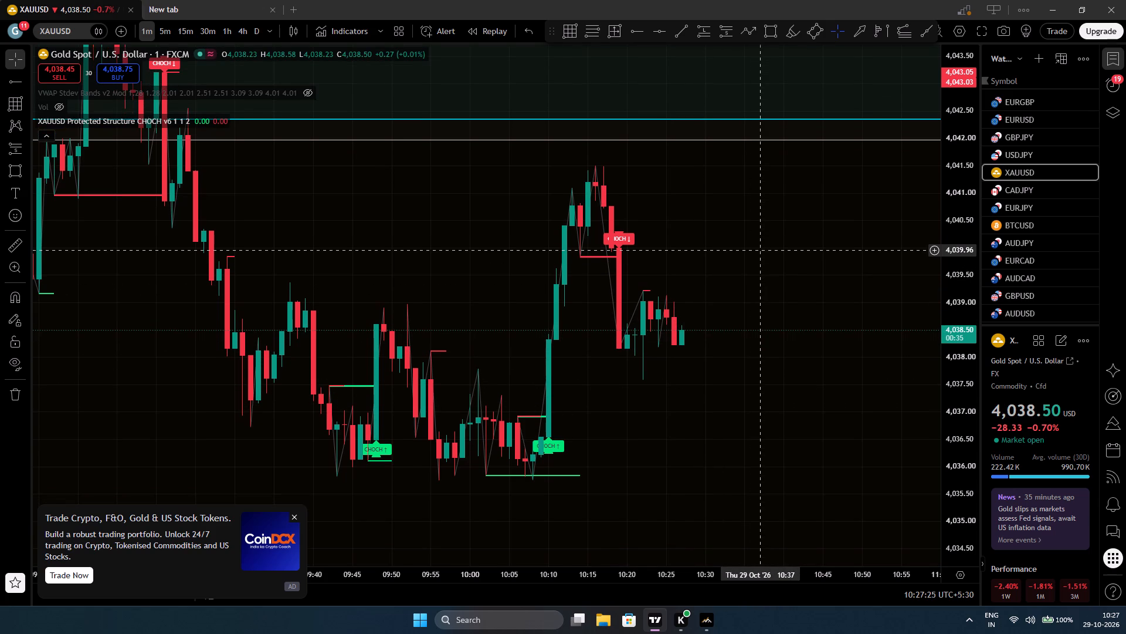
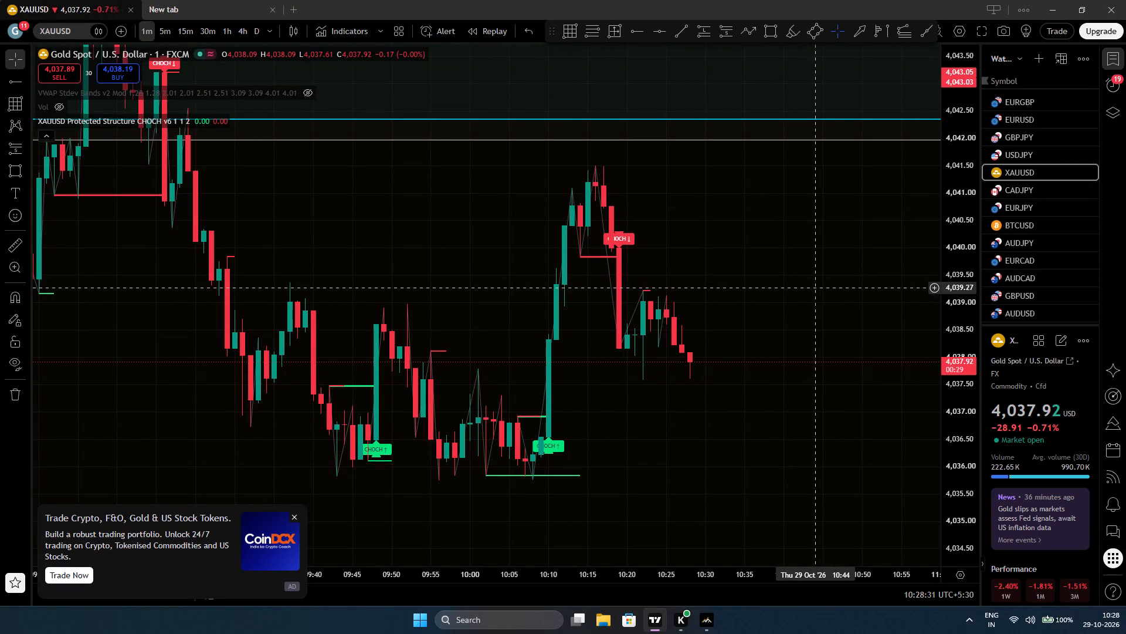
Switch to cTrader and examine recent XAUUSD price action around the open buy position's entry, stop loss and take profit levels.
click(714, 622)
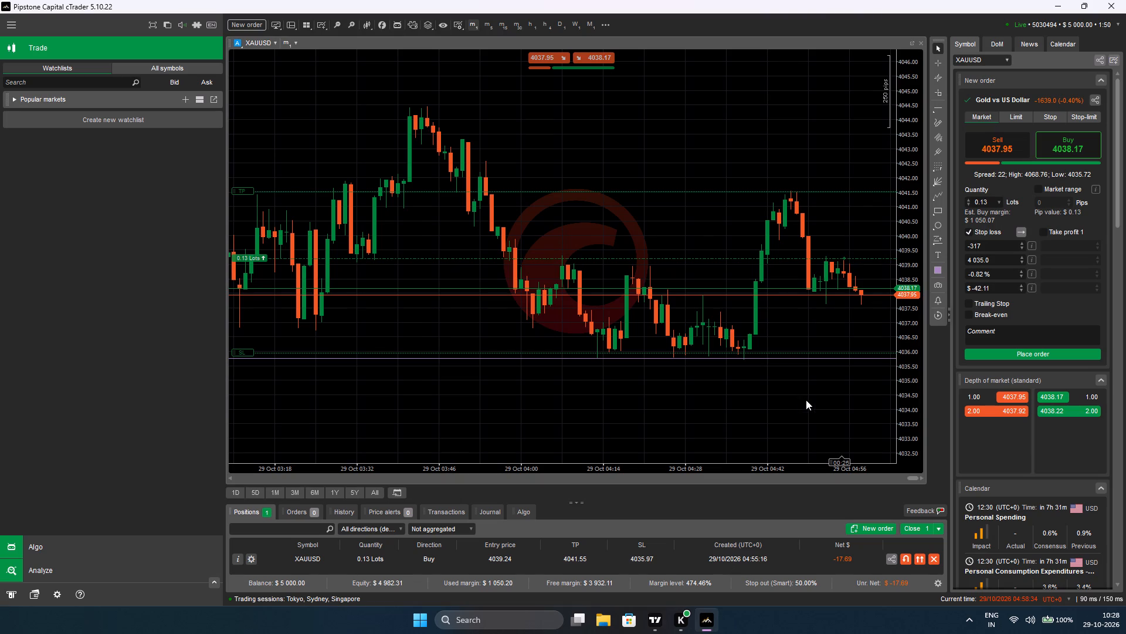
drag(819, 410, 690, 419)
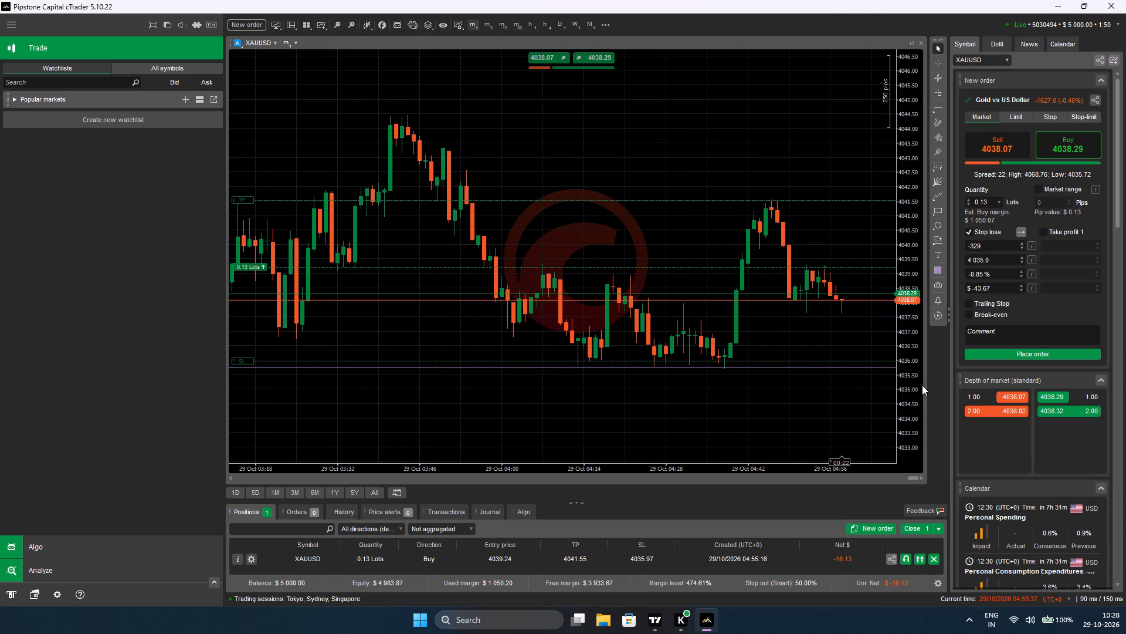
drag(916, 393, 883, 217)
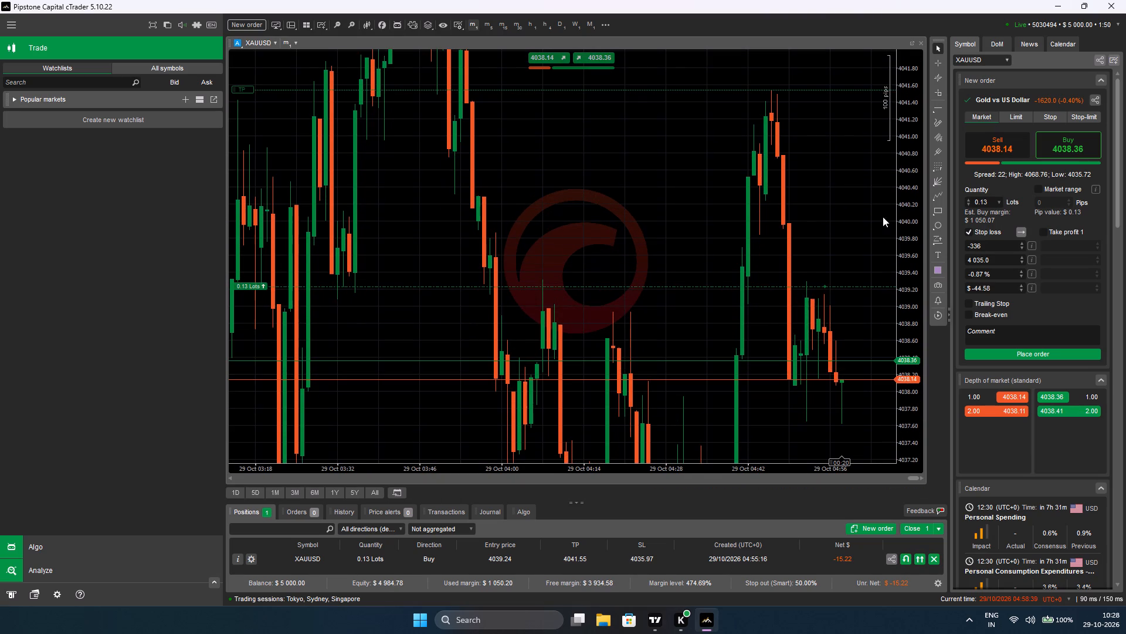
drag(883, 217, 889, 322)
drag(848, 377, 803, 388)
drag(839, 396, 821, 397)
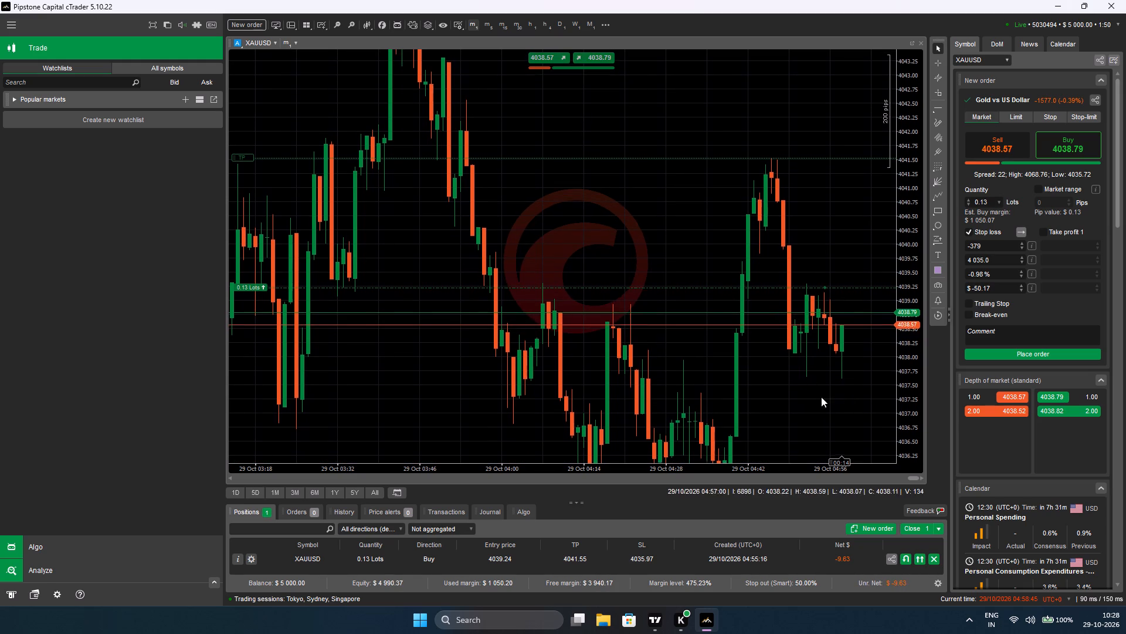
drag(821, 397, 788, 390)
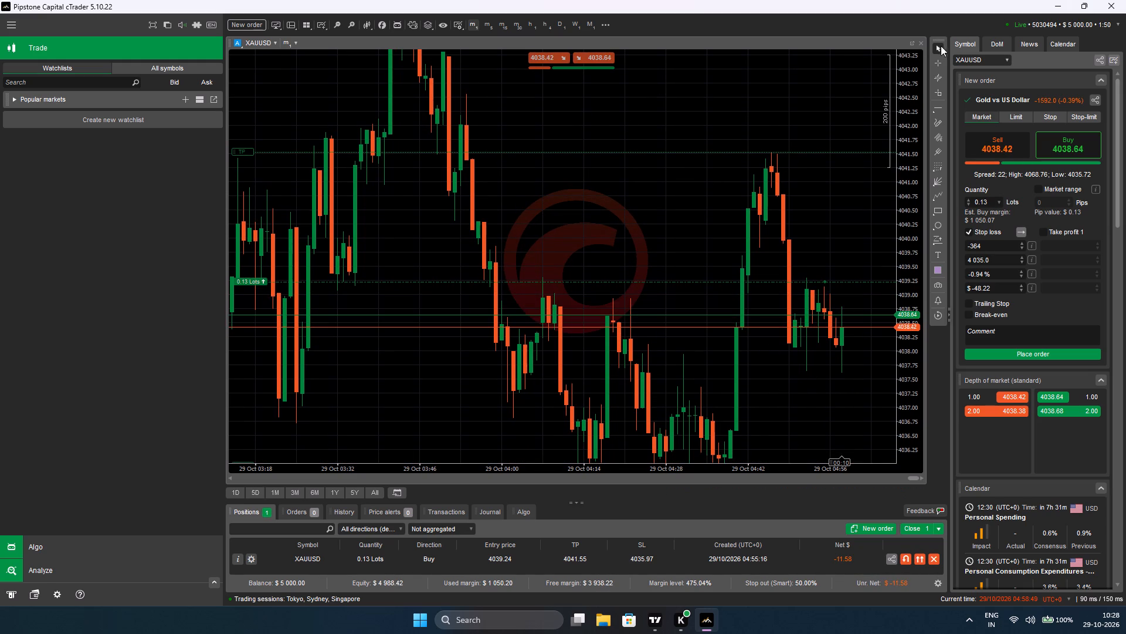
Switch cTrader to the other live $5,000 hedging account.
click(1057, 23)
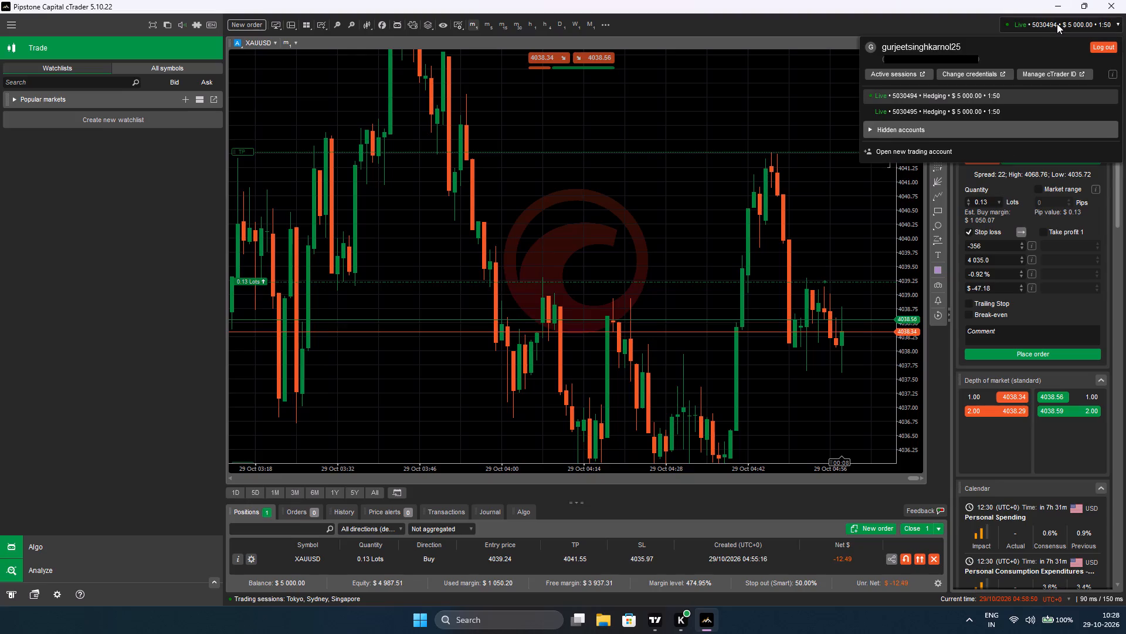
click(934, 108)
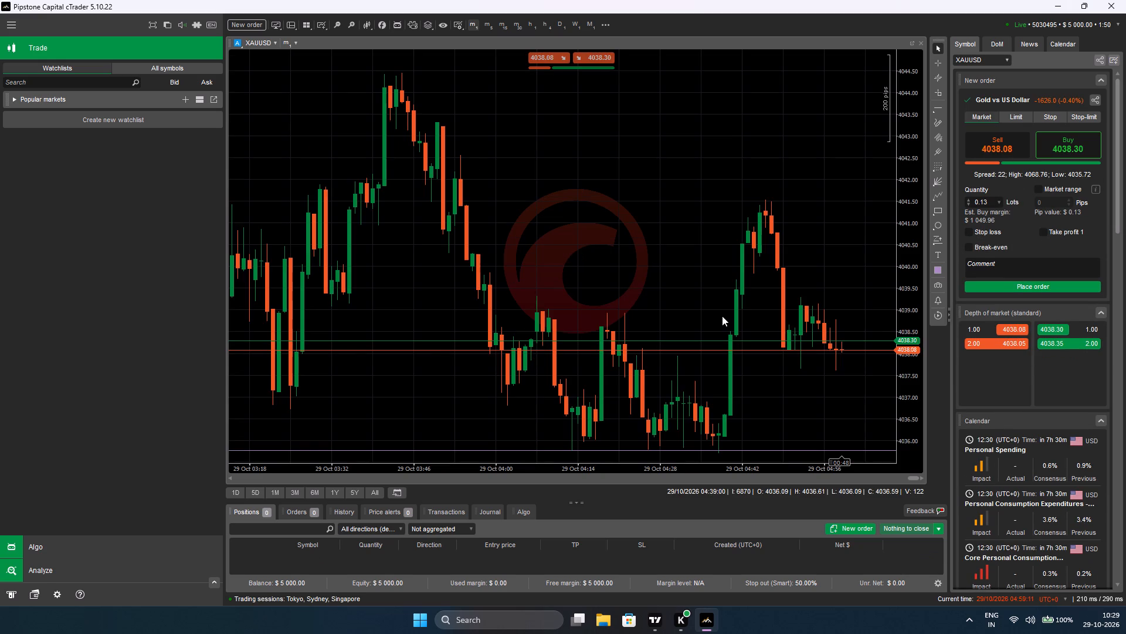
Draw a horizontal line on the XAUUSD chart at about 4,037.64, along the latest swing lows.
drag(842, 294, 832, 238)
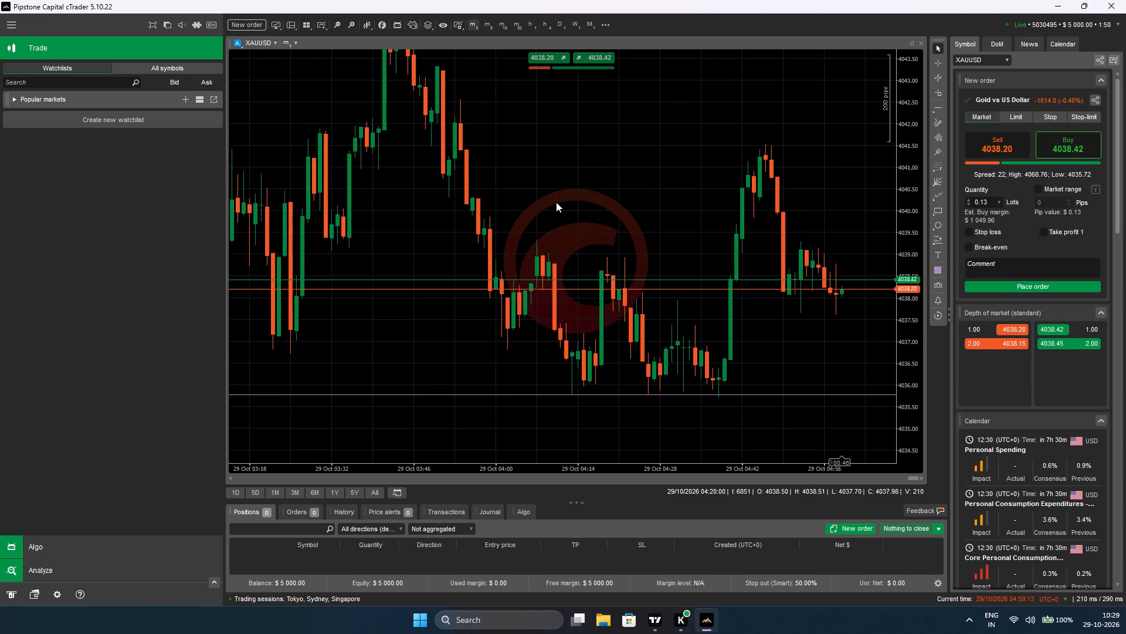
click(938, 107)
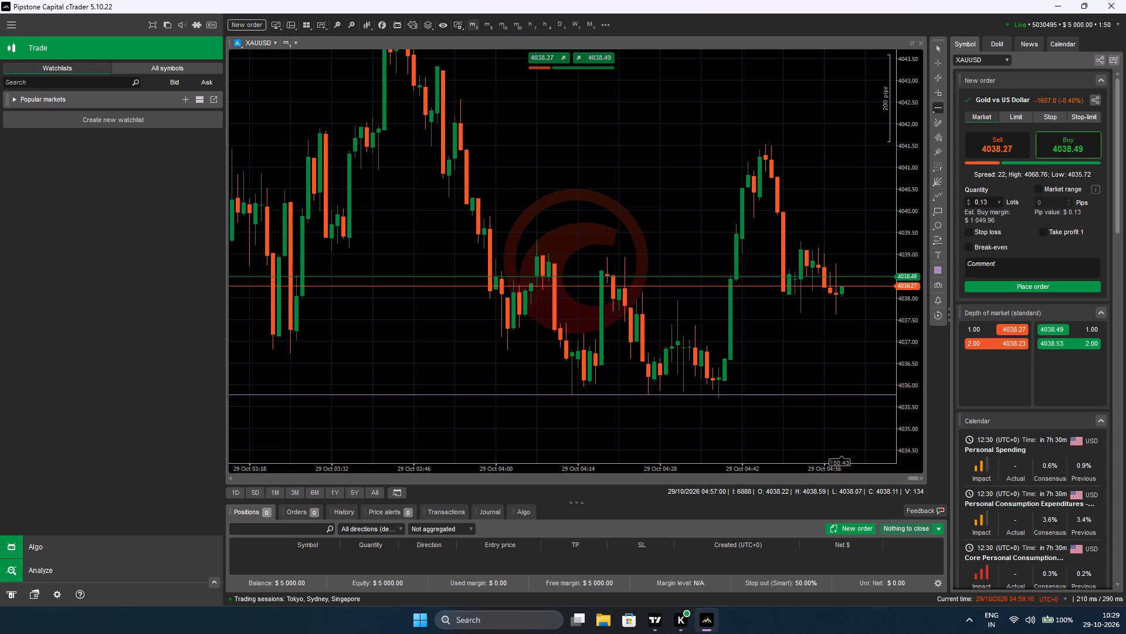
click(808, 313)
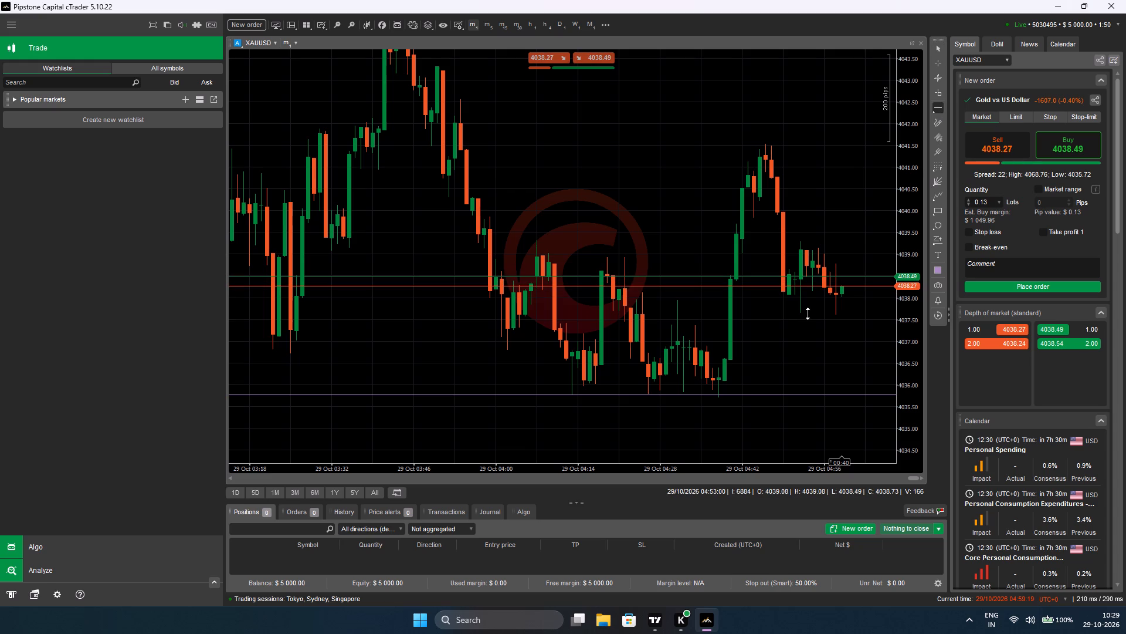
drag(804, 346, 786, 346)
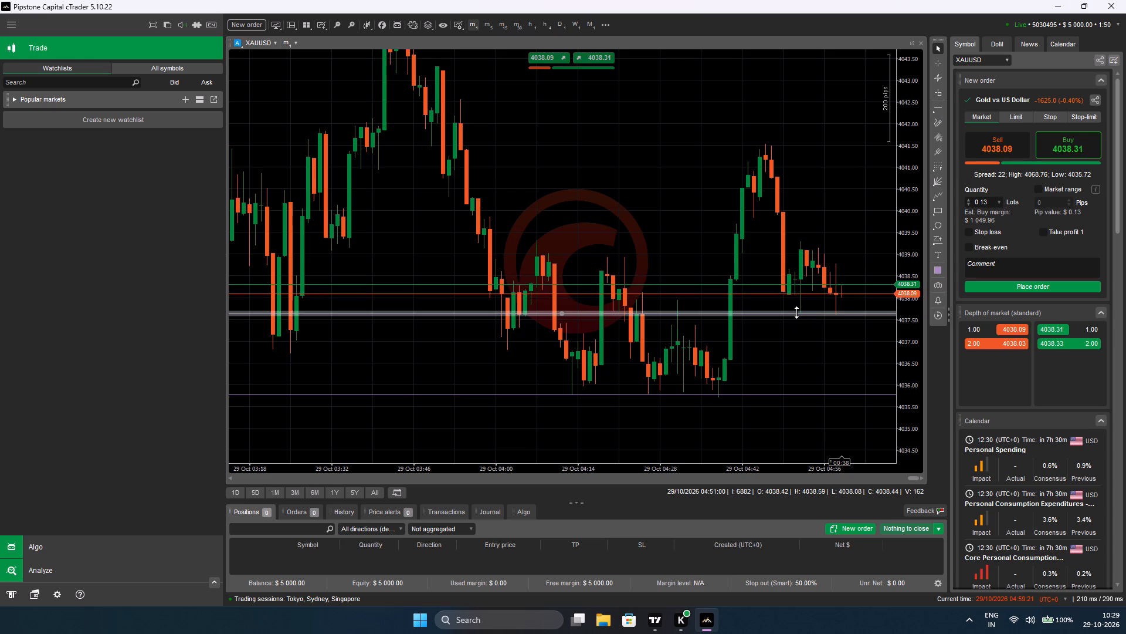
click(796, 312)
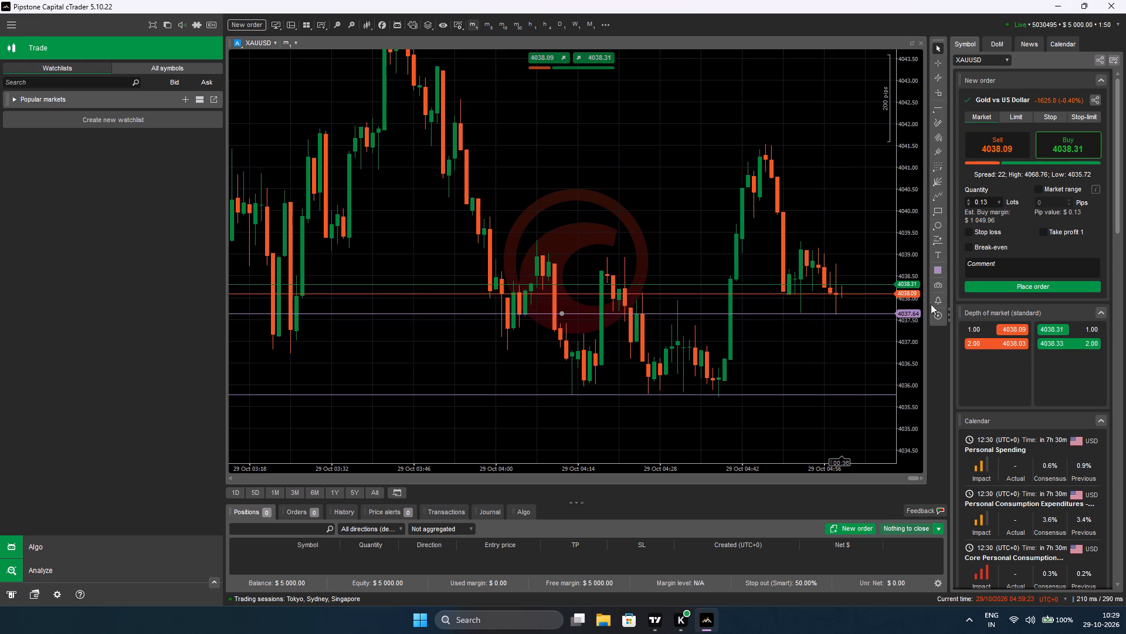
Enable a stop loss at 4,037.00 for the new XAUUSD market order.
click(969, 234)
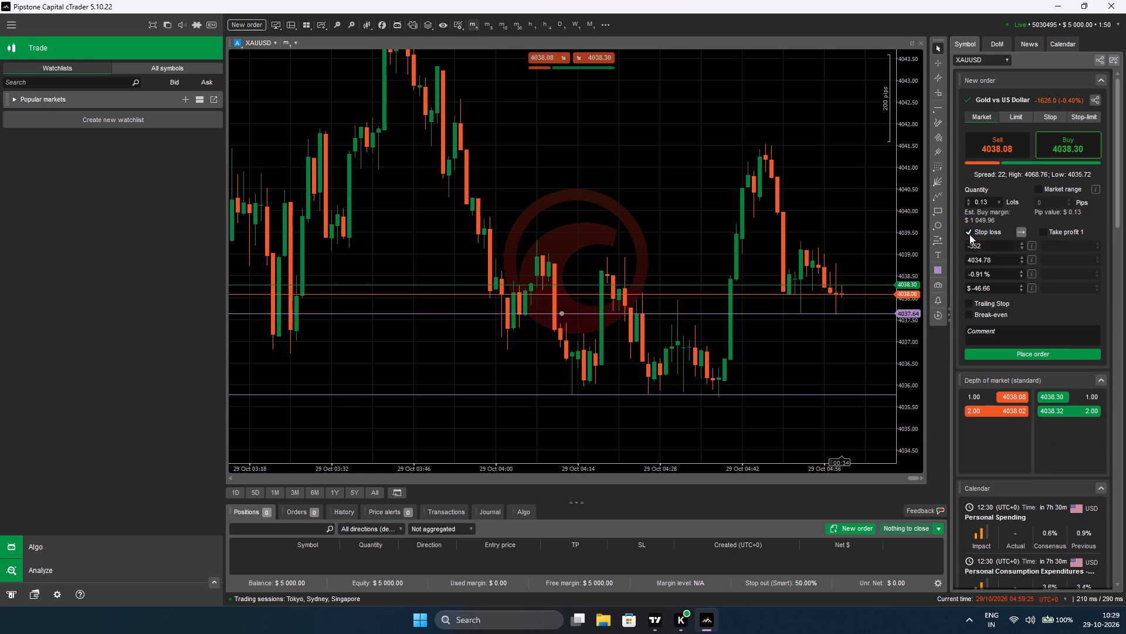
click(982, 259)
key(BackSpace)
key(7)
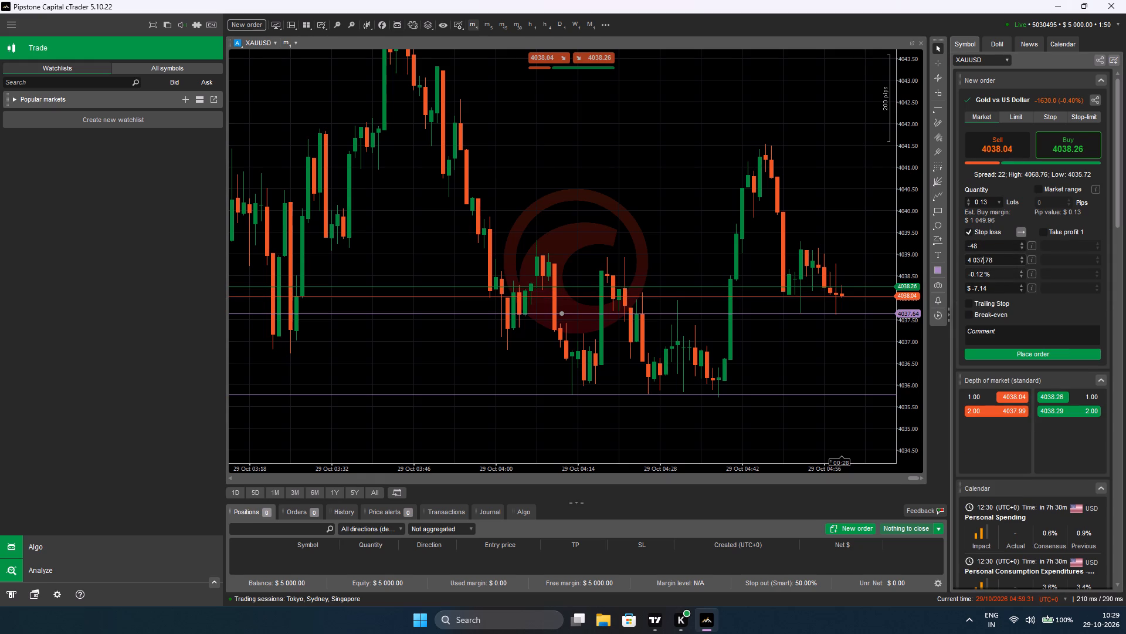
click(989, 258)
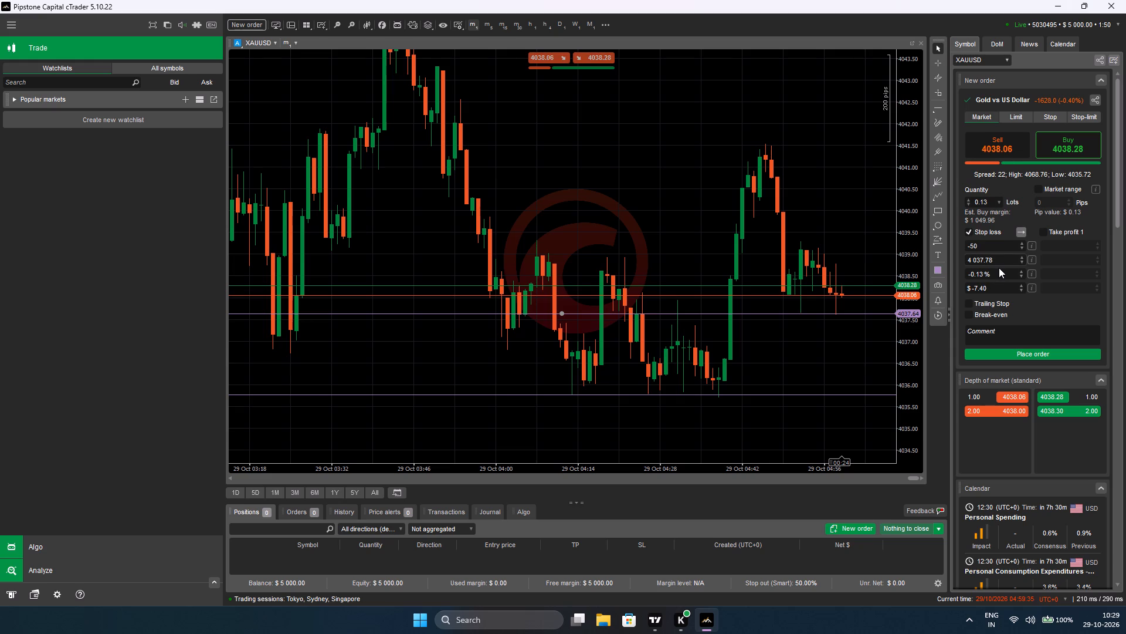
click(997, 260)
key(BackSpace)
key(BackSpace)
key(0)
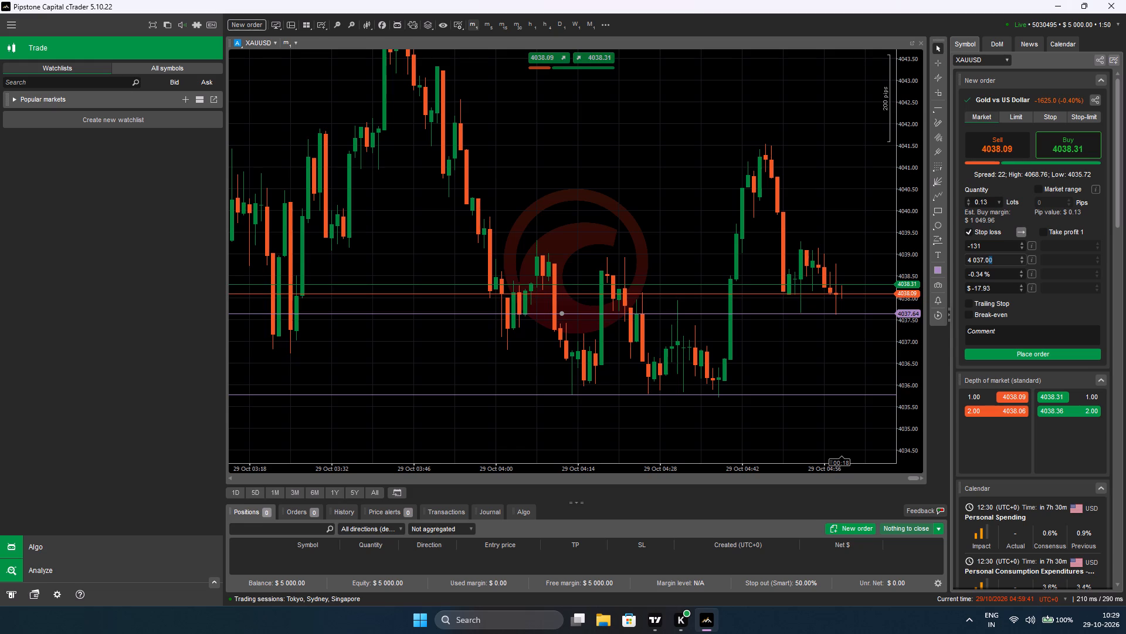
click(1002, 257)
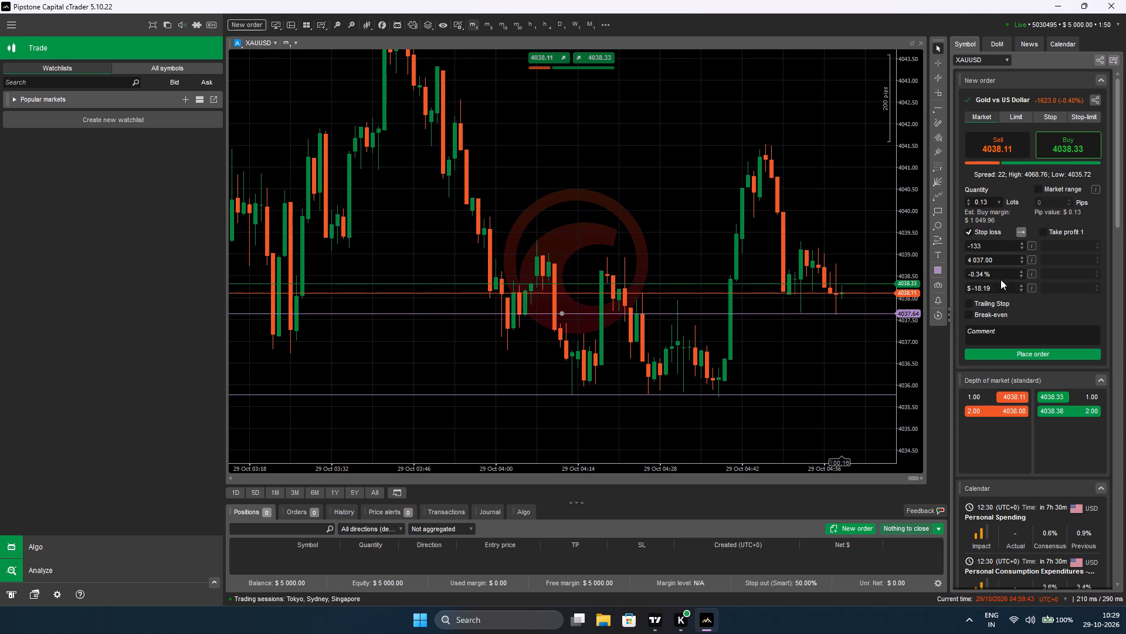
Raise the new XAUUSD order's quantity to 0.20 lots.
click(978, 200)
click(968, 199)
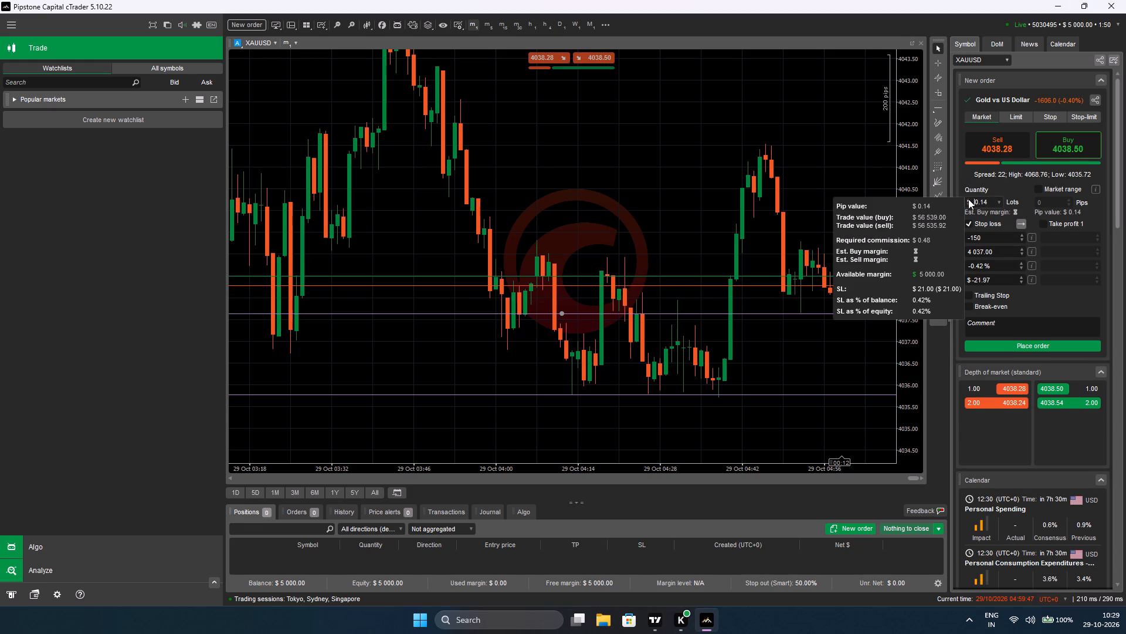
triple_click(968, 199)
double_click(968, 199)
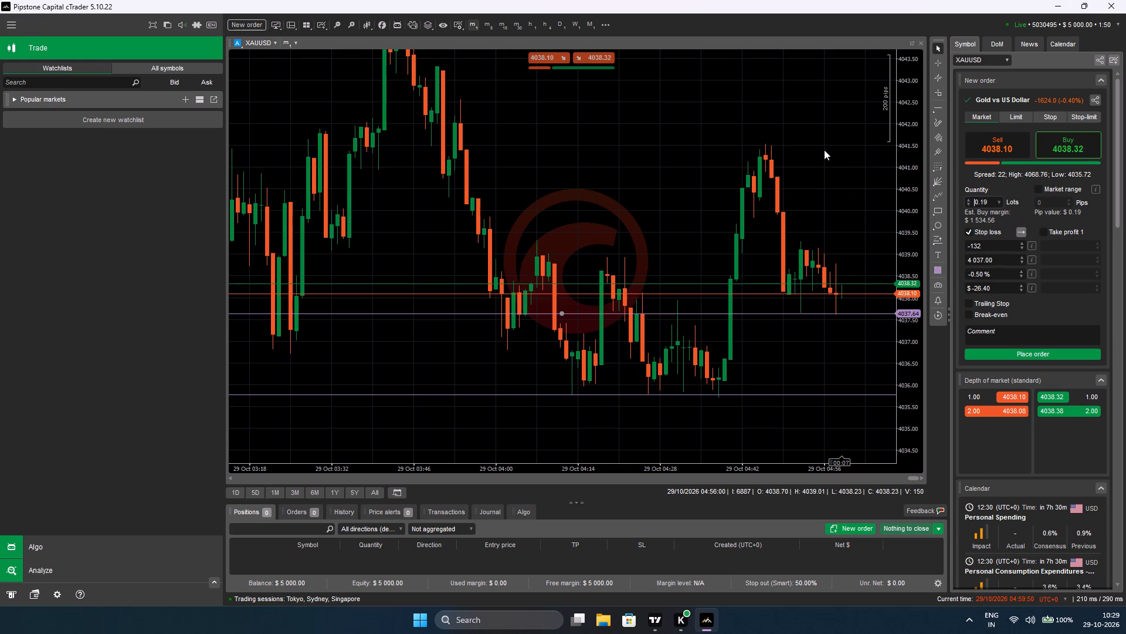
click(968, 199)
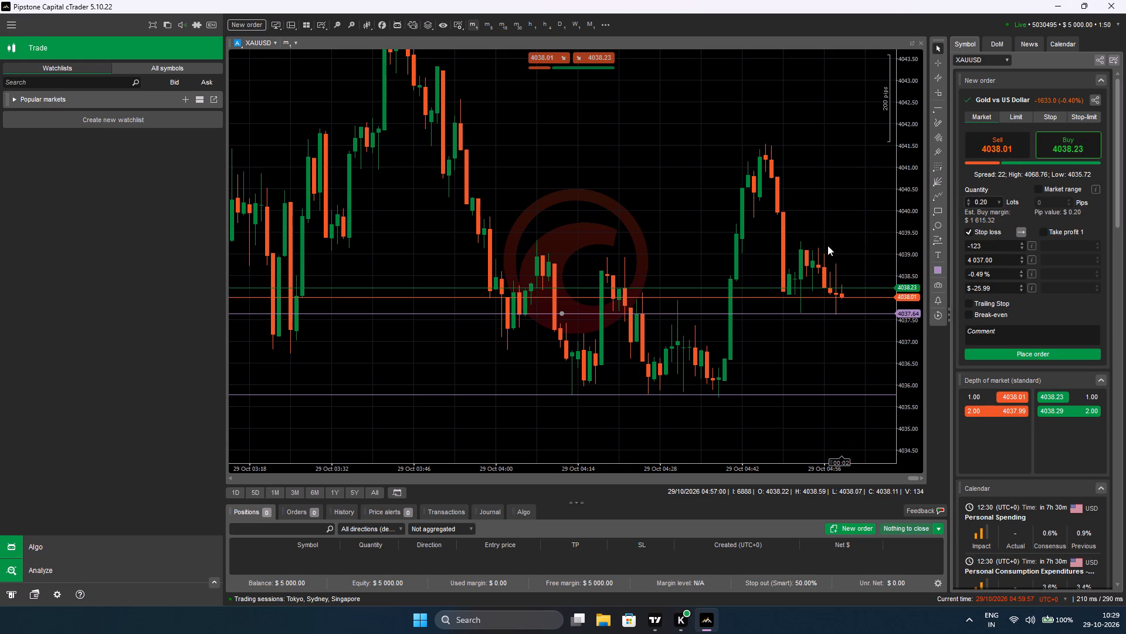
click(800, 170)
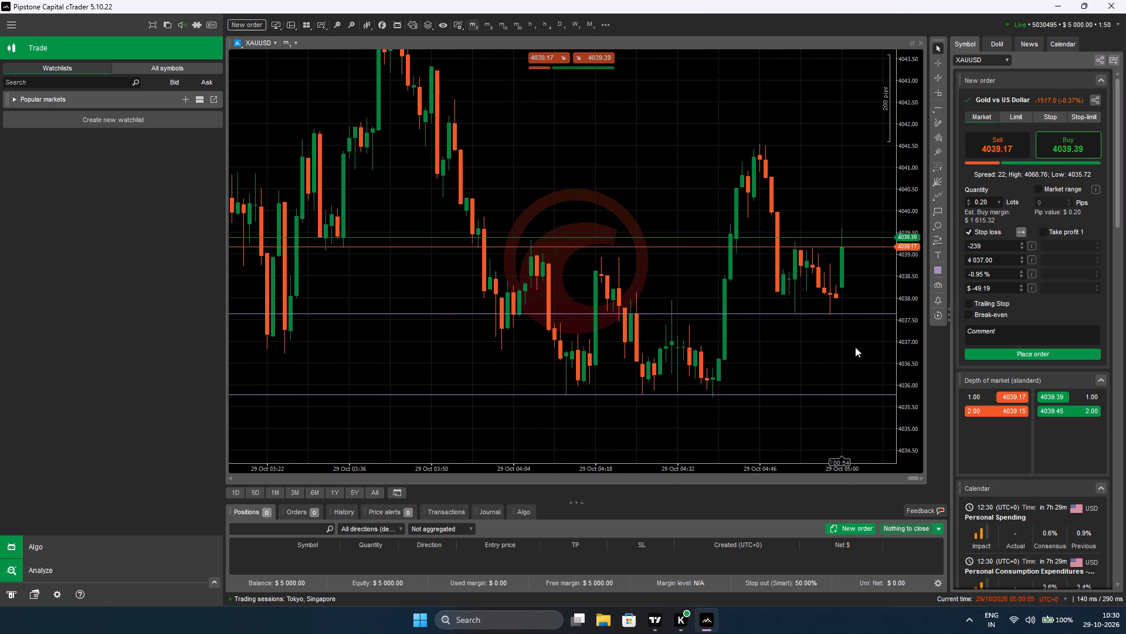
Check the latest XAUUSD 1-minute candles and structure labels in TradingView, and return to cTrader.
click(657, 619)
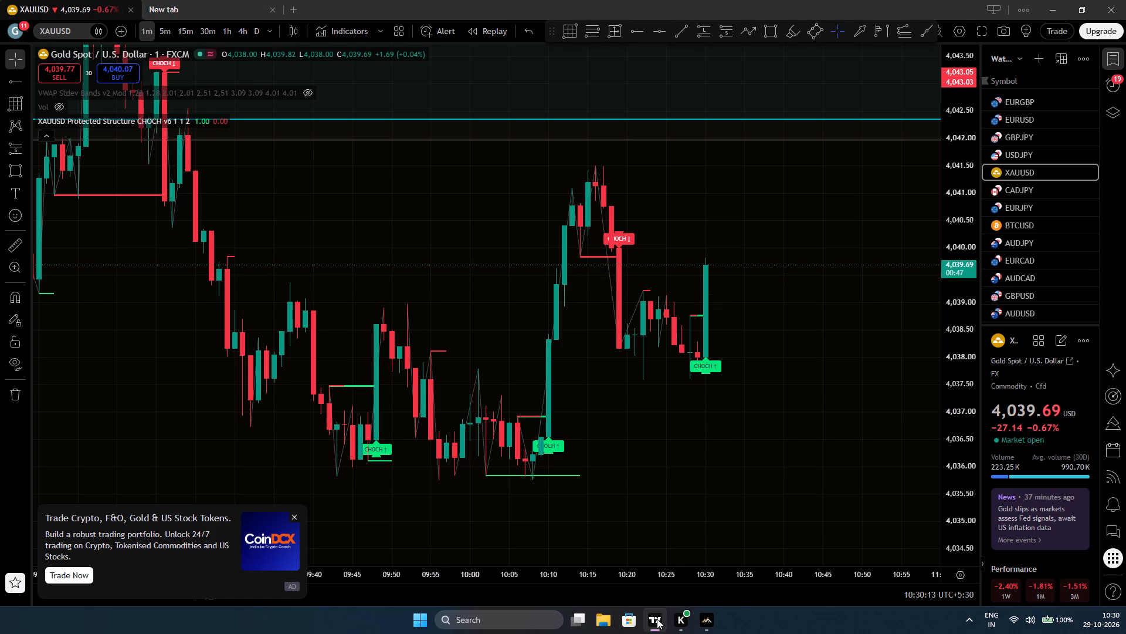
click(657, 619)
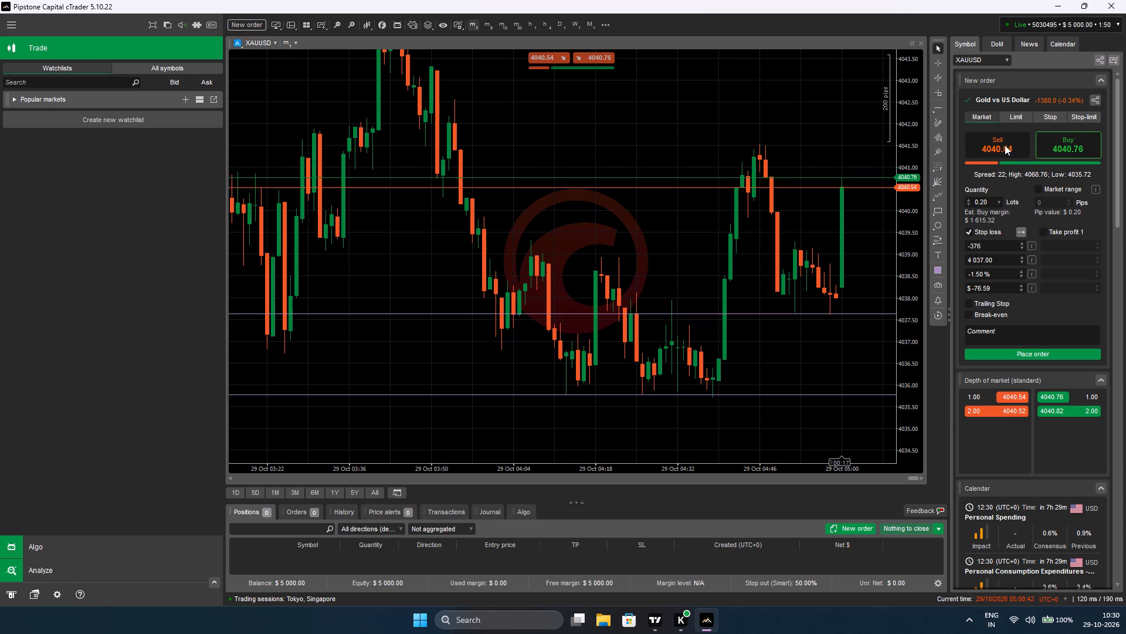
Set the new XAUUSD order's quantity to the preset 0.1 lots.
click(999, 200)
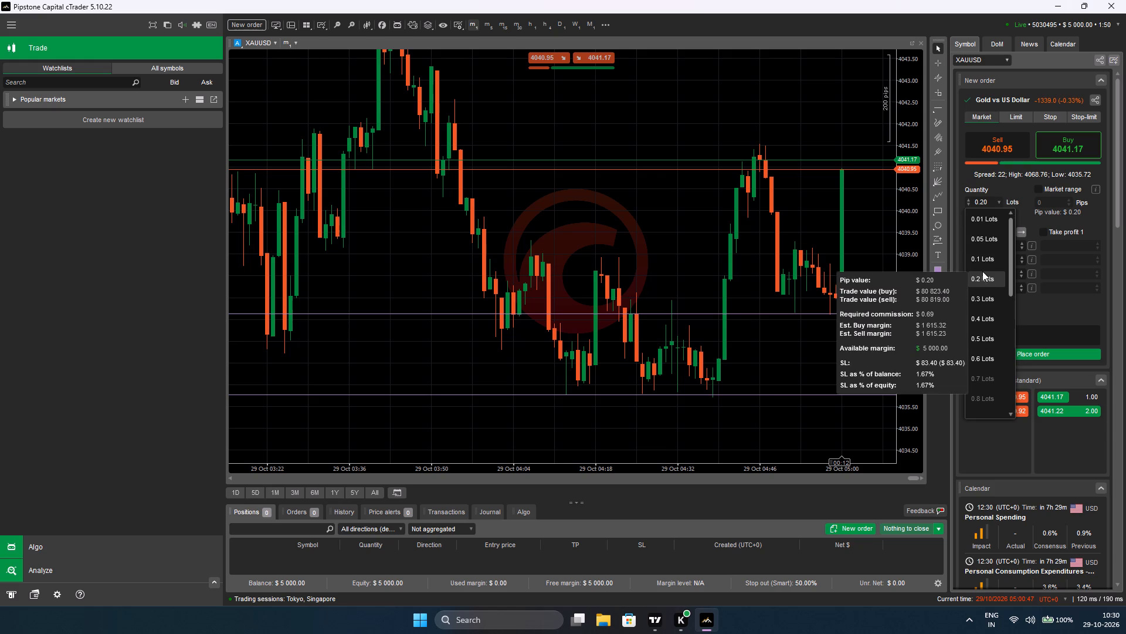
click(982, 259)
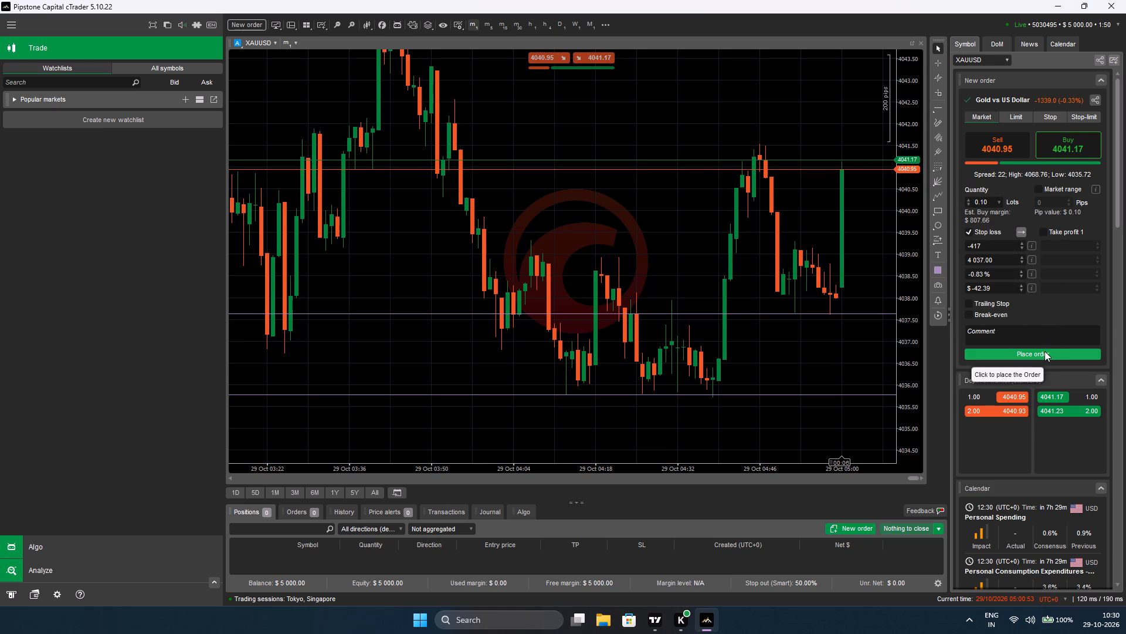
Check the XAUUSD chart in TradingView again and return to cTrader.
click(663, 620)
click(661, 620)
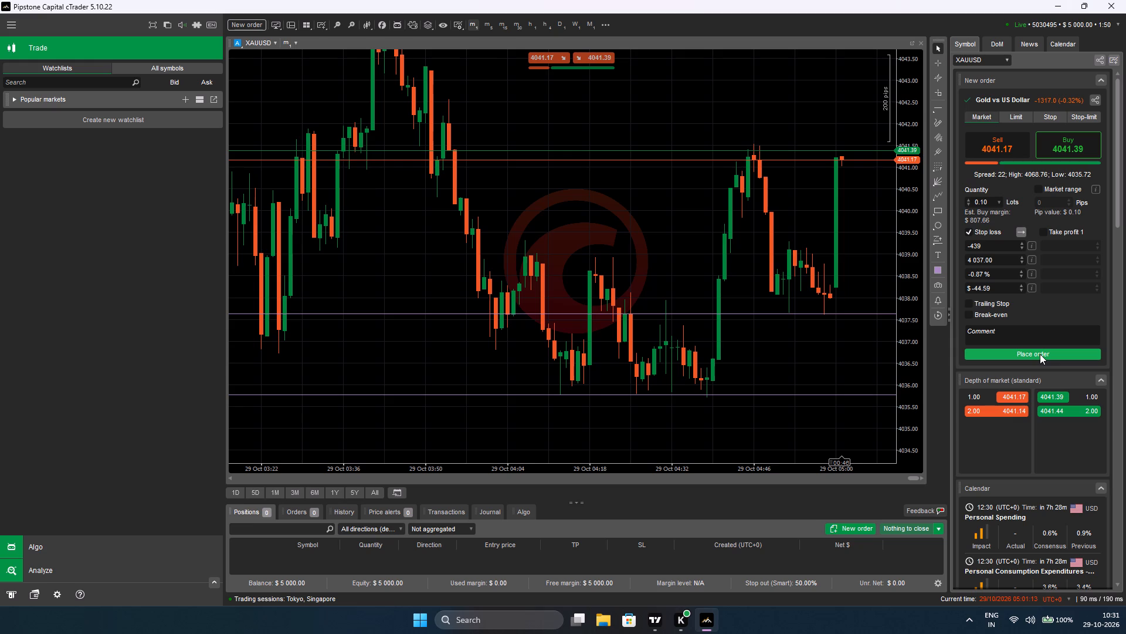
Adjust the new XAUUSD order's quantity to 0.12 lots.
click(994, 58)
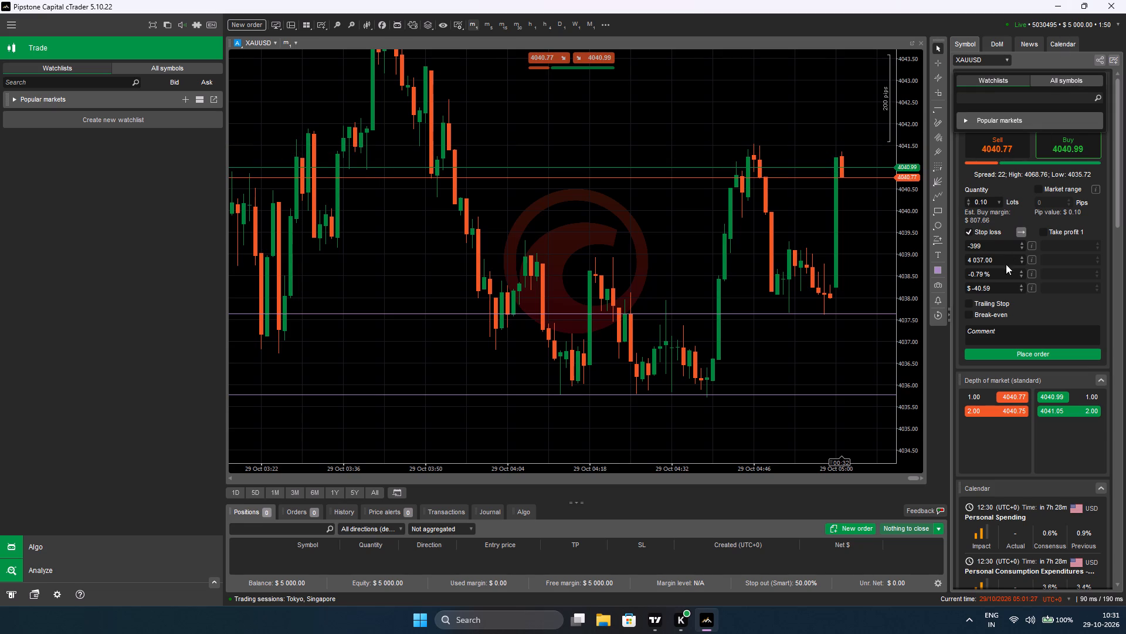
click(999, 200)
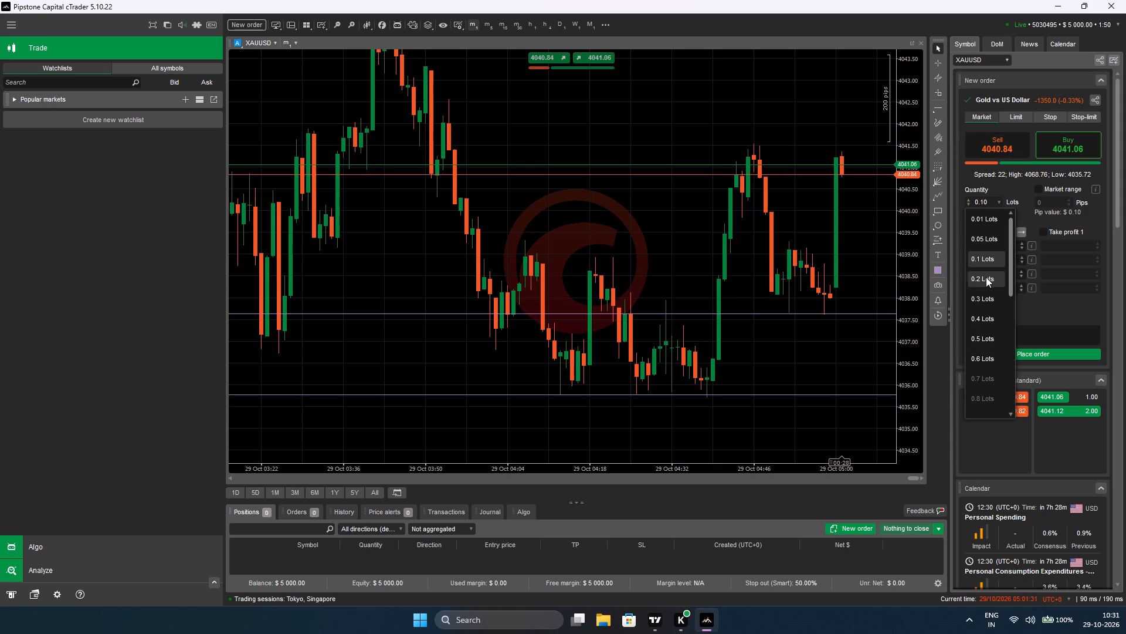
click(970, 199)
double_click(970, 199)
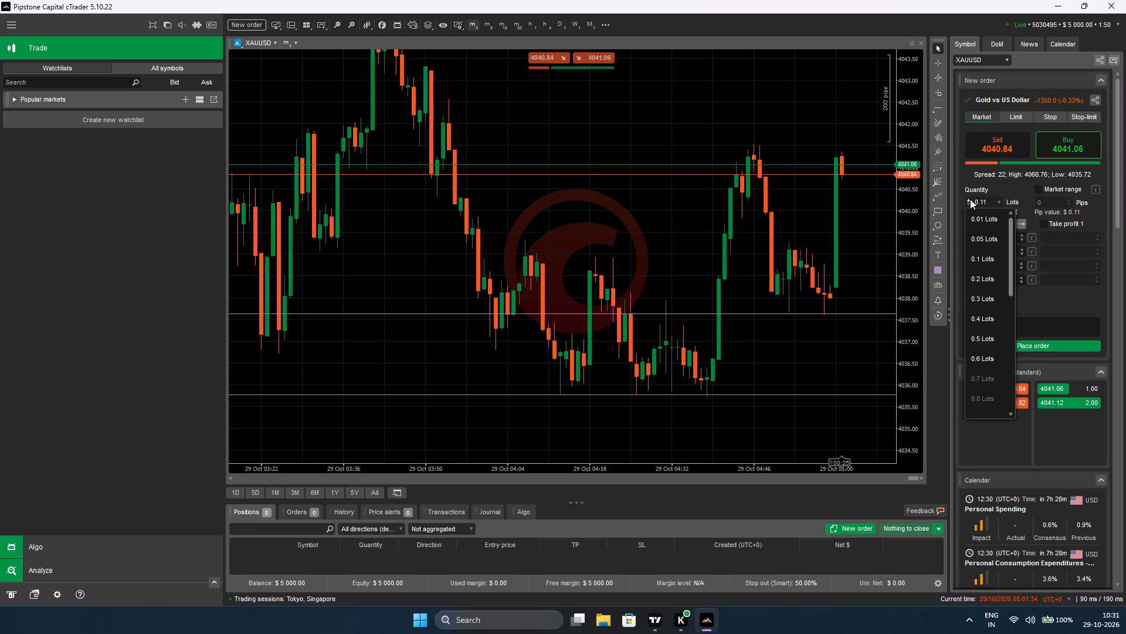
click(969, 200)
click(969, 200)
click(1004, 190)
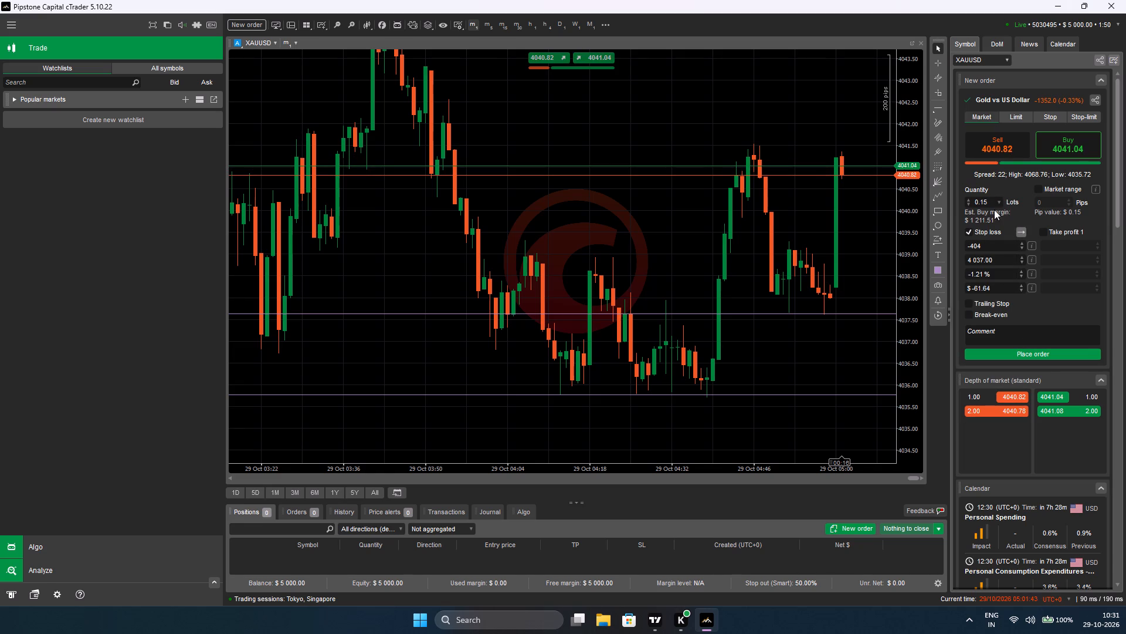
click(969, 205)
click(969, 203)
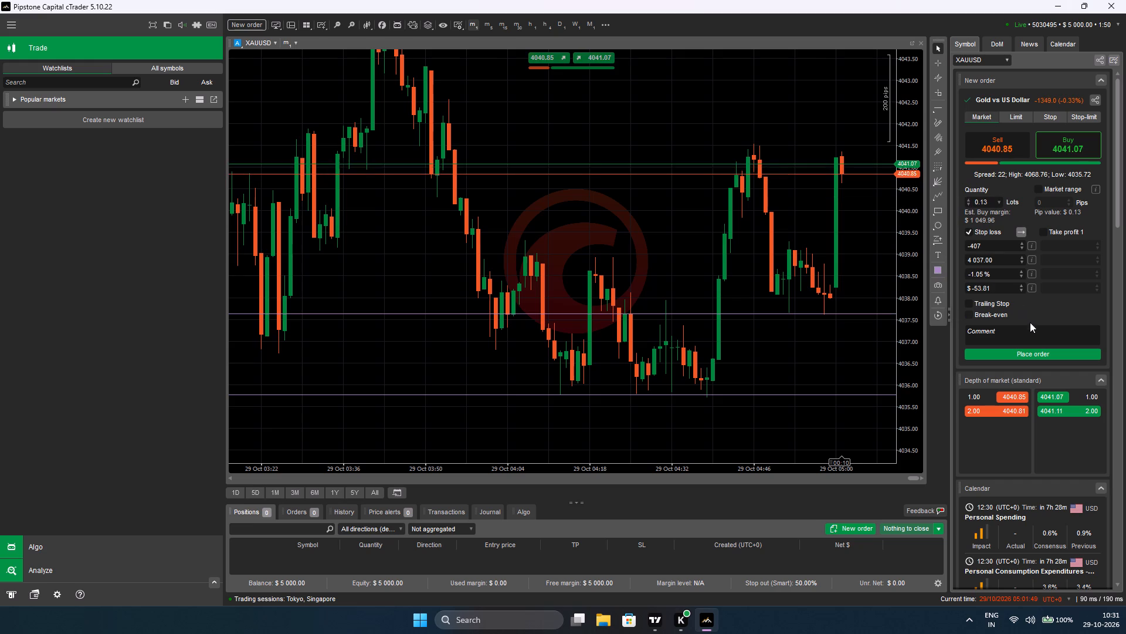
click(968, 204)
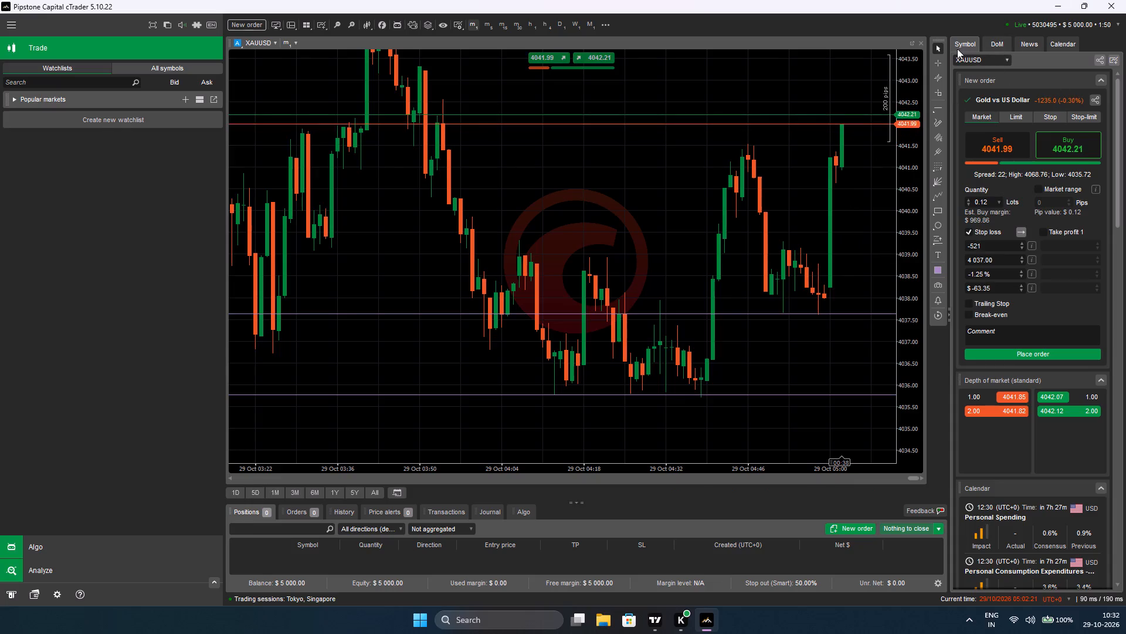
Switch cTrader back to the live account on which the 0.13-lot XAUUSD buy was placed.
click(1039, 25)
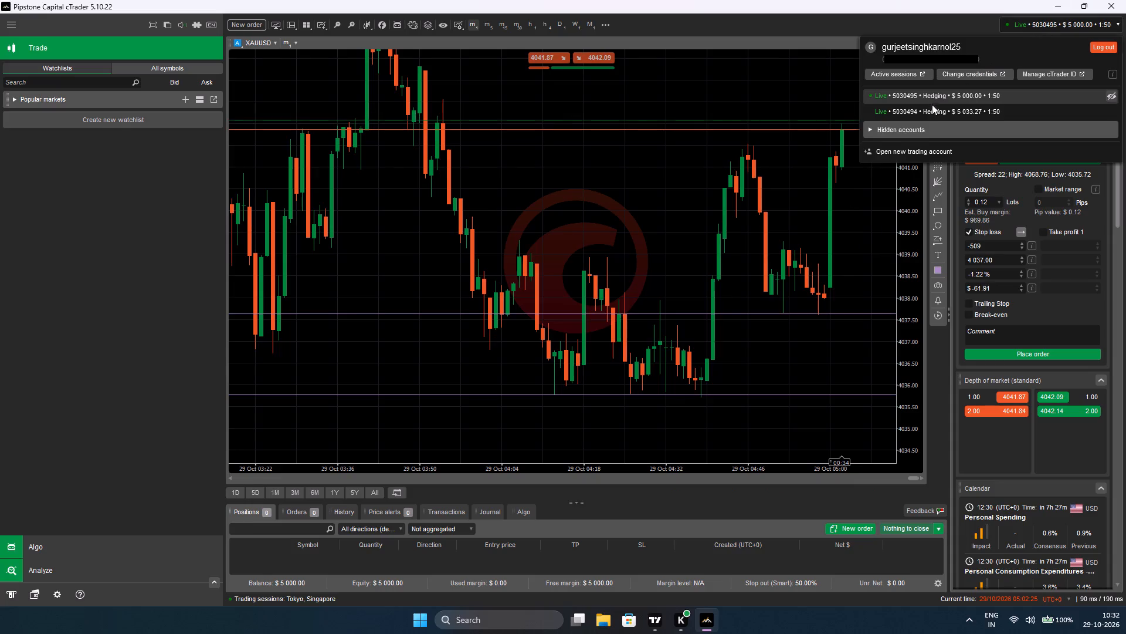
click(944, 114)
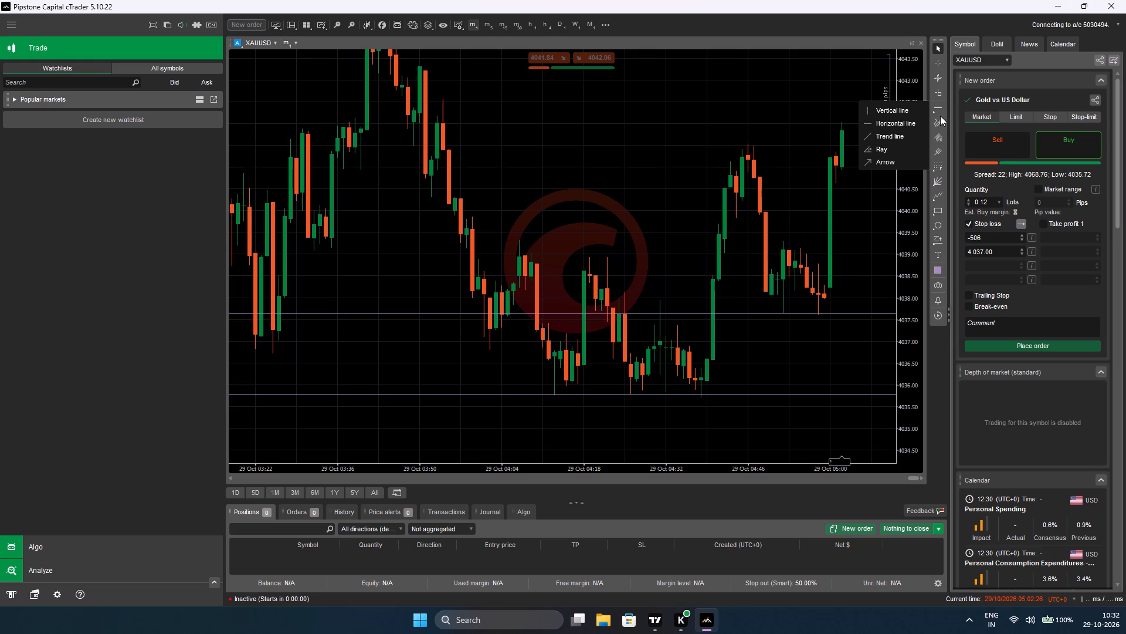
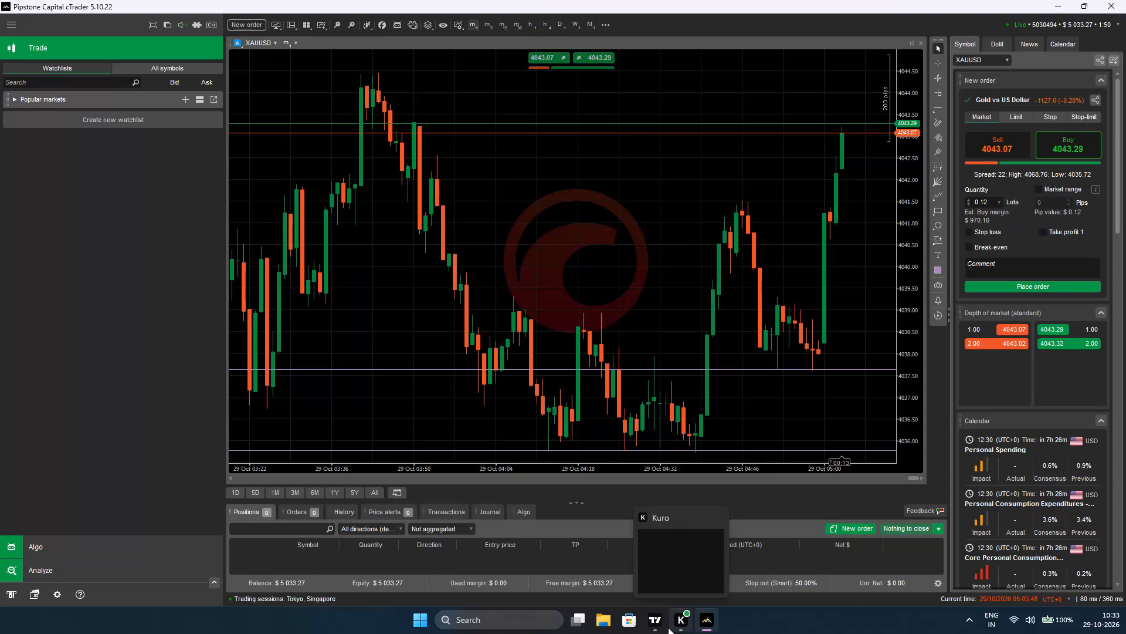
Switch to TradingView and examine the recent XAUUSD price action and nearby levels on the 1-minute chart.
click(661, 619)
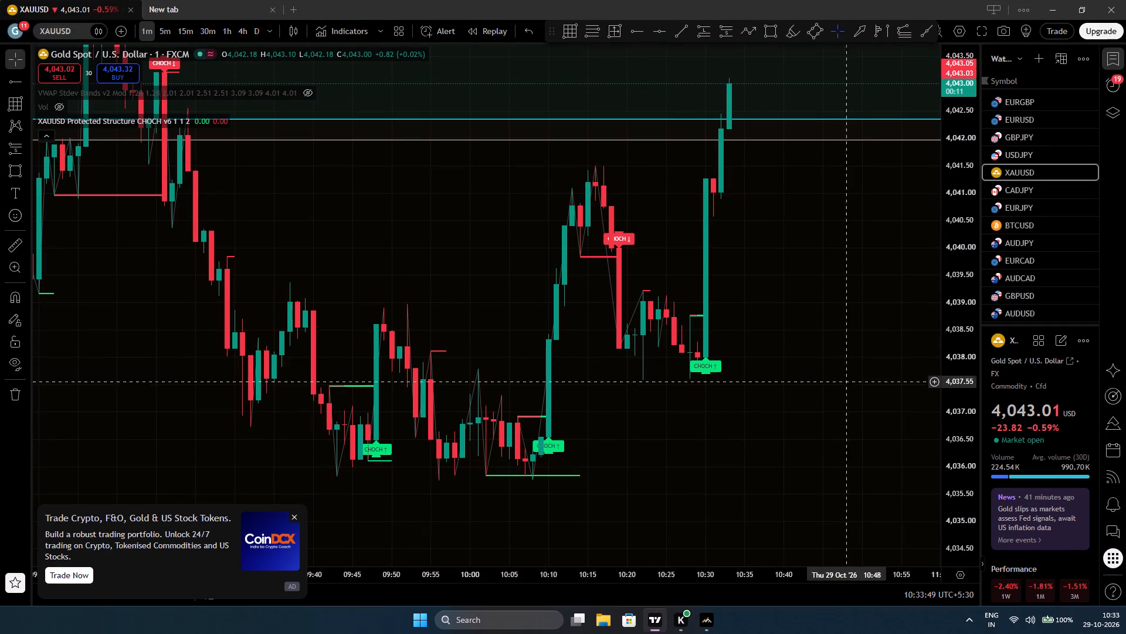
drag(747, 316, 757, 453)
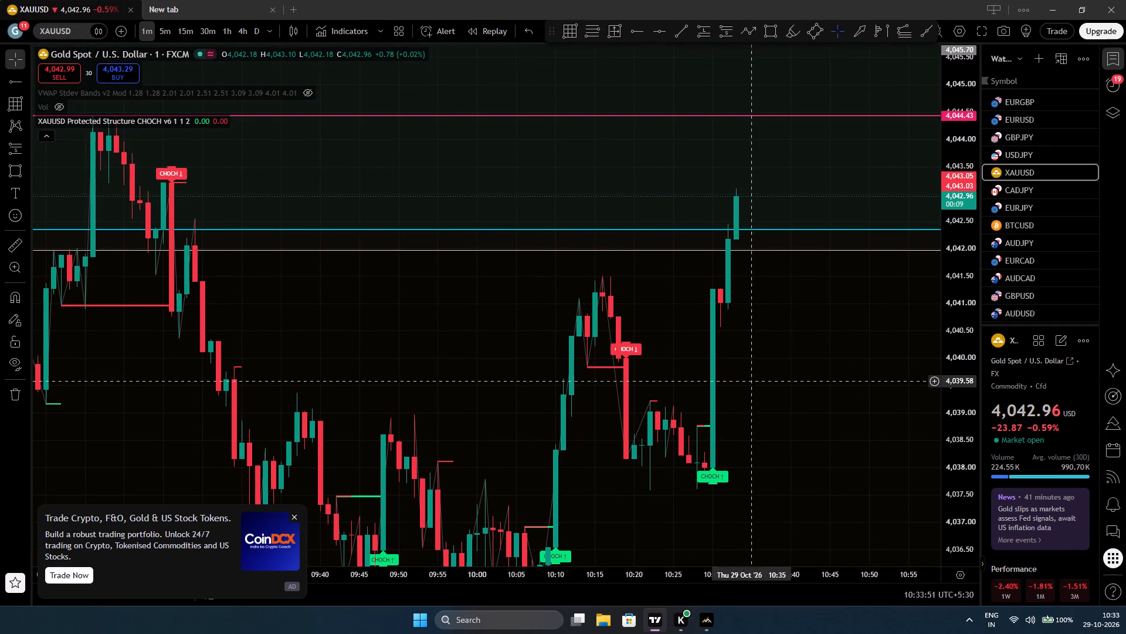
drag(781, 380, 784, 442)
drag(956, 308, 928, 542)
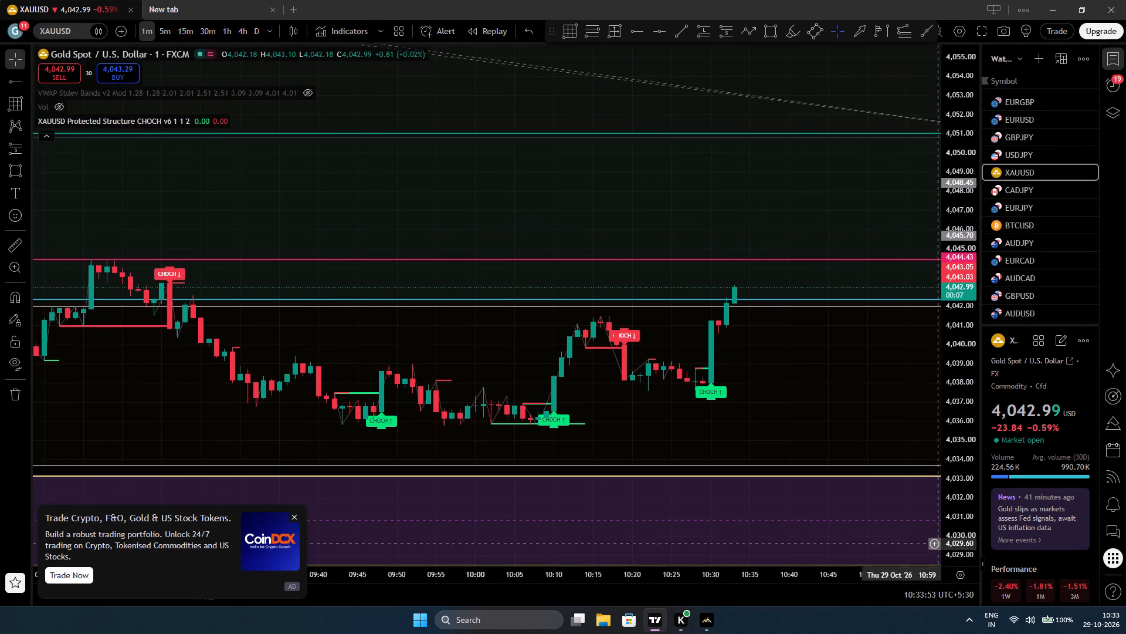
scroll(618, 433, down, 16)
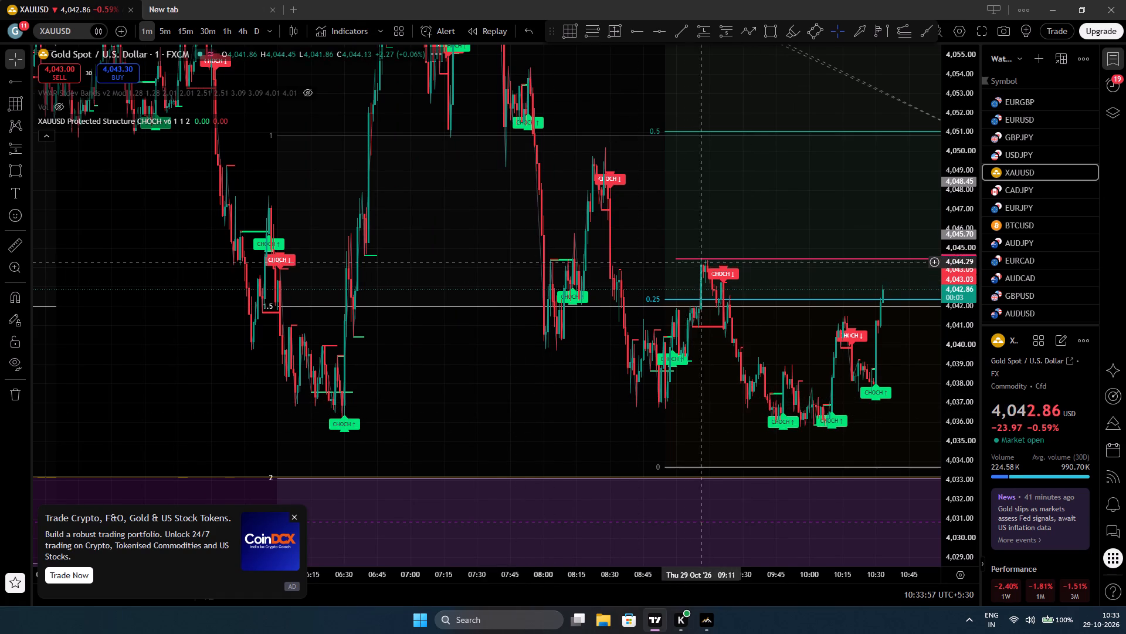
drag(689, 395, 639, 429)
Examine XAUUSD on the 15-minute timeframe, covering the Fibonacci levels, the pink line at 4,044.43 and the purple zone.
click(179, 26)
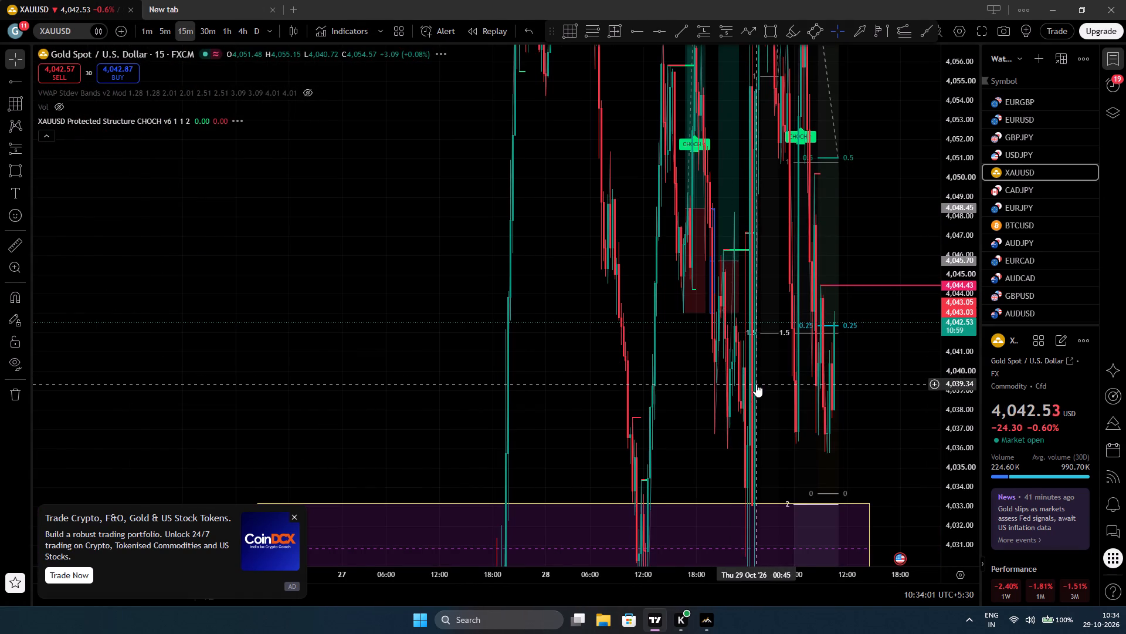
scroll(756, 384, up, 17)
scroll(723, 396, up, 5)
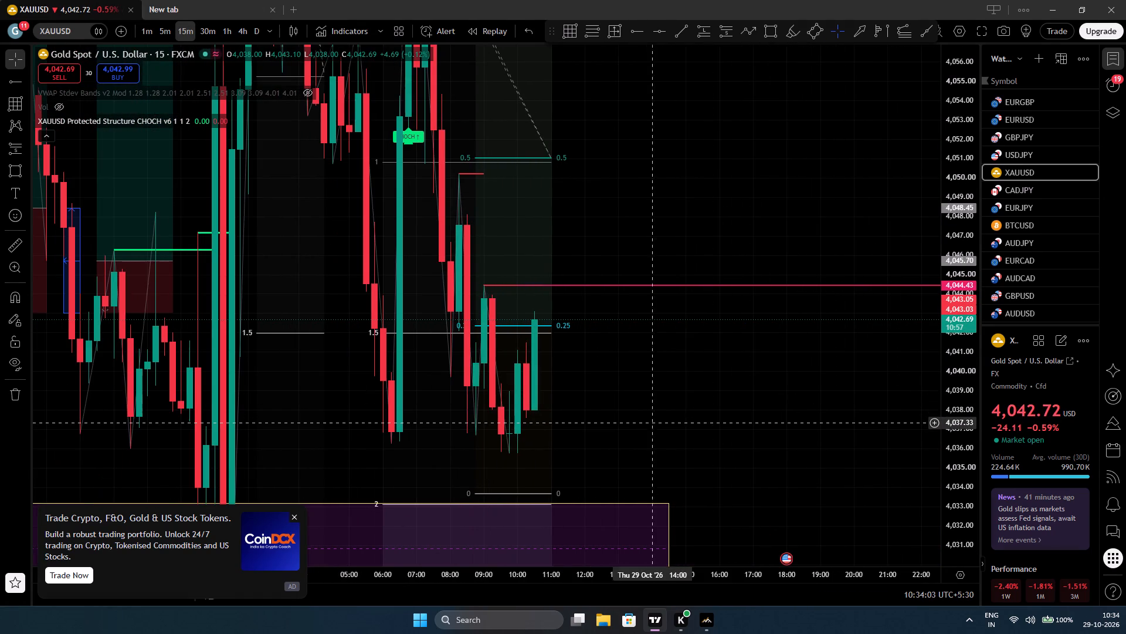
drag(625, 424, 679, 434)
drag(967, 321, 945, 479)
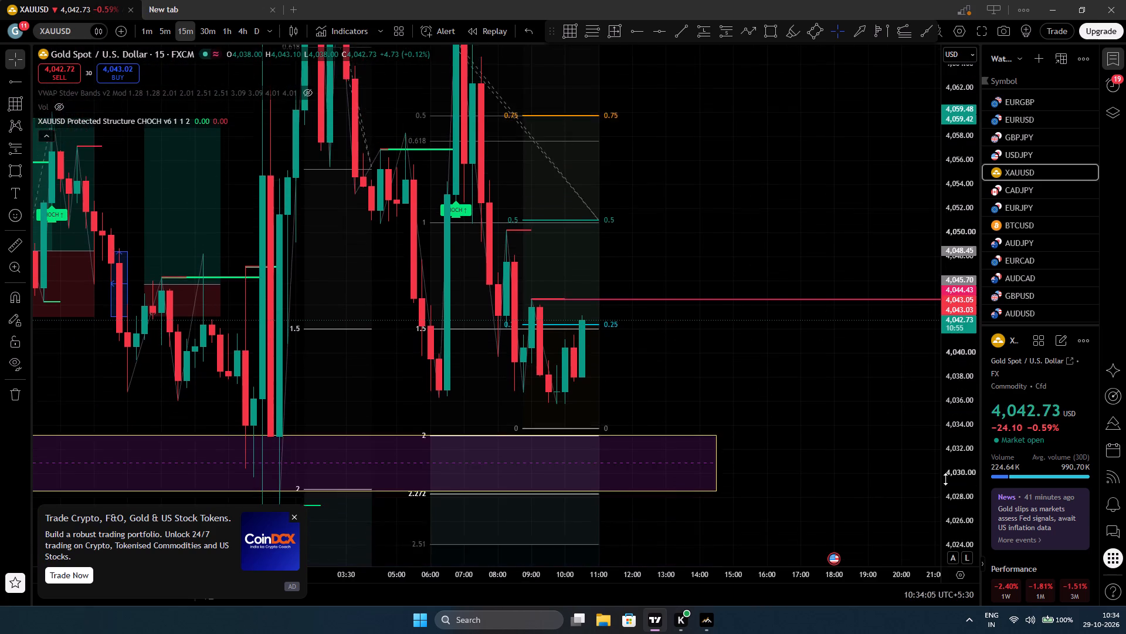
drag(945, 479, 938, 503)
drag(817, 391, 846, 436)
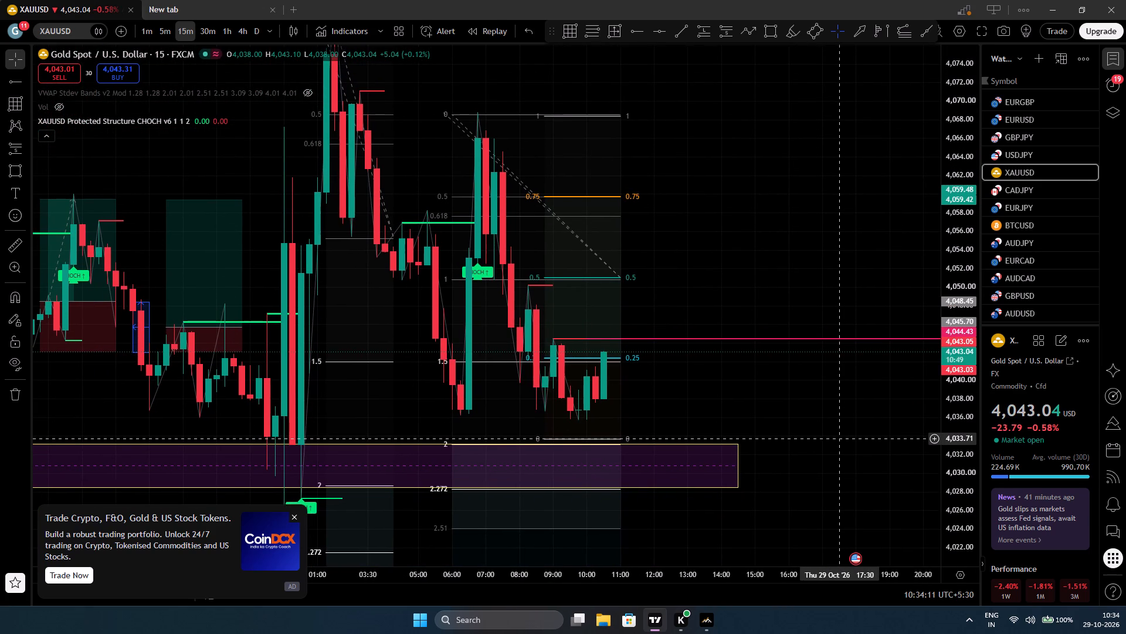
drag(669, 389, 676, 392)
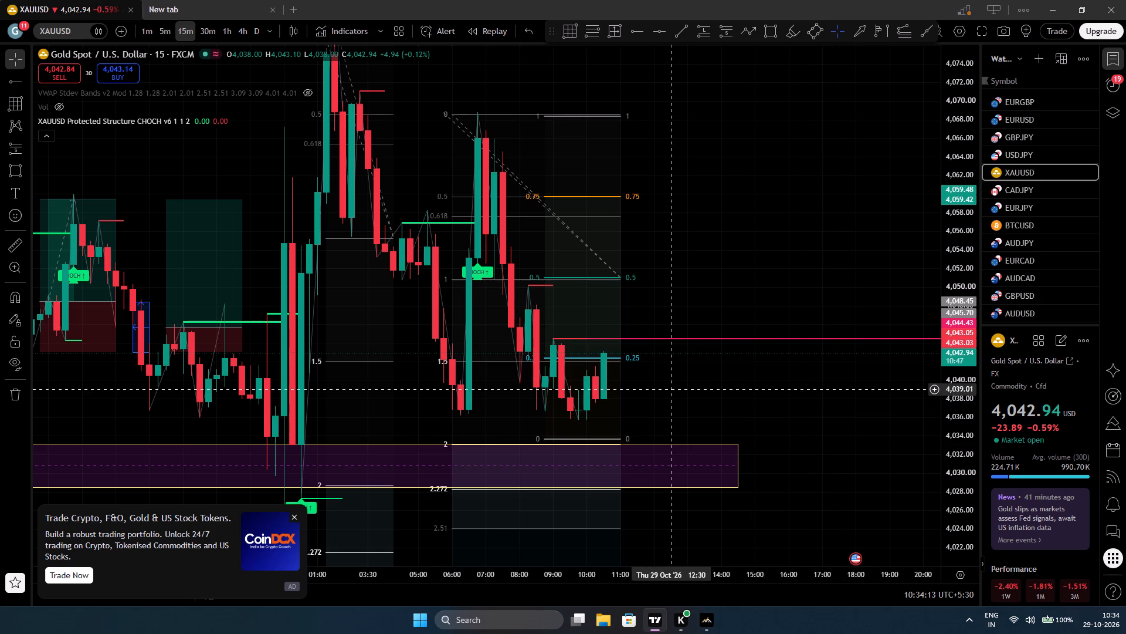
drag(676, 392, 720, 402)
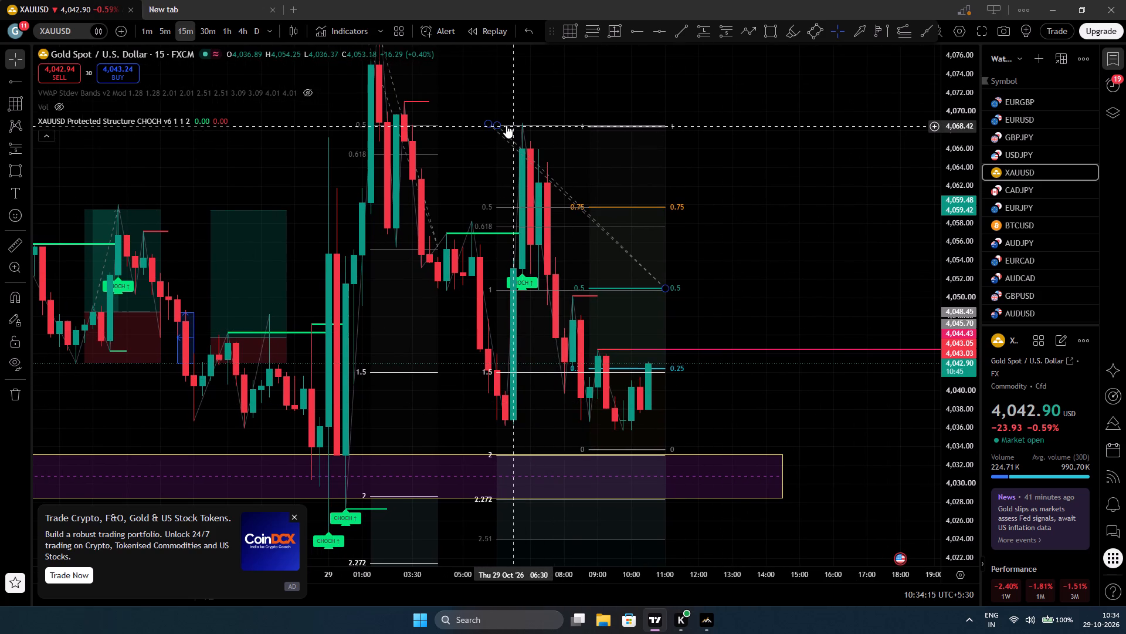
click(857, 279)
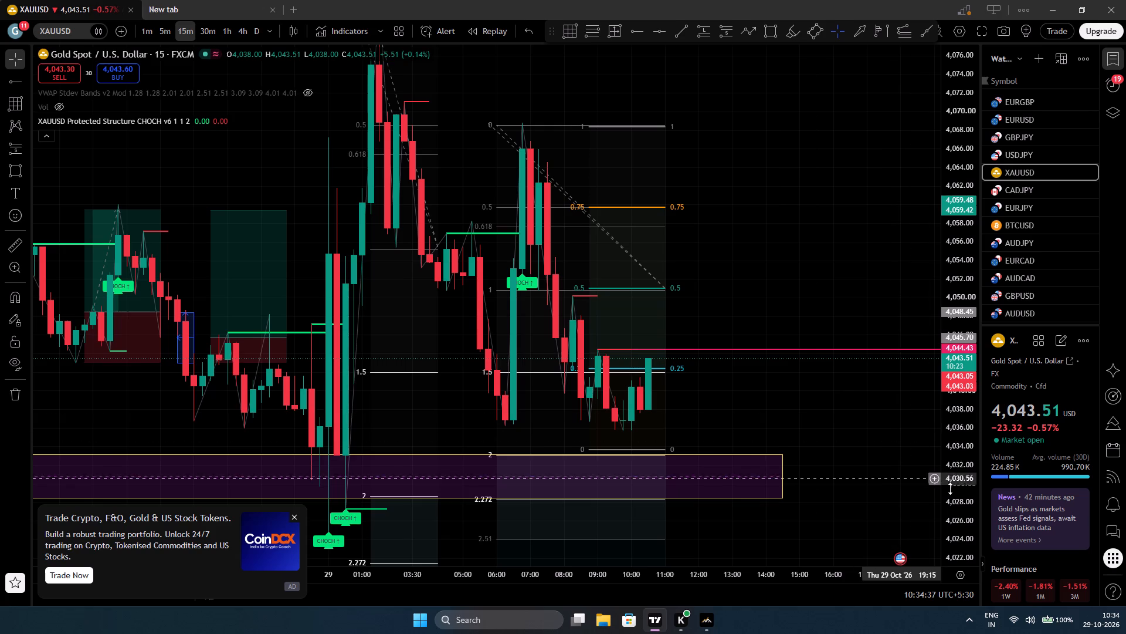
drag(951, 488, 960, 375)
drag(766, 447, 771, 420)
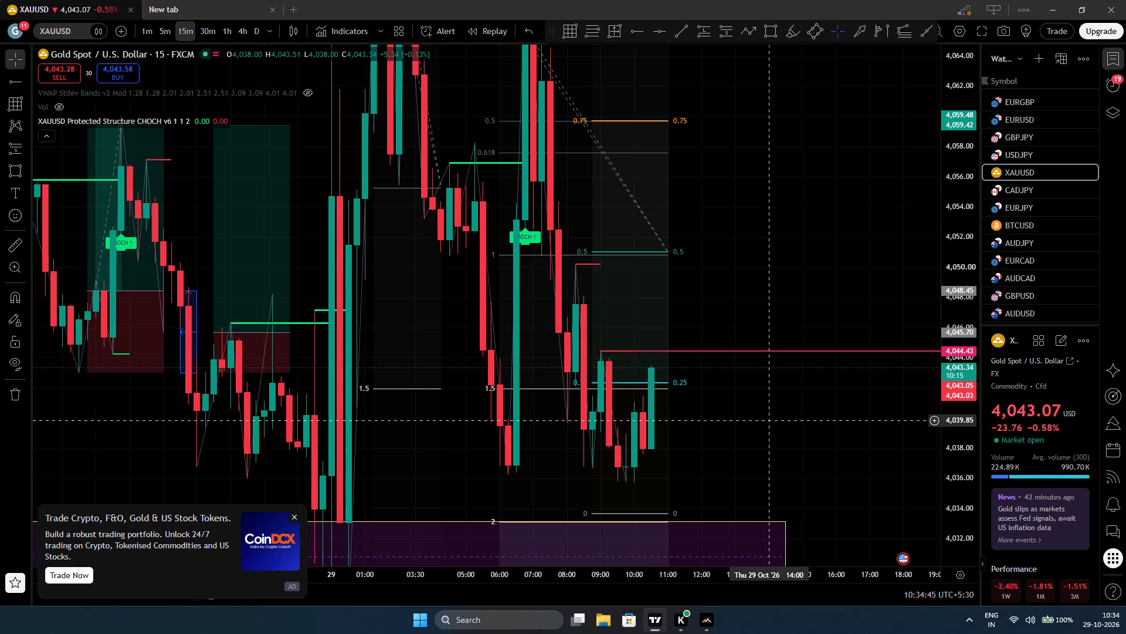
Examine the XAUUSD chart on the 5-minute timeframe.
click(162, 28)
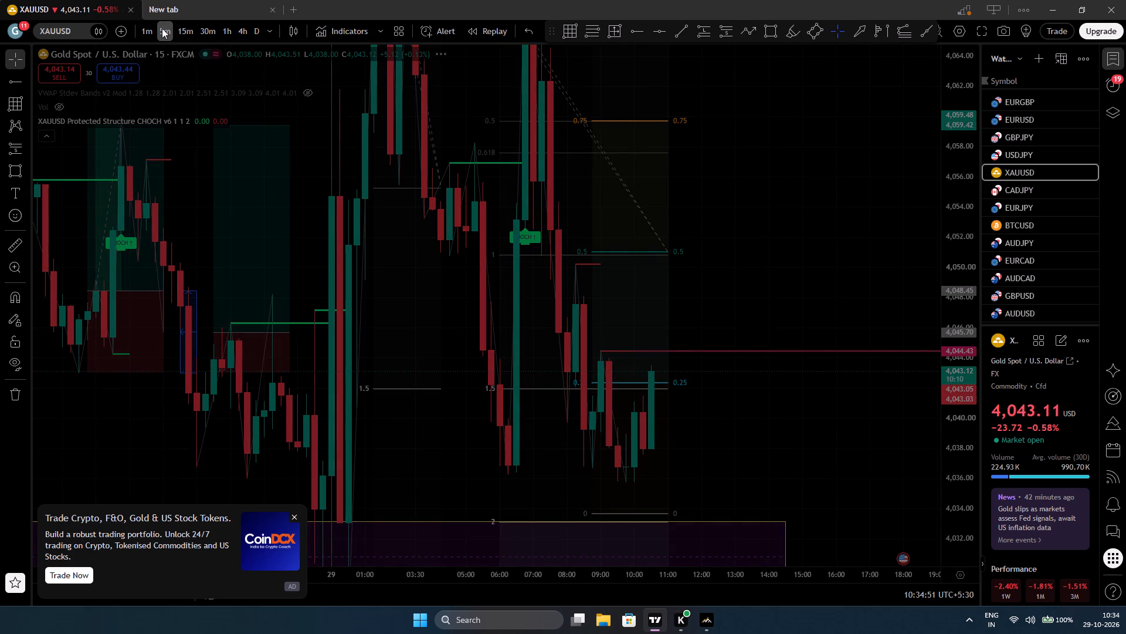
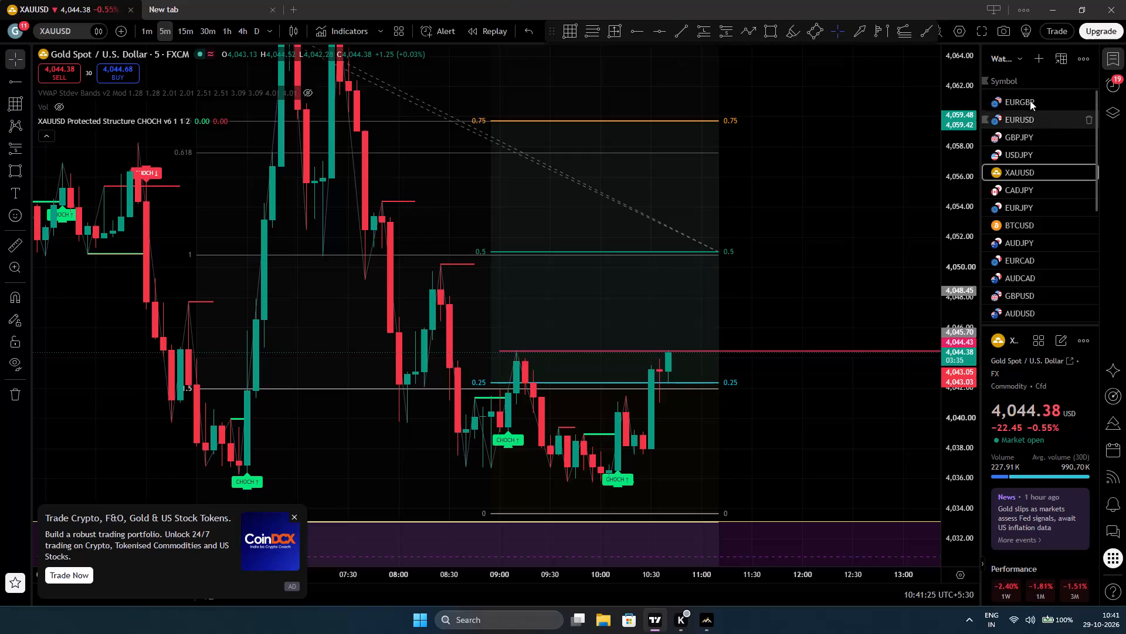
Examine EURGBP's recent price action on the 5-minute and 1-minute timeframes.
click(1030, 100)
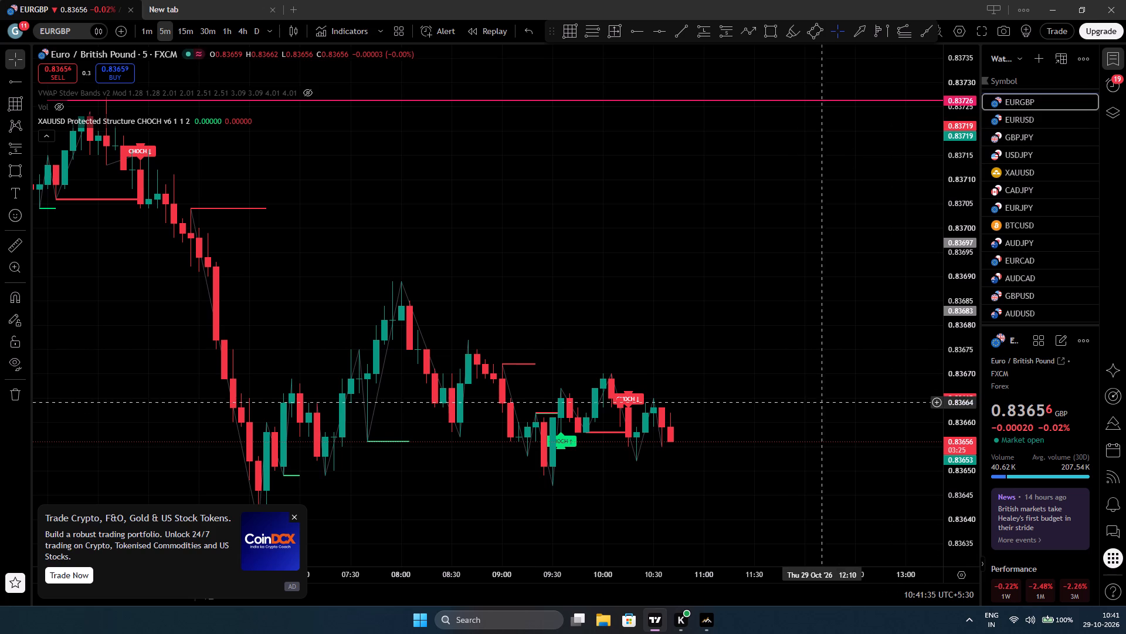
drag(777, 416, 792, 367)
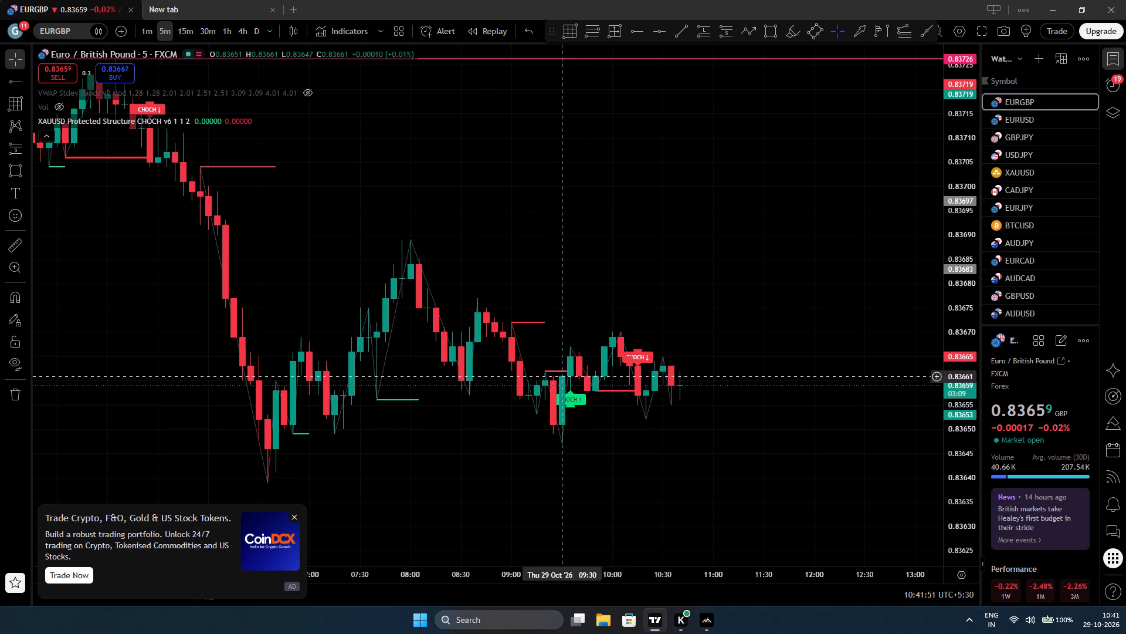
drag(961, 470, 949, 355)
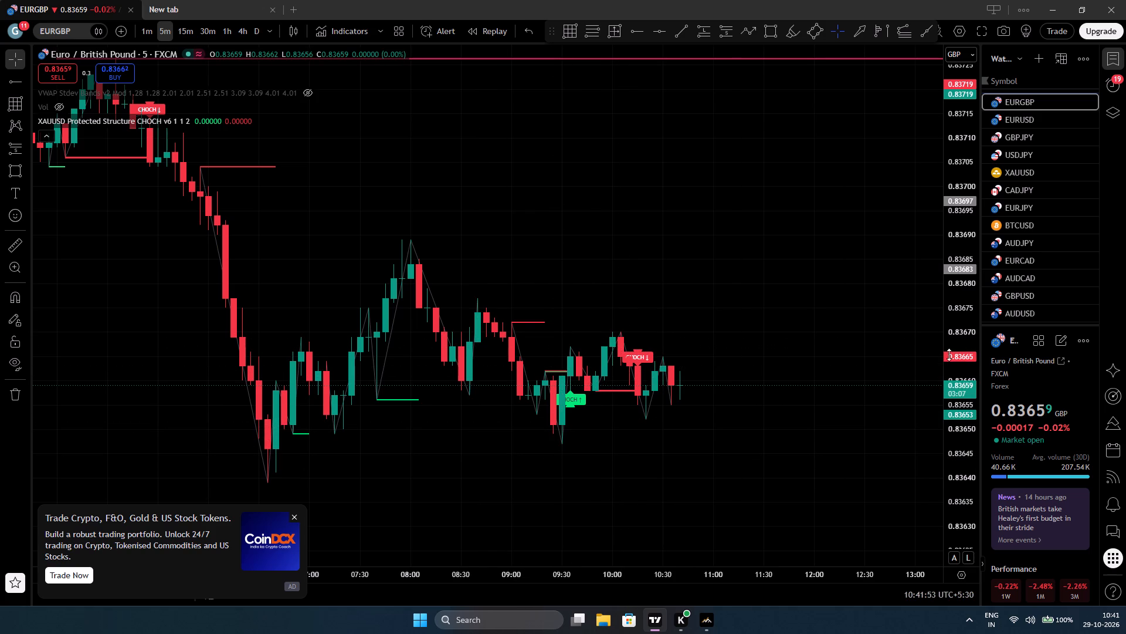
drag(949, 355, 954, 288)
drag(832, 389, 822, 336)
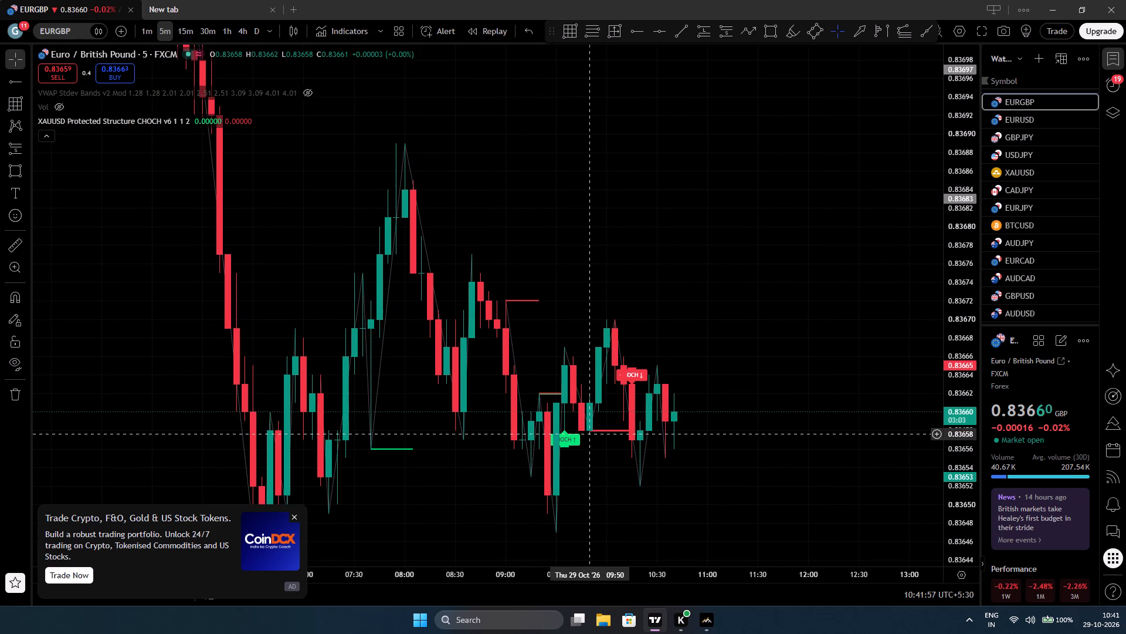
click(148, 36)
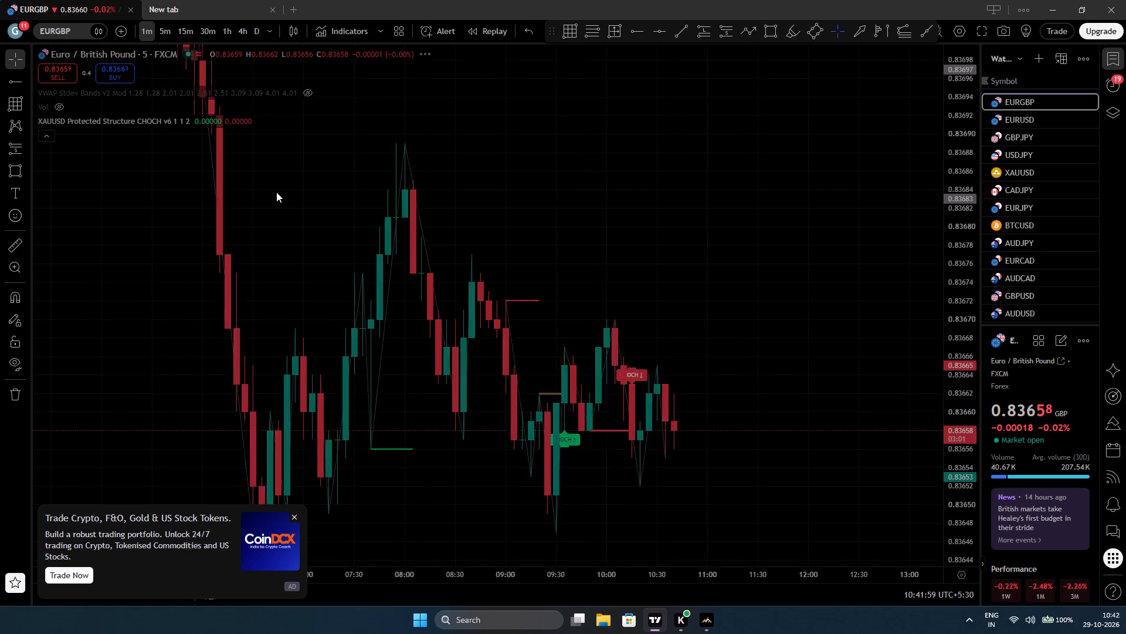
scroll(506, 396, down, 5)
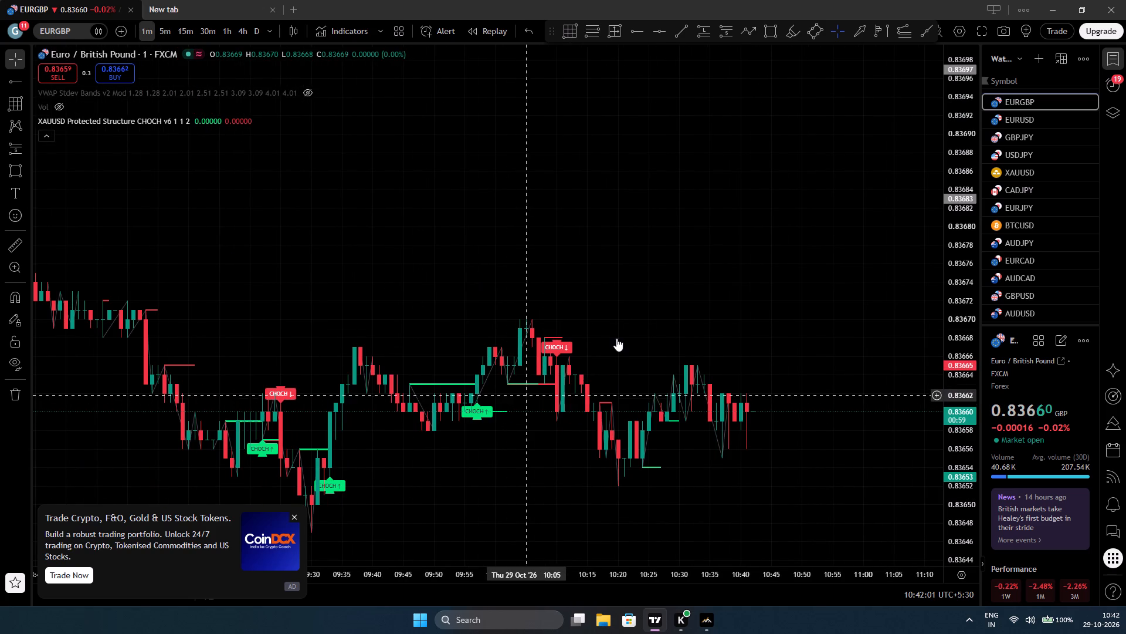
Return to XAUUSD and examine the 1-minute price action around the pink line at 4,044.43 and the 0.25 and 0.5 levels.
click(1013, 177)
drag(807, 273, 788, 487)
drag(964, 181, 938, 358)
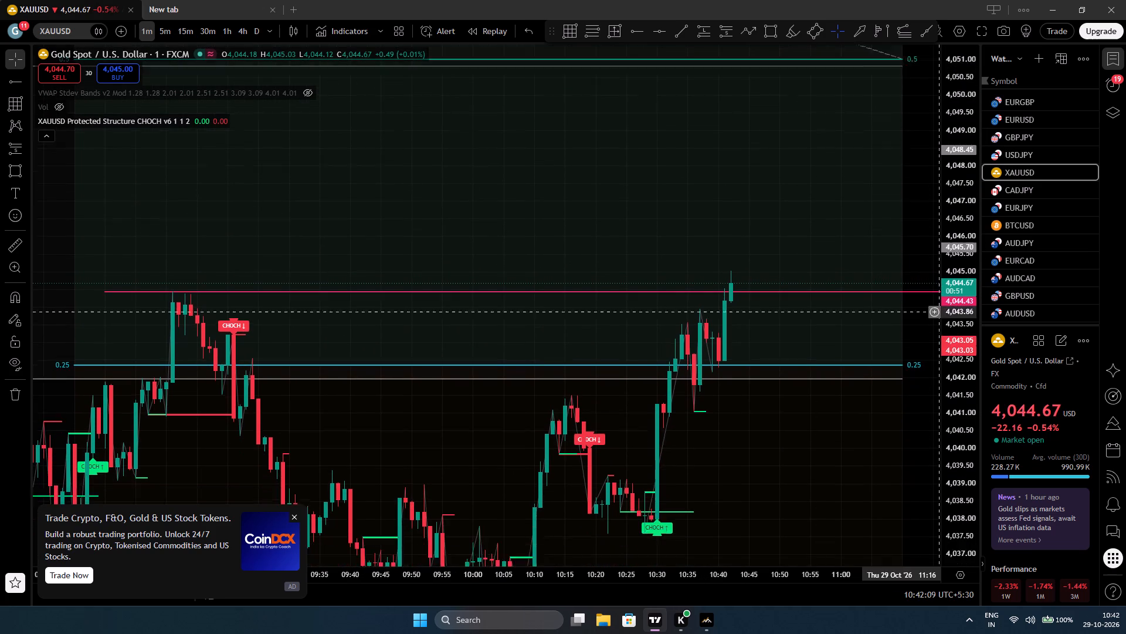
drag(938, 358, 937, 423)
drag(803, 435, 786, 453)
scroll(696, 440, down, 3)
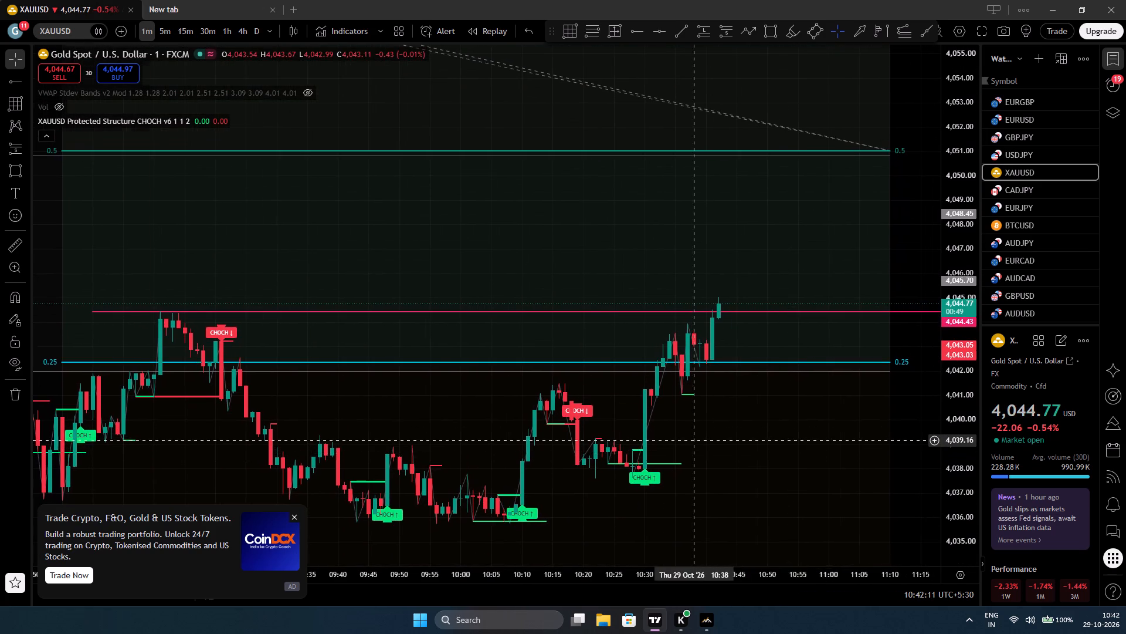
scroll(696, 440, down, 2)
drag(870, 427, 815, 478)
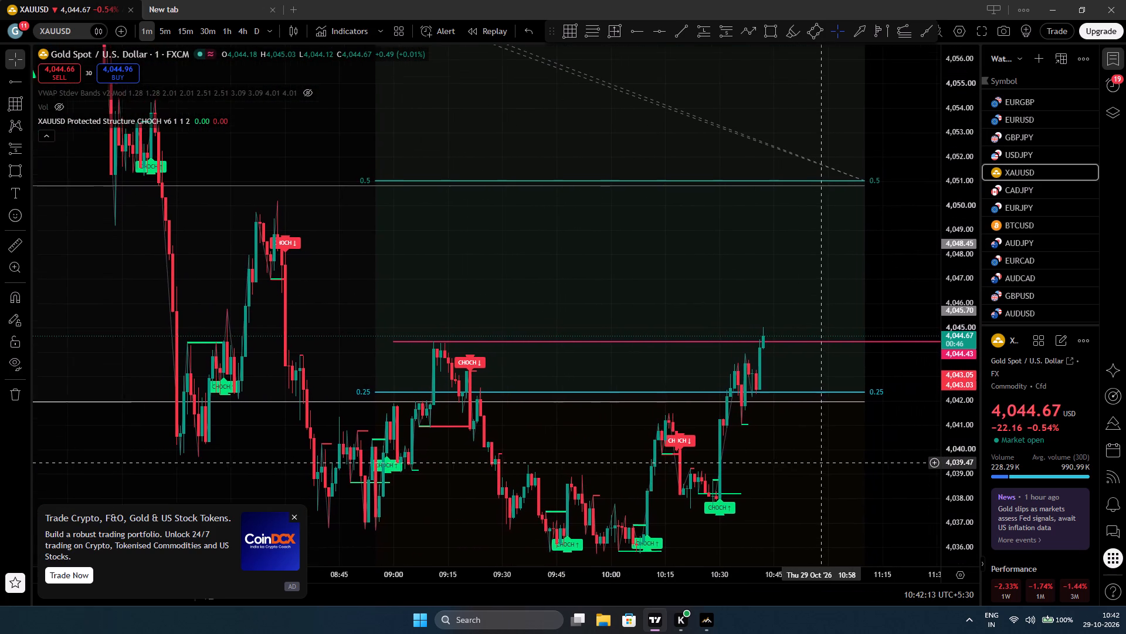
drag(815, 478, 813, 483)
Examine XAUUSD on the 15-minute and 30-minute timeframes, covering the Fibonacci levels and purple zone, and return to 15 minutes.
click(182, 28)
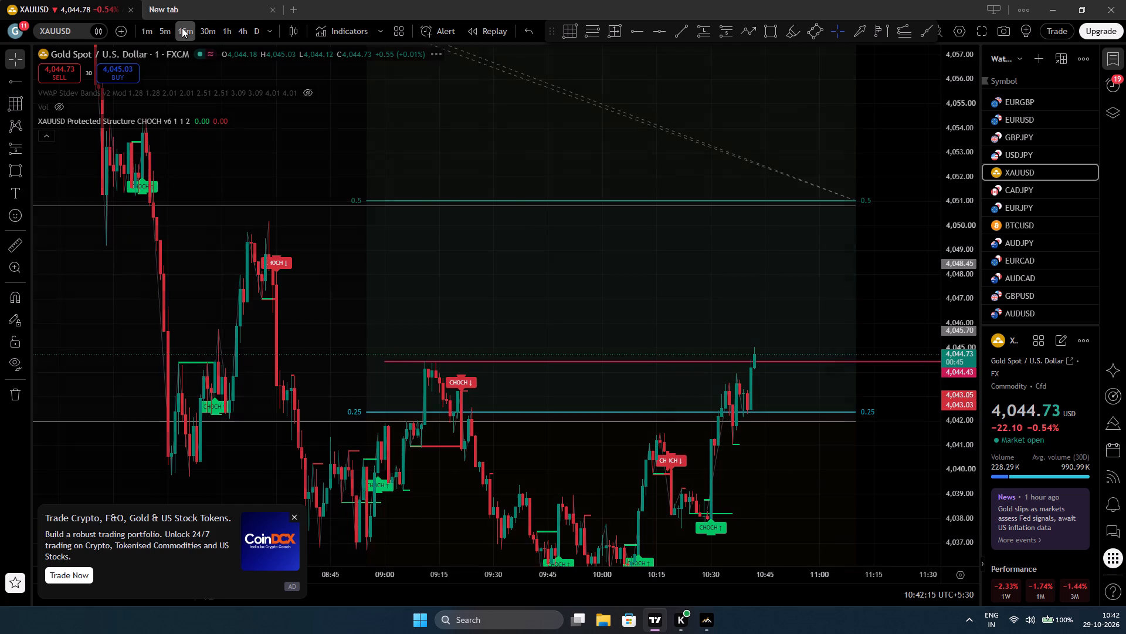
drag(966, 163, 965, 472)
scroll(740, 369, up, 11)
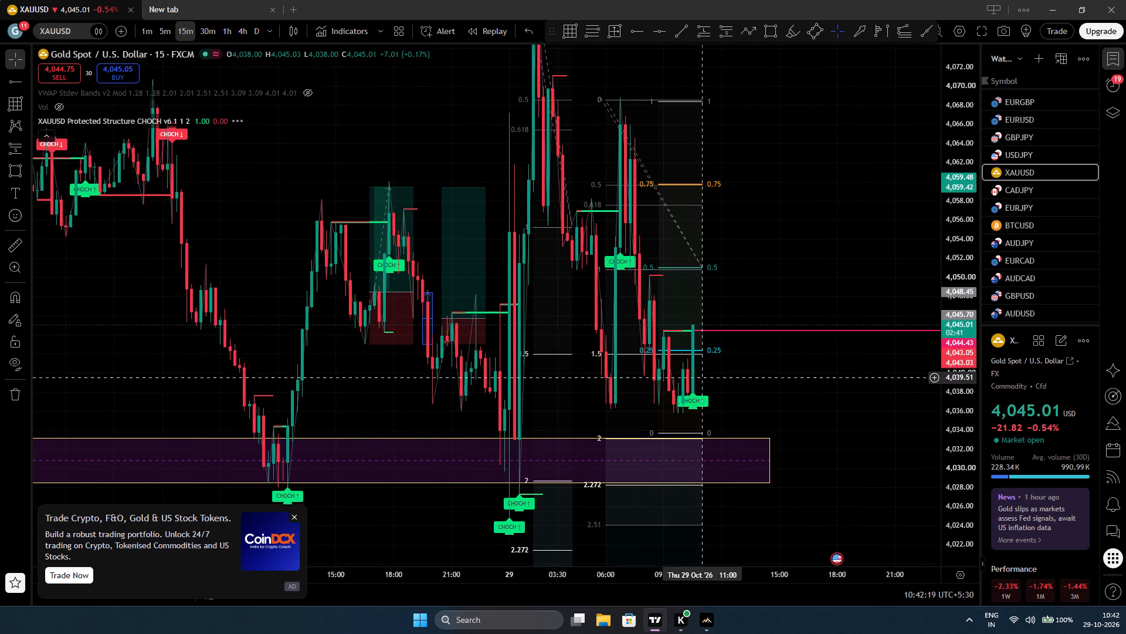
scroll(704, 377, up, 1)
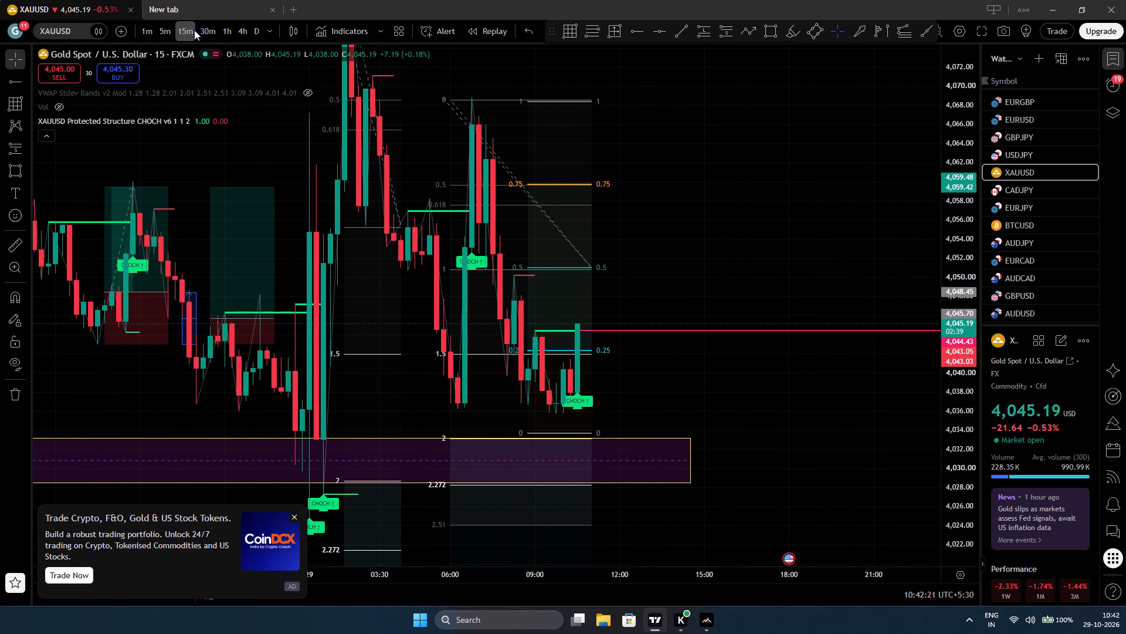
click(201, 31)
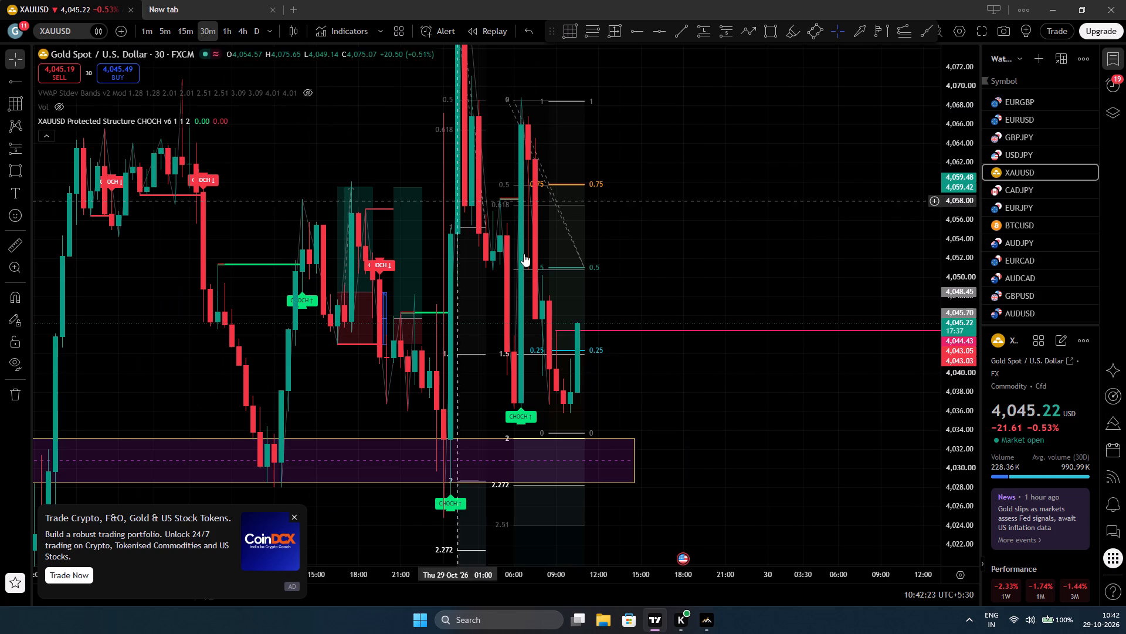
scroll(566, 405, up, 6)
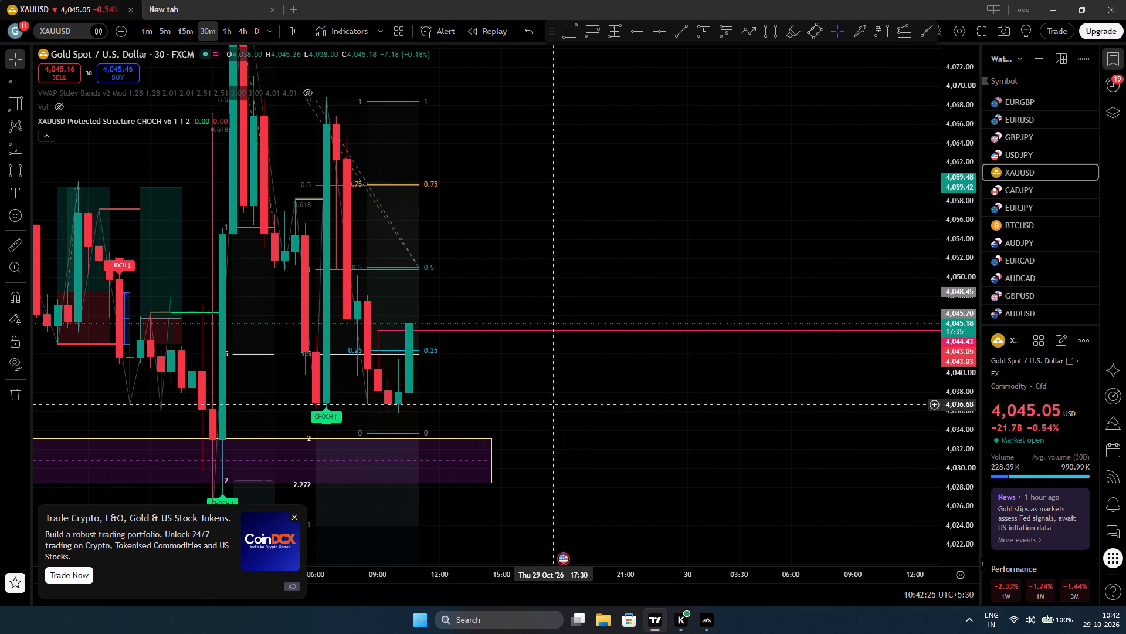
drag(538, 388, 787, 408)
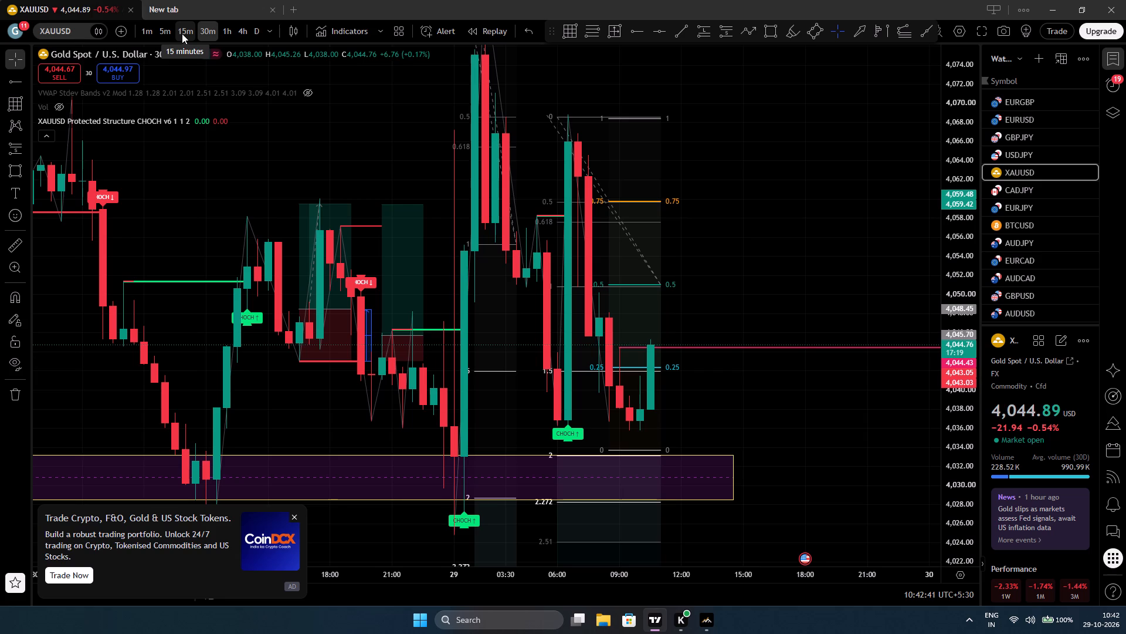
click(182, 33)
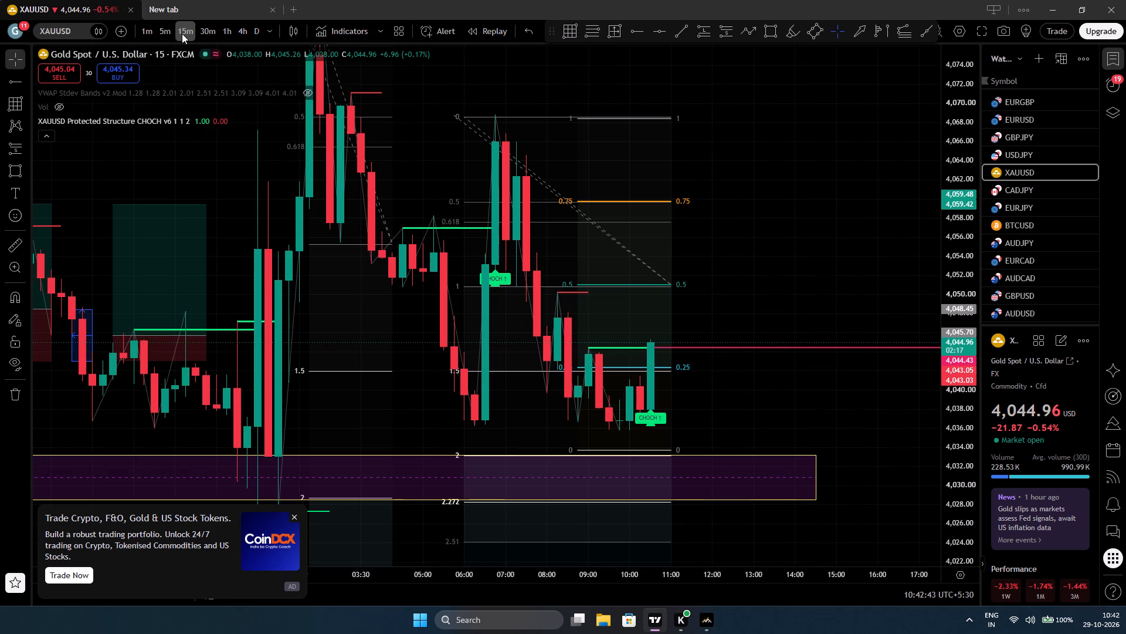
click(812, 402)
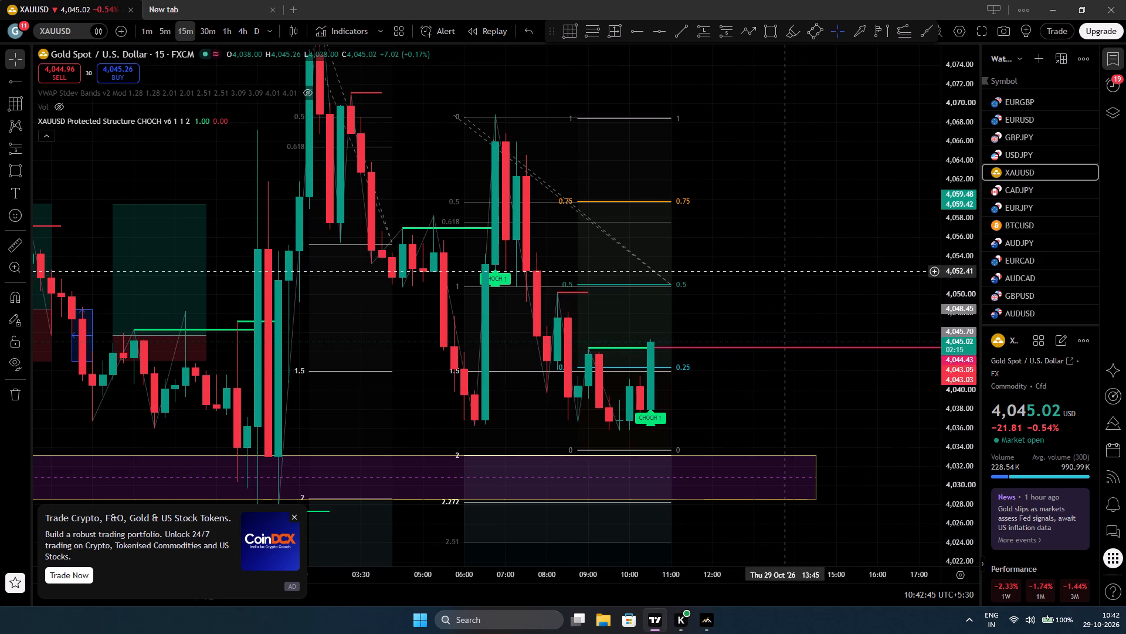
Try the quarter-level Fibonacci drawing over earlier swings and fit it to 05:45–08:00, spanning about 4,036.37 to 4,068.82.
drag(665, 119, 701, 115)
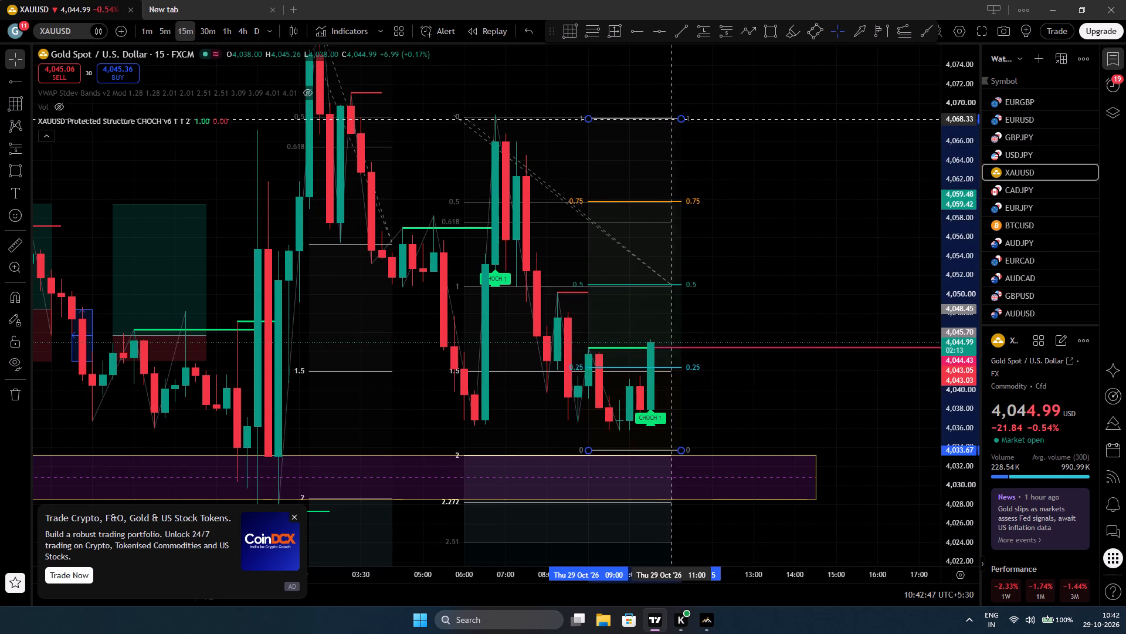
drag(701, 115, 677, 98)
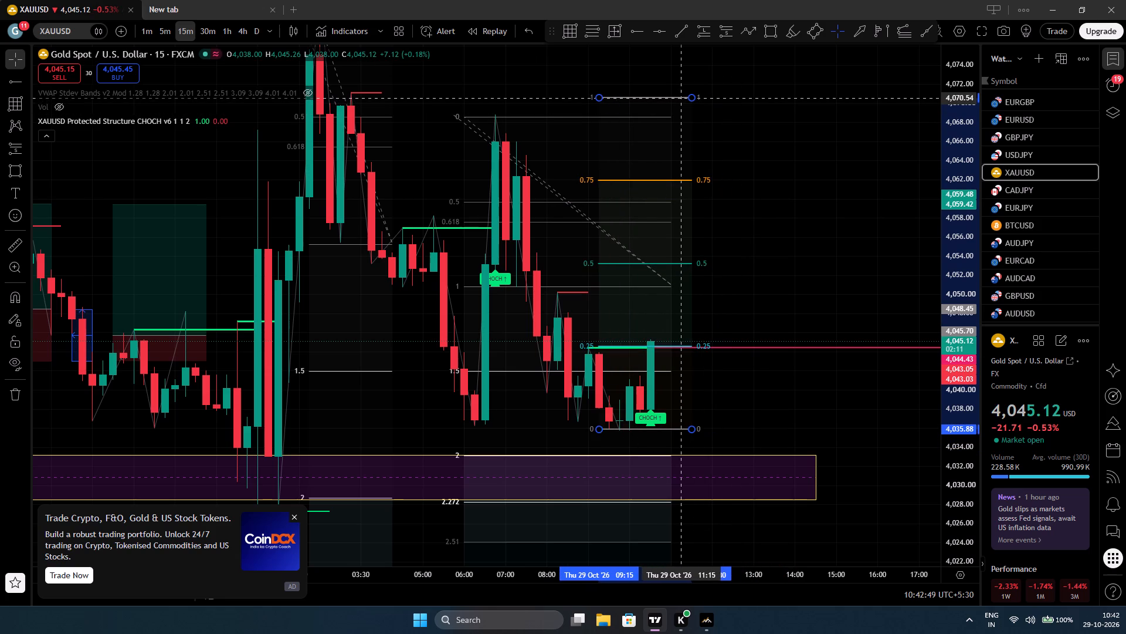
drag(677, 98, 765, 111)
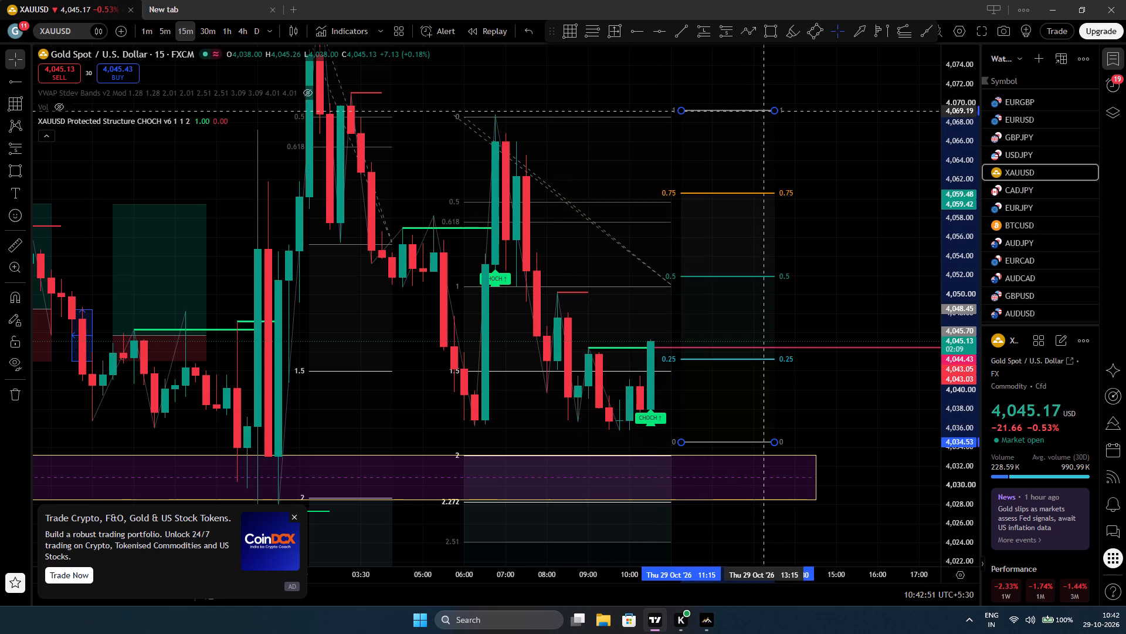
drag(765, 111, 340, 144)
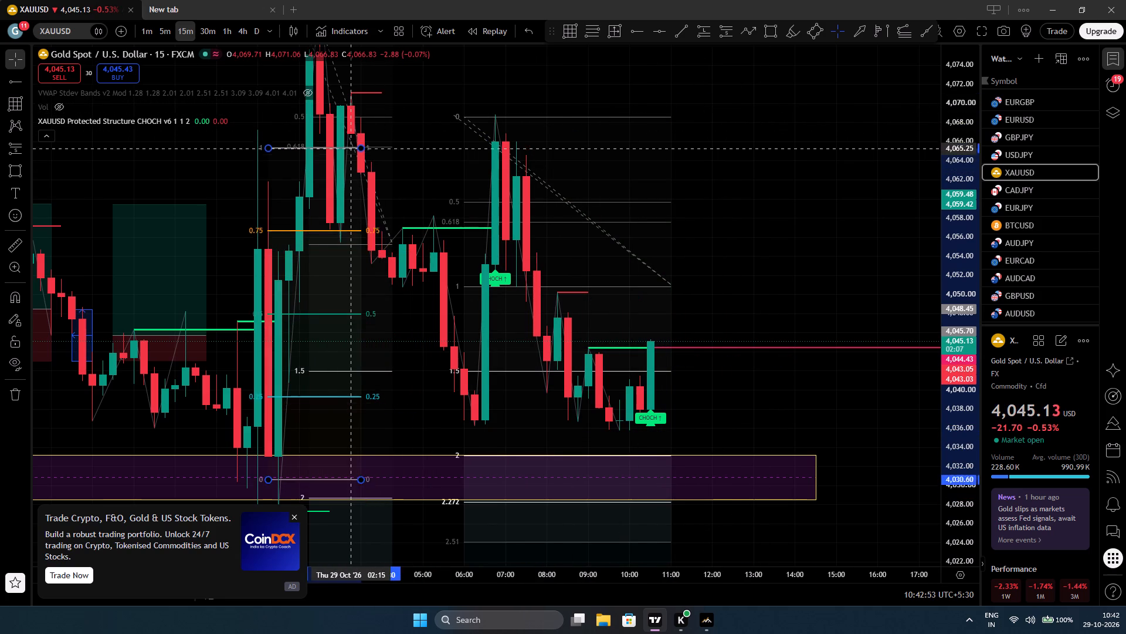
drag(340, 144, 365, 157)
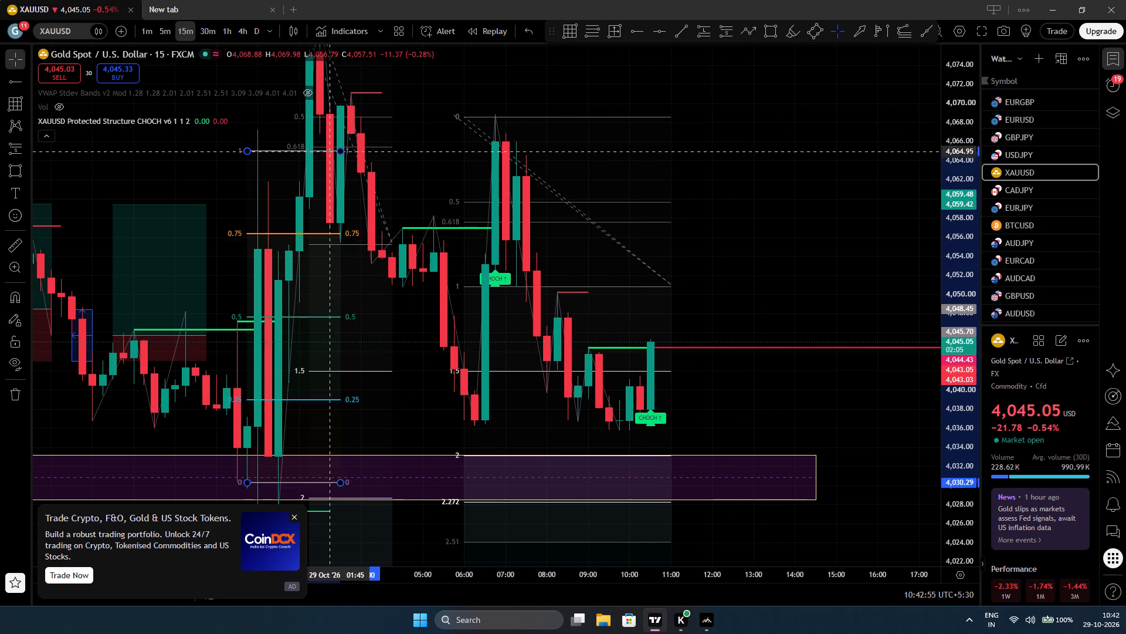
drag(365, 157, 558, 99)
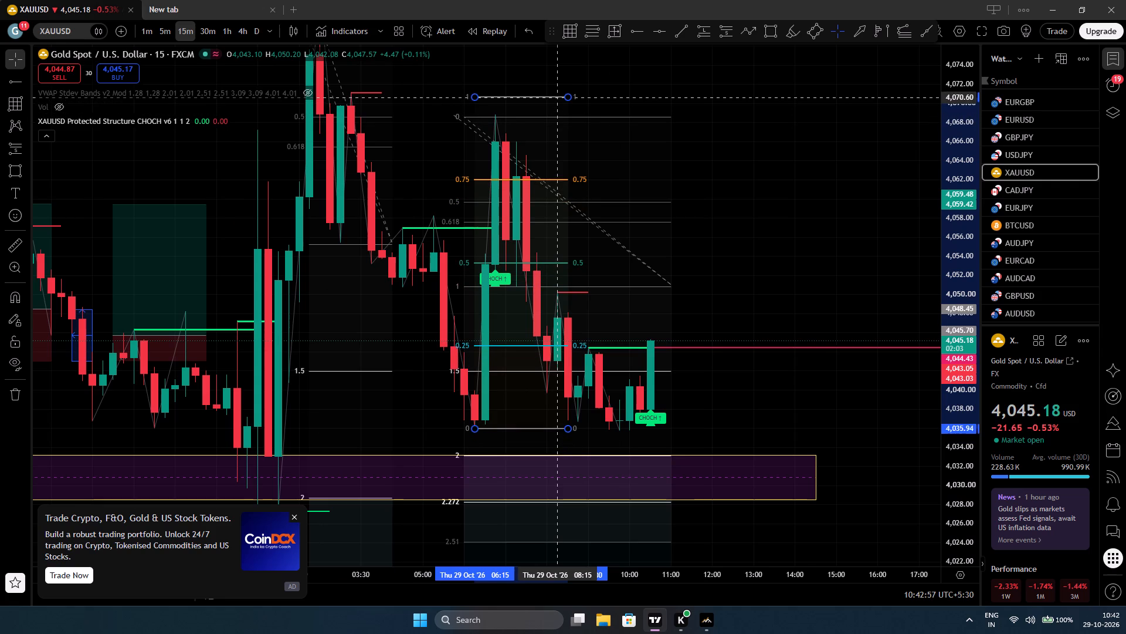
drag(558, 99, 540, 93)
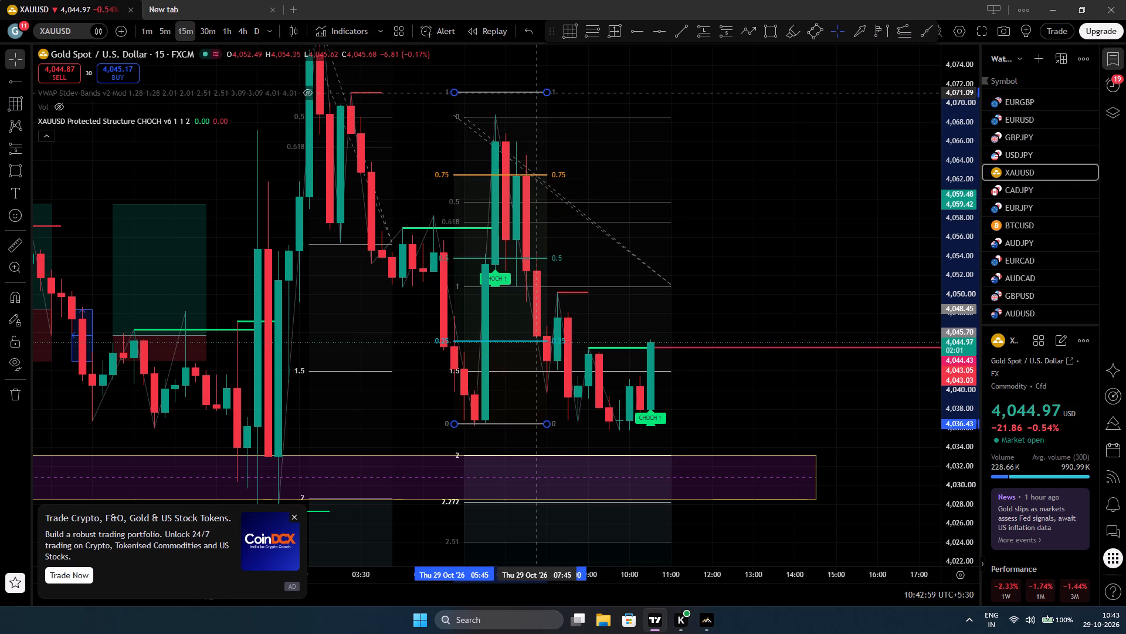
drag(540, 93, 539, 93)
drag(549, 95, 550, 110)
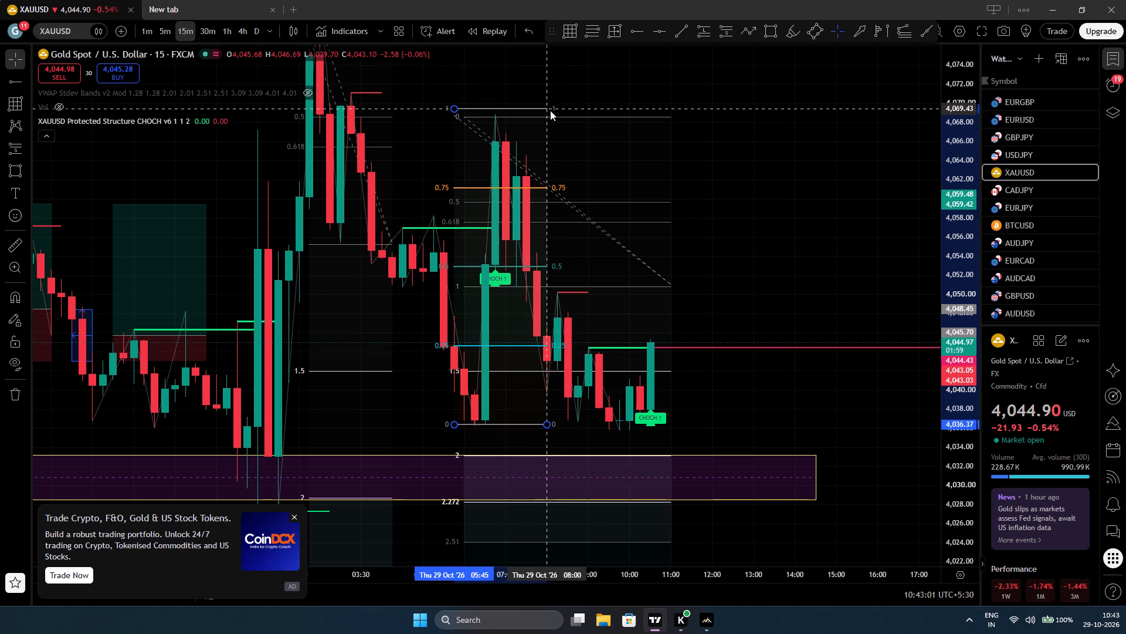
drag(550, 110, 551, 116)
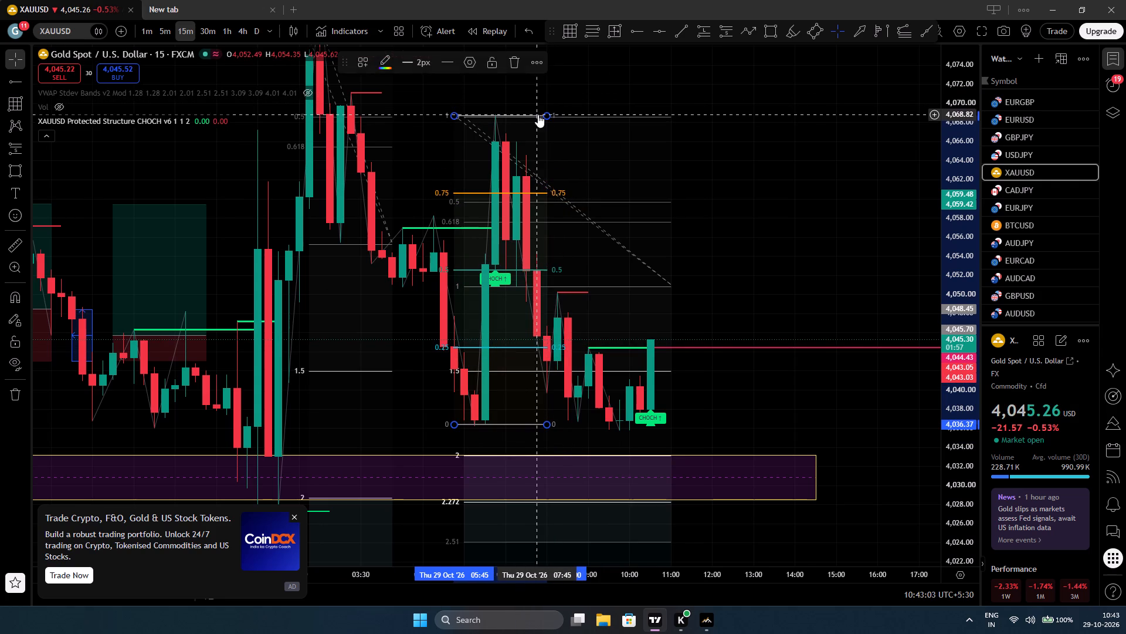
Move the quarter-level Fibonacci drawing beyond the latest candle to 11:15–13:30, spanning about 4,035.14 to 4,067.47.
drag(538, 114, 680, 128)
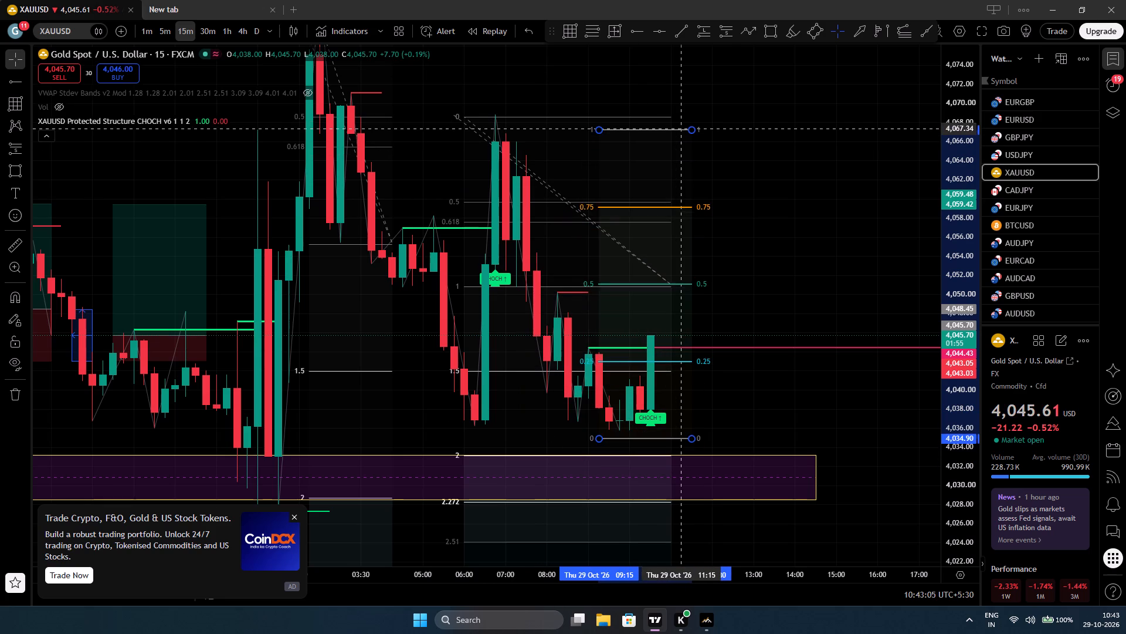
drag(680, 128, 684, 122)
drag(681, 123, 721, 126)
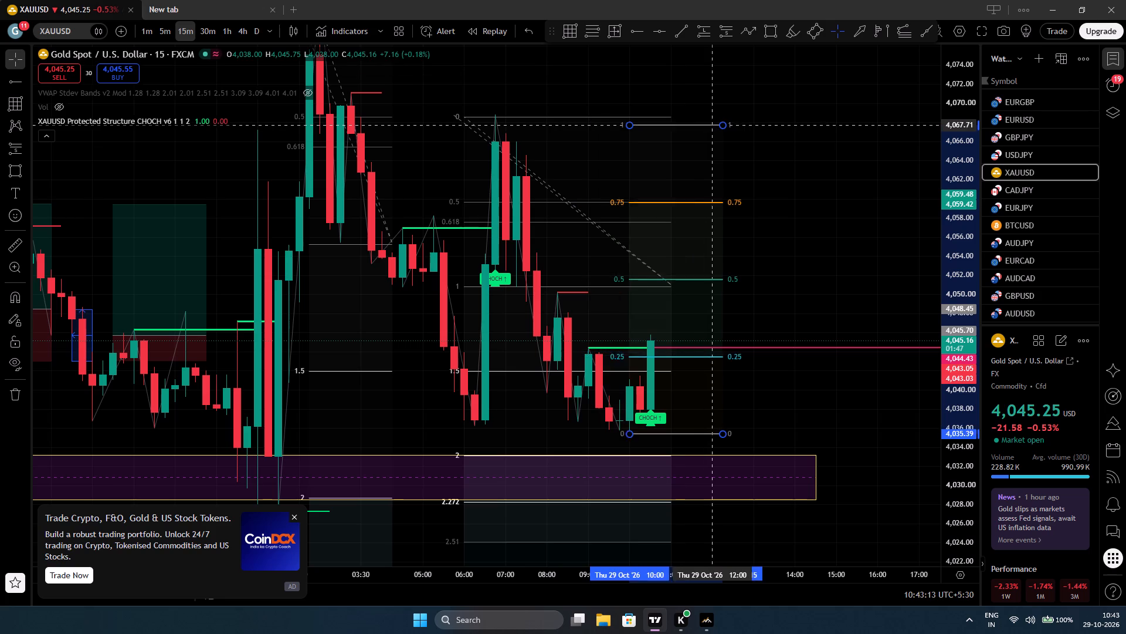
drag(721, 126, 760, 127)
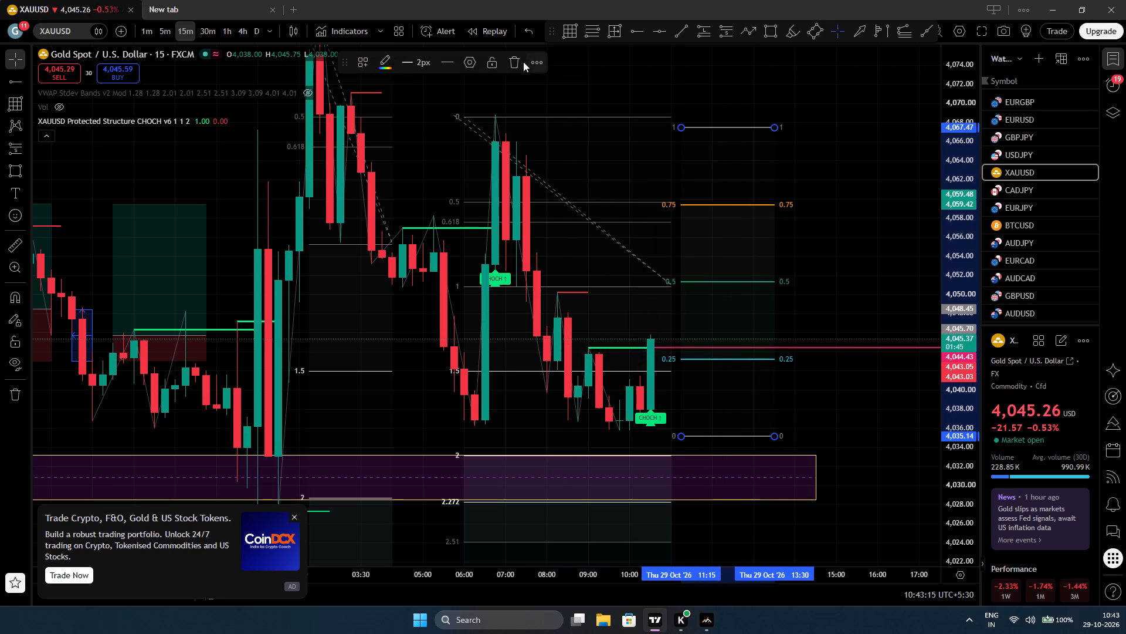
Delete the quarter-level Fibonacci drawing with the 0.25, 0.5 and 0.75 levels from the XAUUSD chart.
click(513, 60)
click(774, 116)
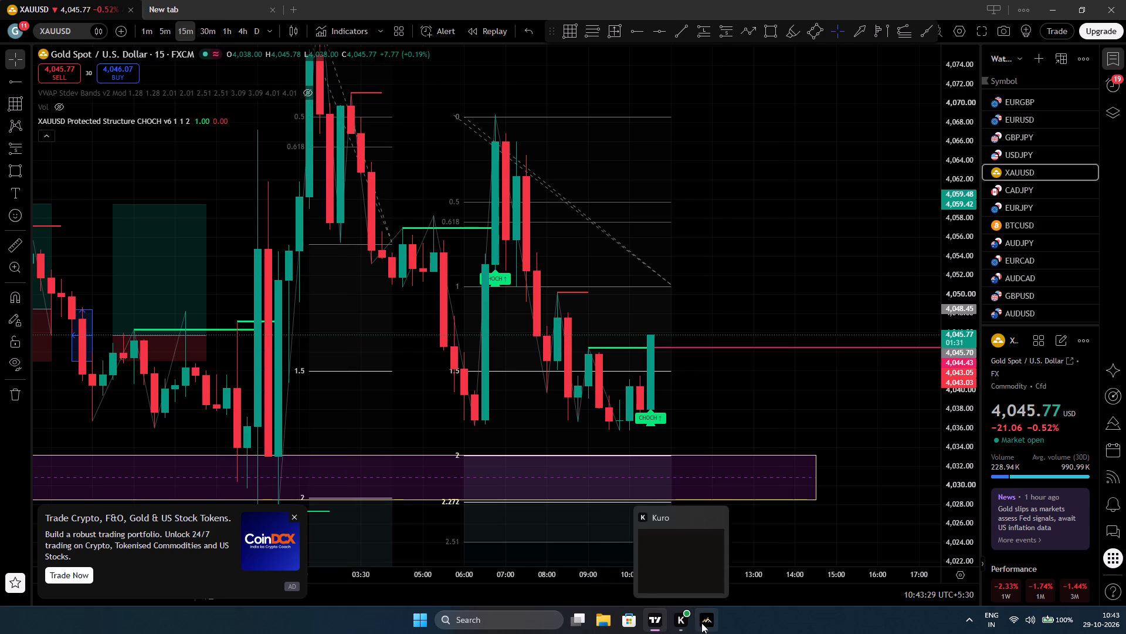
Switch to cTrader and examine the recent XAUUSD price action and horizontal lines on the 1-minute chart.
click(712, 569)
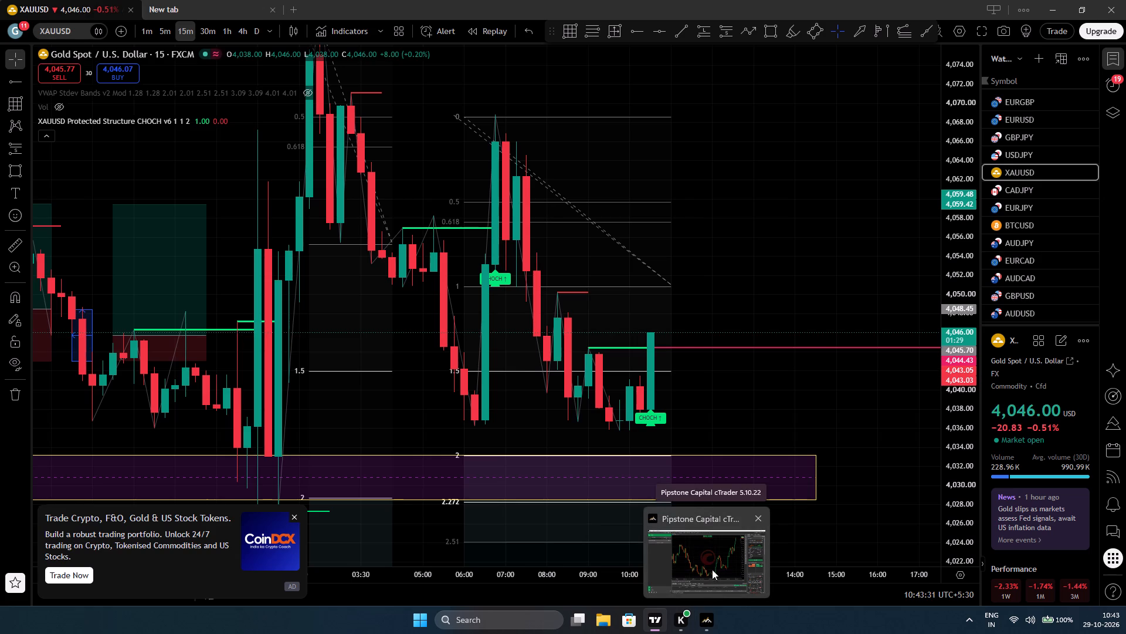
drag(795, 223, 664, 271)
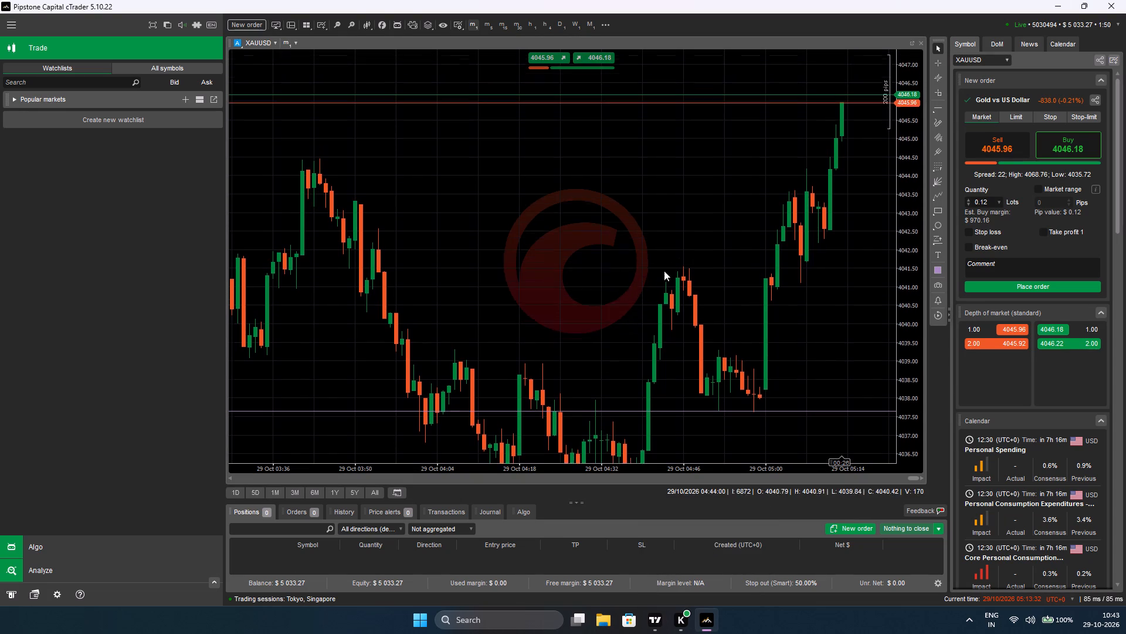
drag(664, 271, 662, 290)
drag(662, 295, 677, 156)
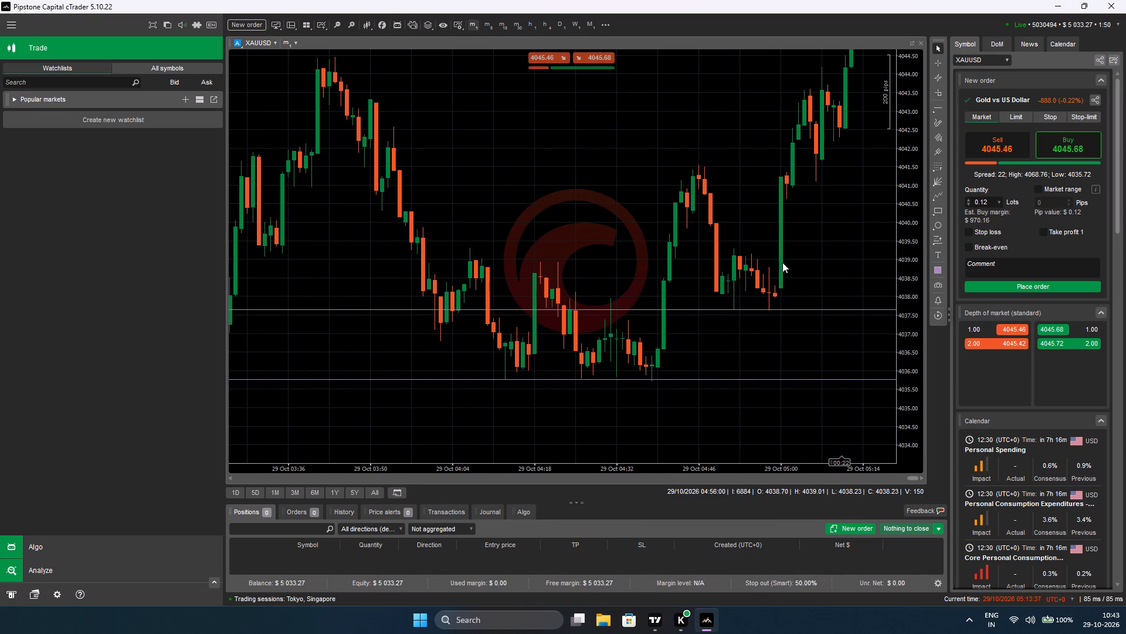
drag(772, 187, 719, 329)
drag(775, 301, 771, 301)
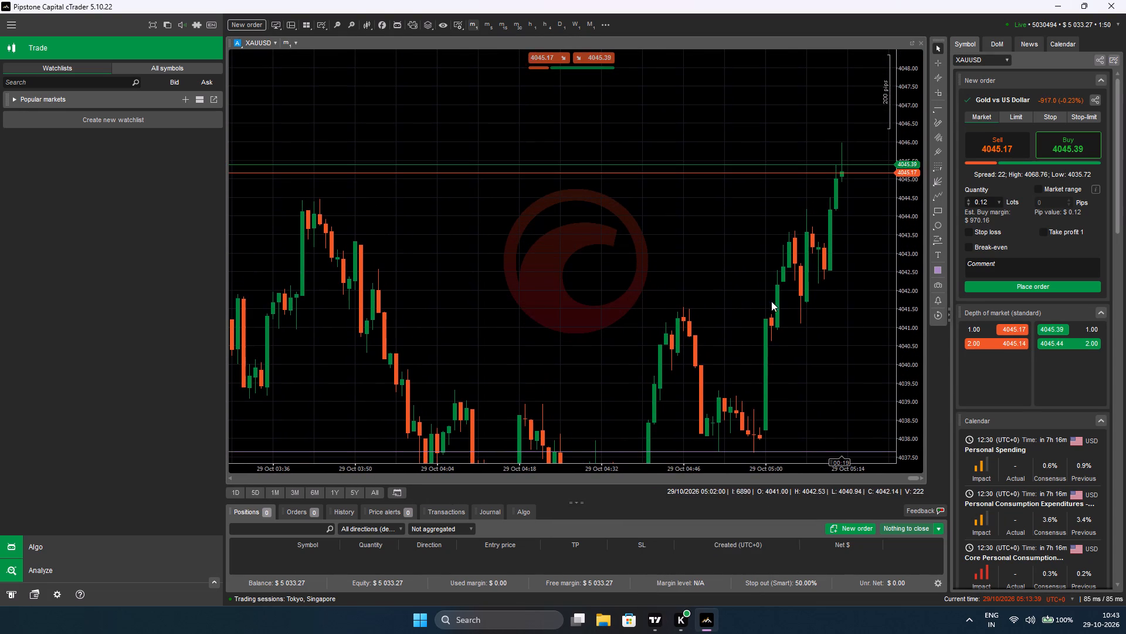
drag(771, 301, 720, 293)
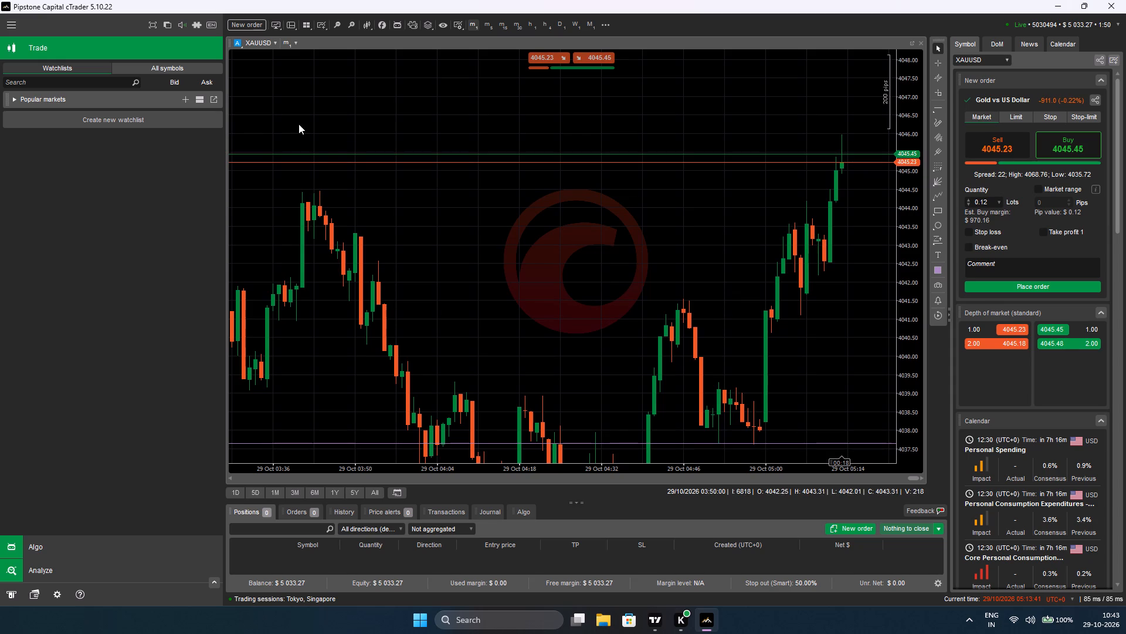
Switch back to the XAUUSD 15-minute chart in TradingView.
click(654, 629)
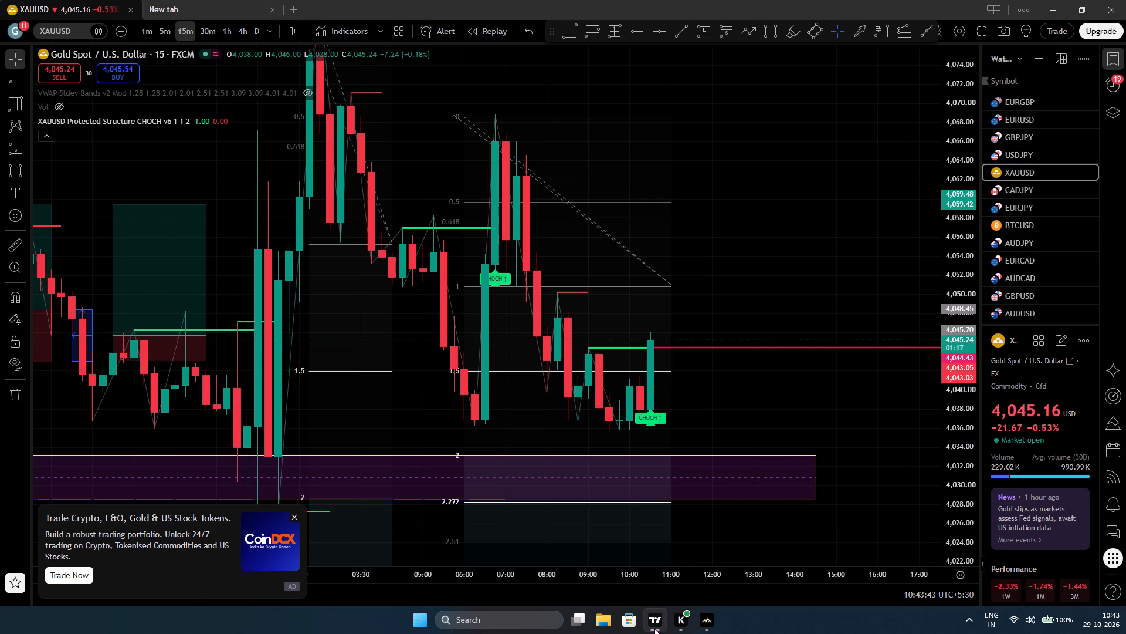
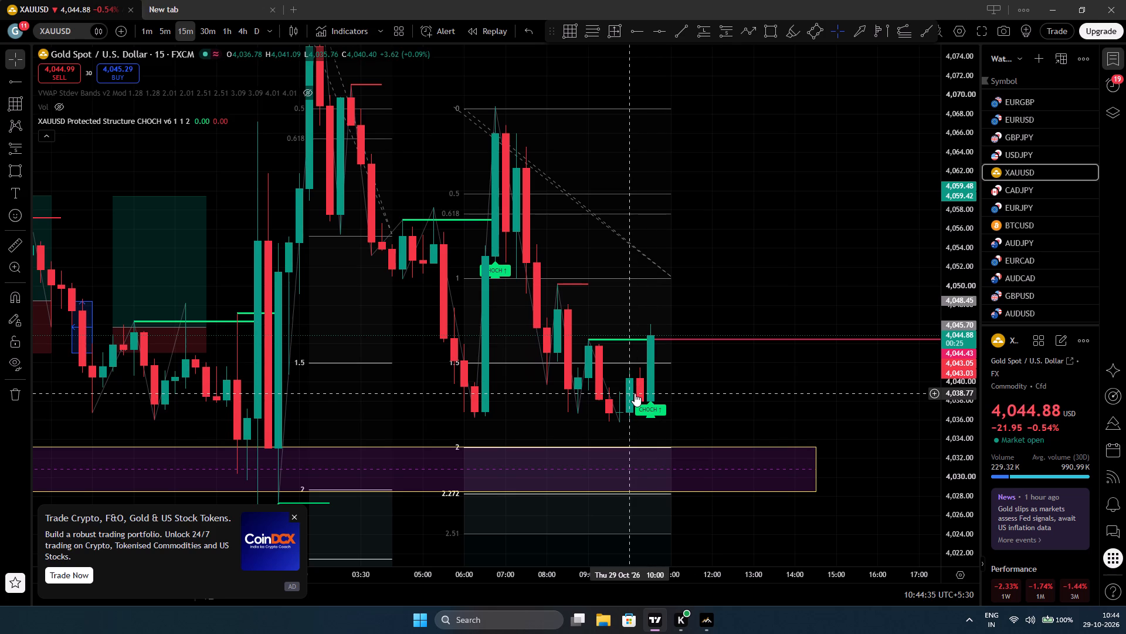
Examine the latest XAUUSD price action around the 4,044.43 line on the 15-minute, 5-minute and finally the 1-minute chart.
click(789, 255)
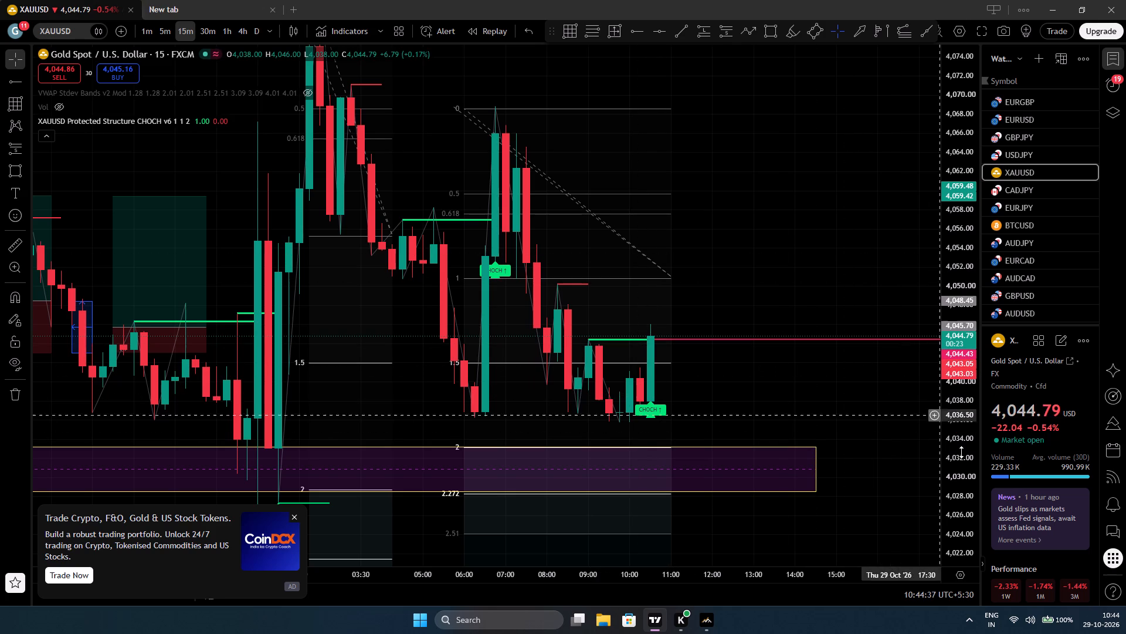
drag(962, 453, 938, 235)
drag(832, 292, 833, 211)
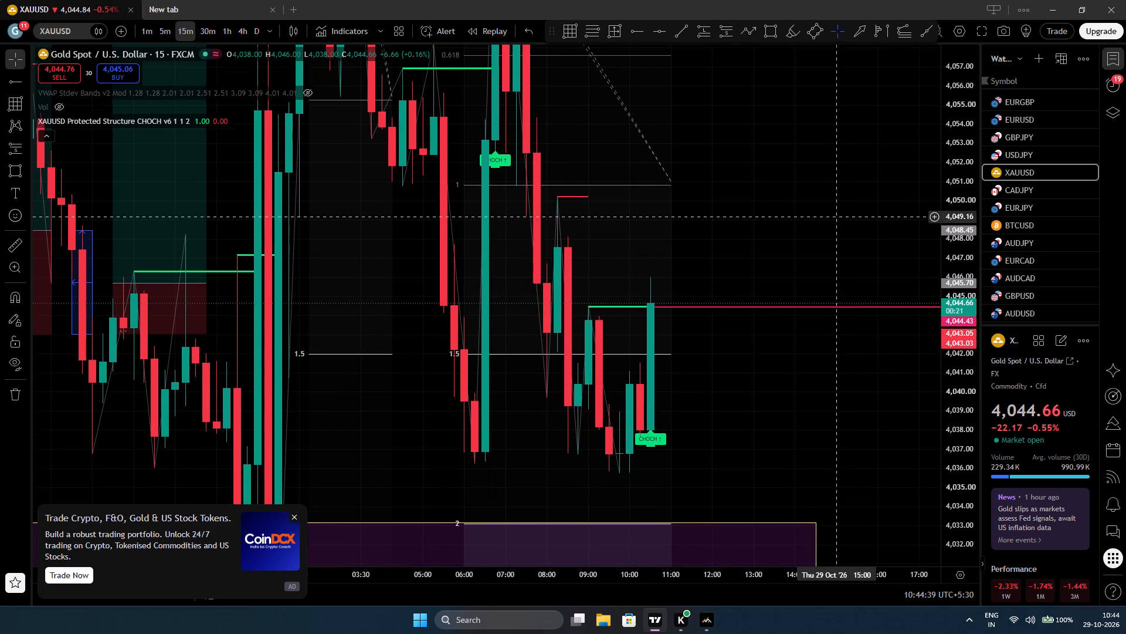
drag(833, 211, 833, 210)
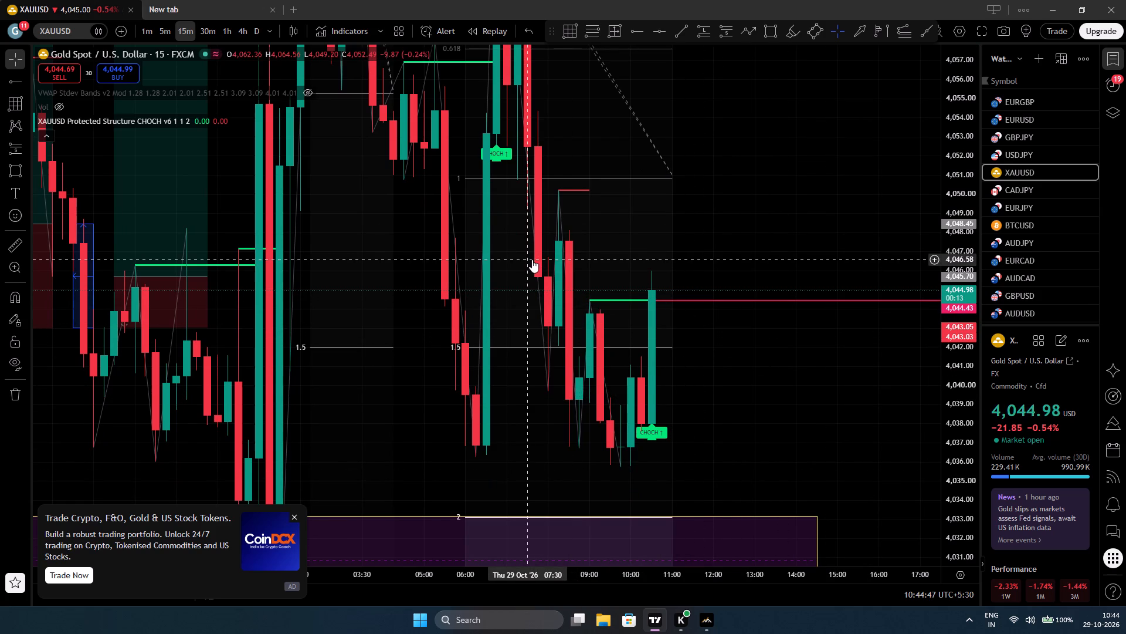
click(159, 32)
click(145, 34)
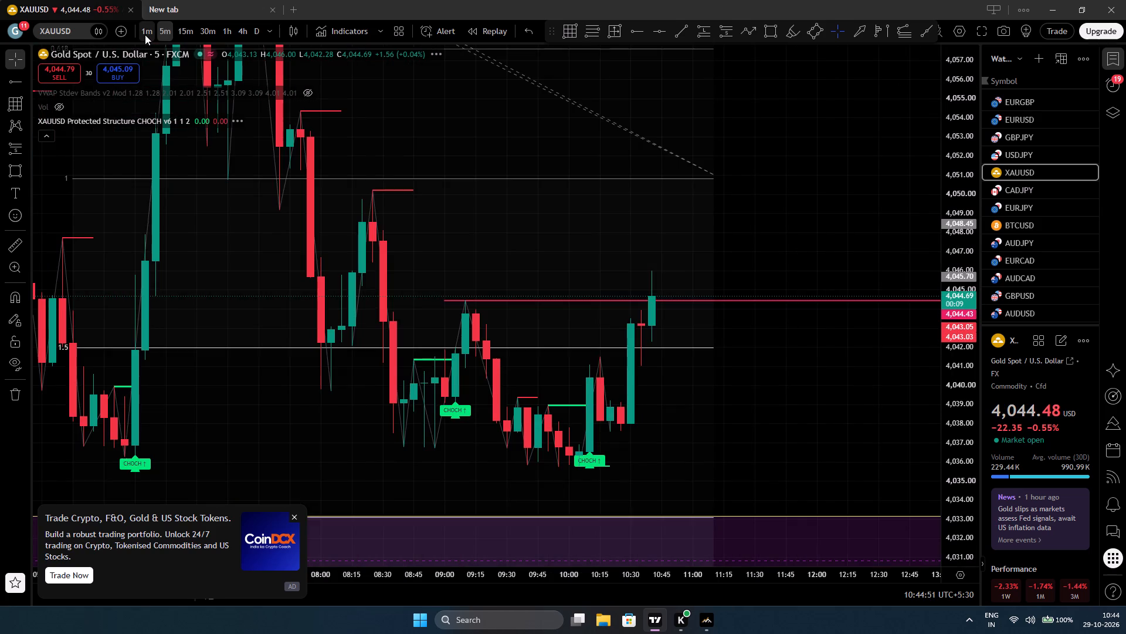
scroll(613, 381, down, 5)
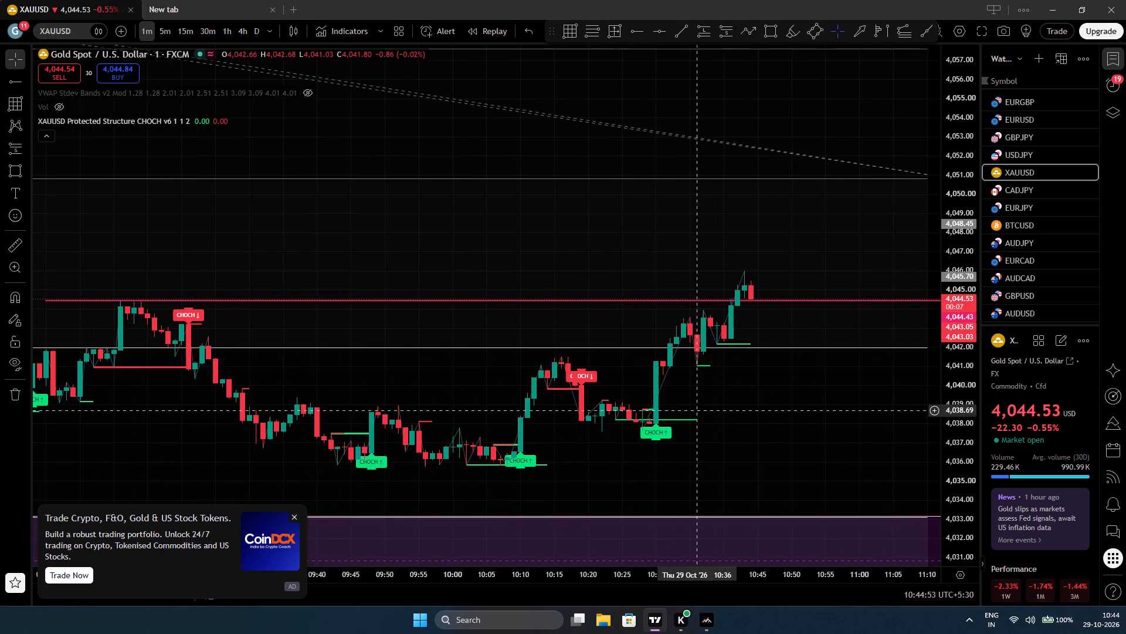
drag(958, 423, 907, 221)
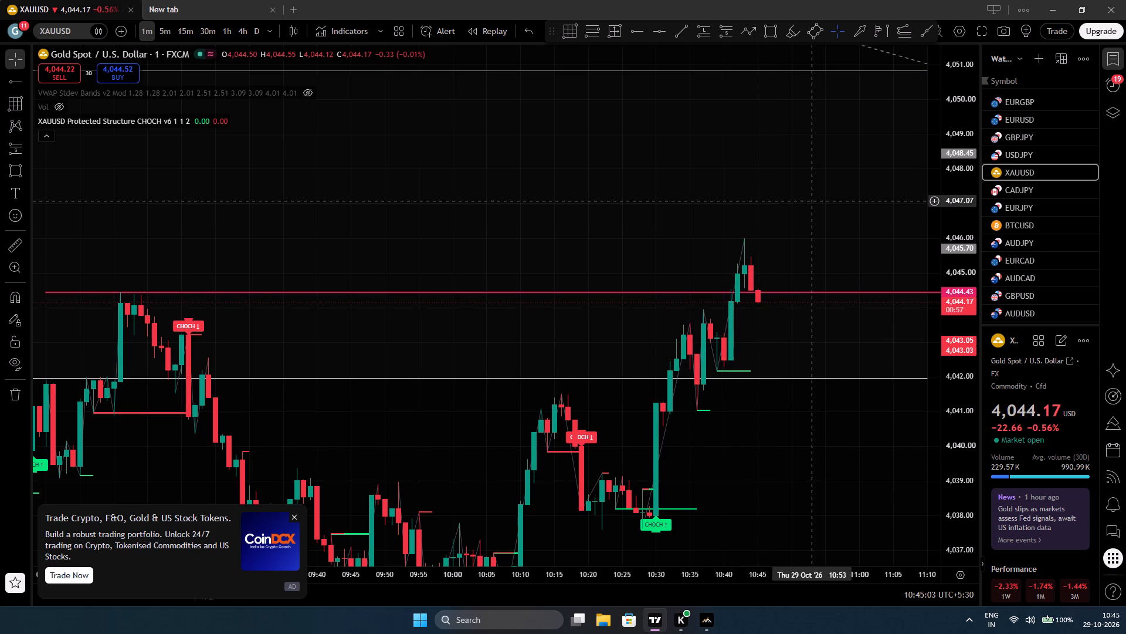
drag(798, 232, 755, 186)
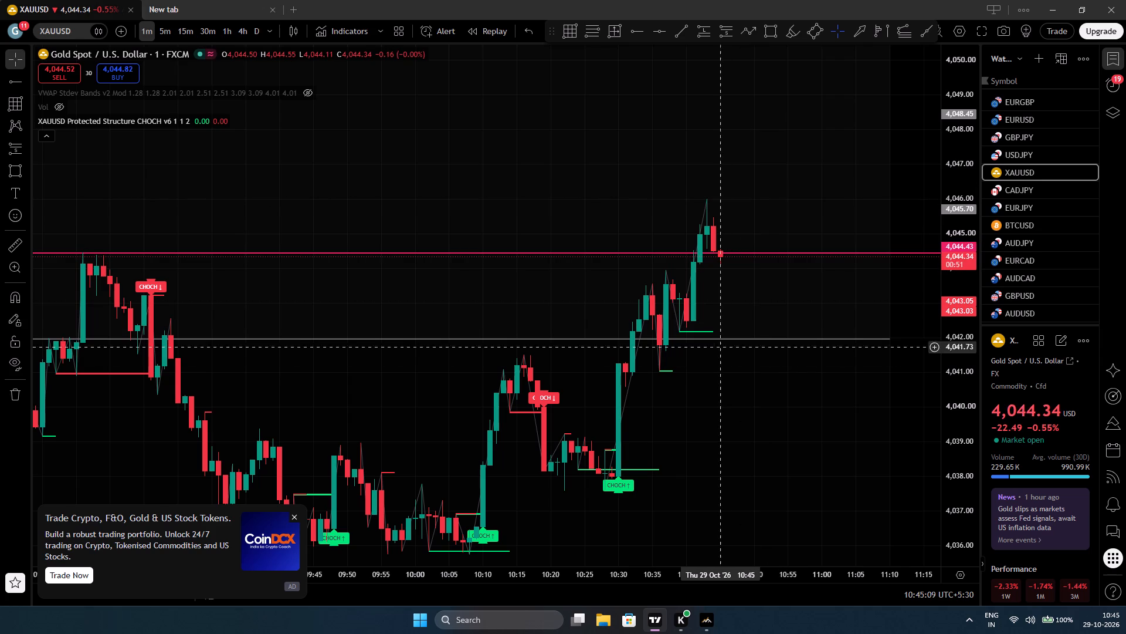
click(768, 431)
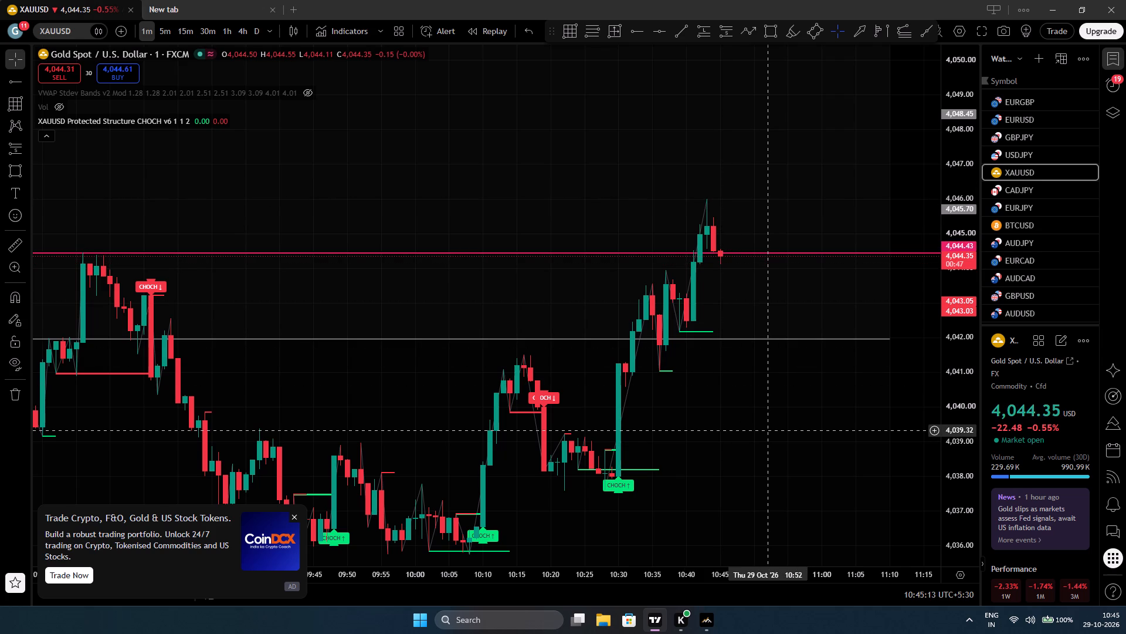
drag(820, 434, 723, 391)
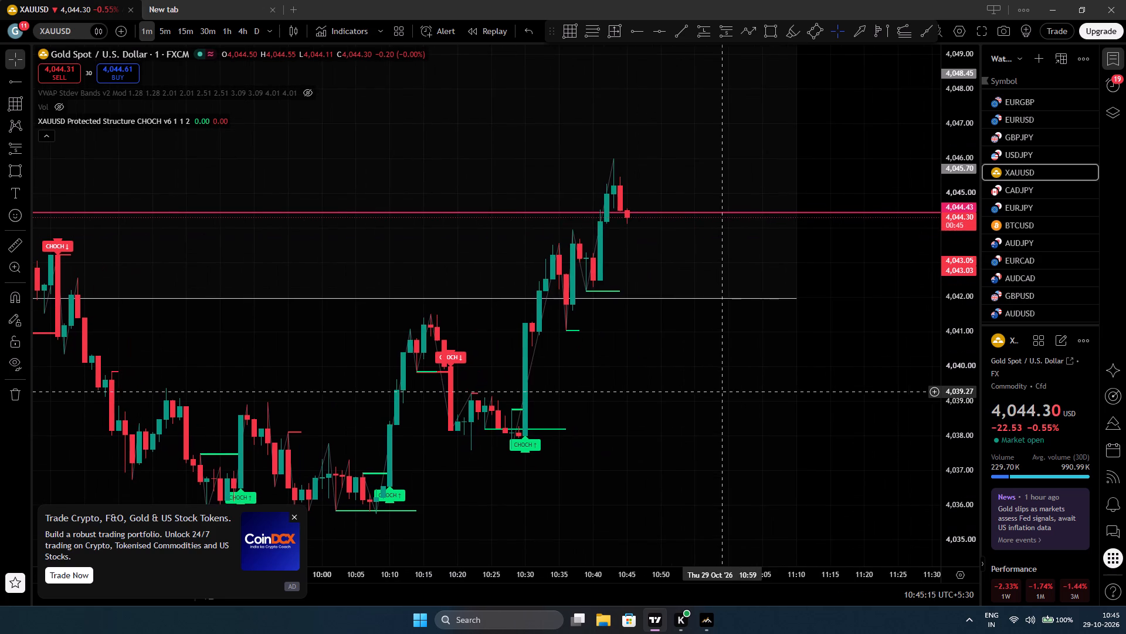
Close the CoinDCX advertisement covering the lower part of the chart.
click(293, 514)
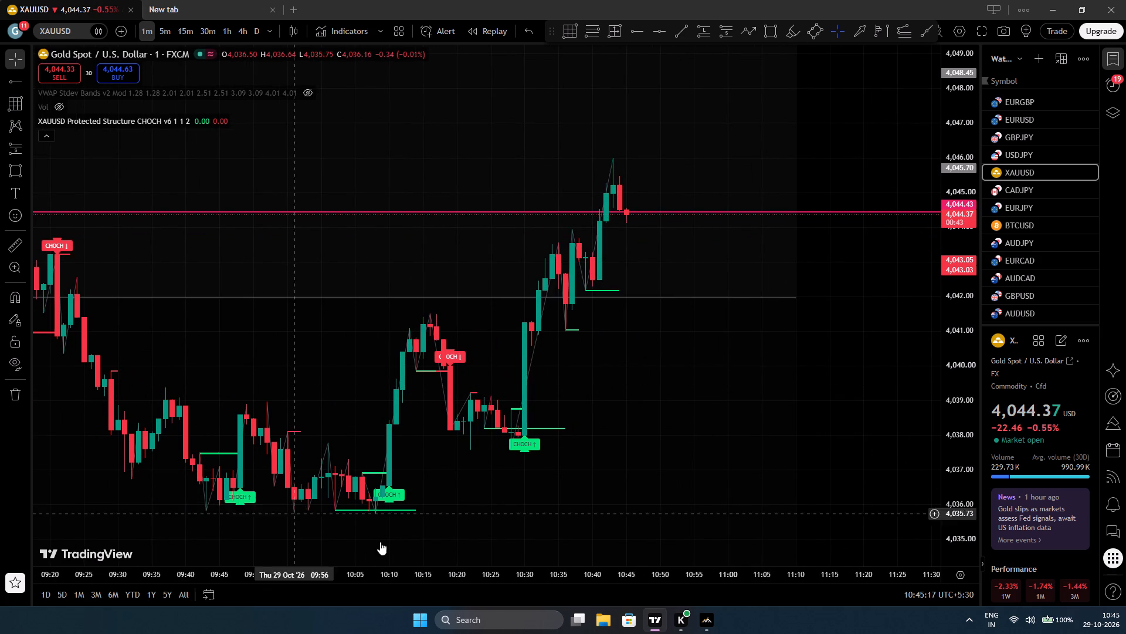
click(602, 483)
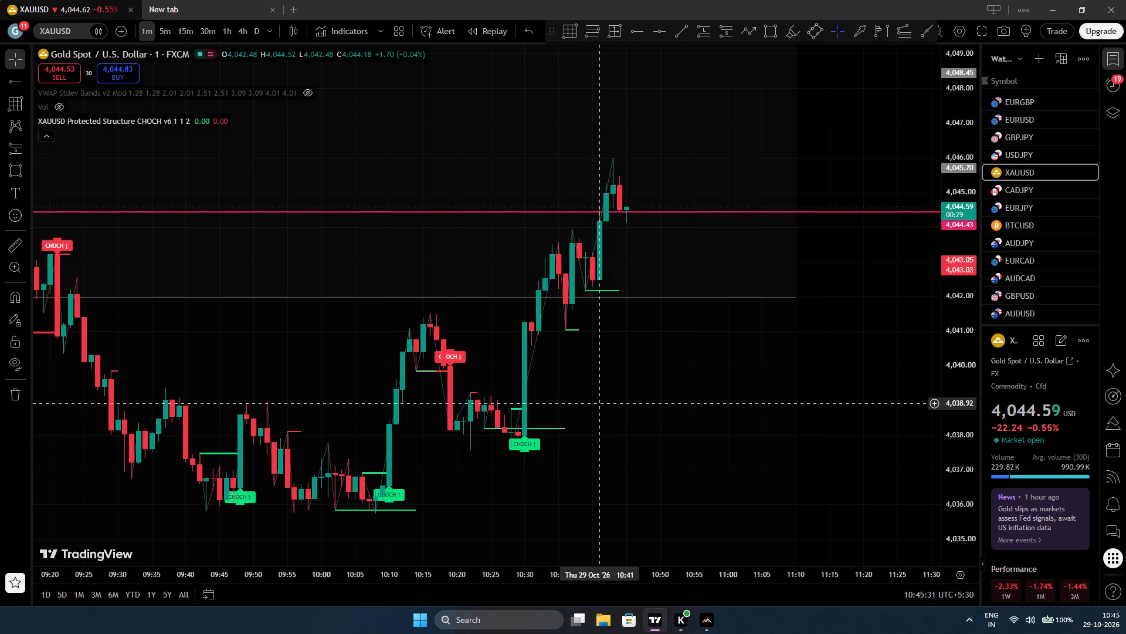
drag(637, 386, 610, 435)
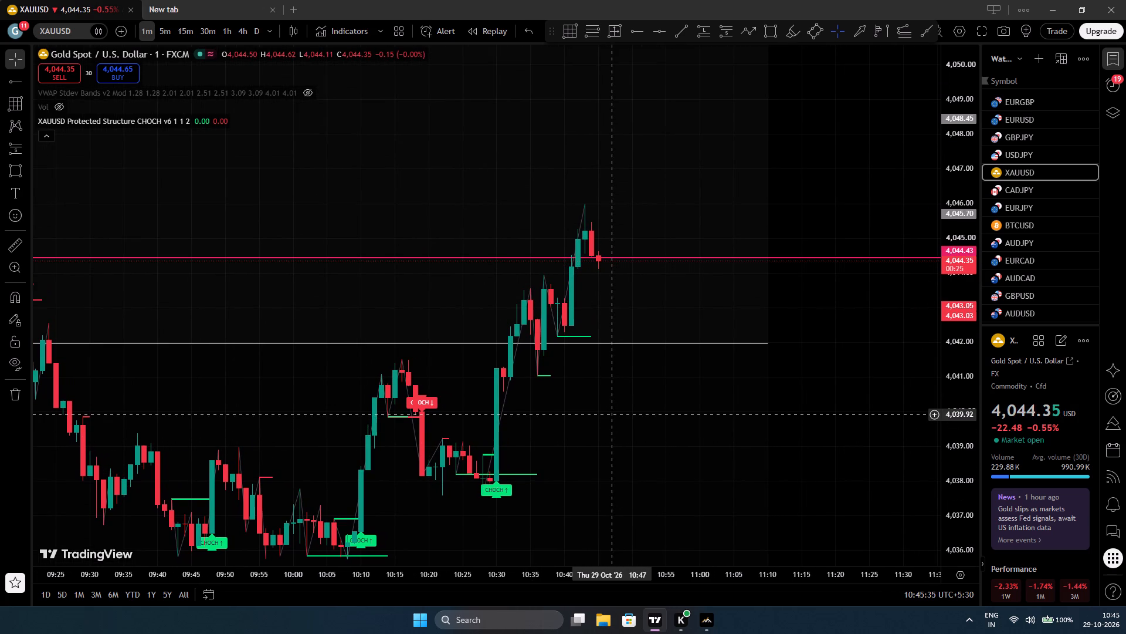
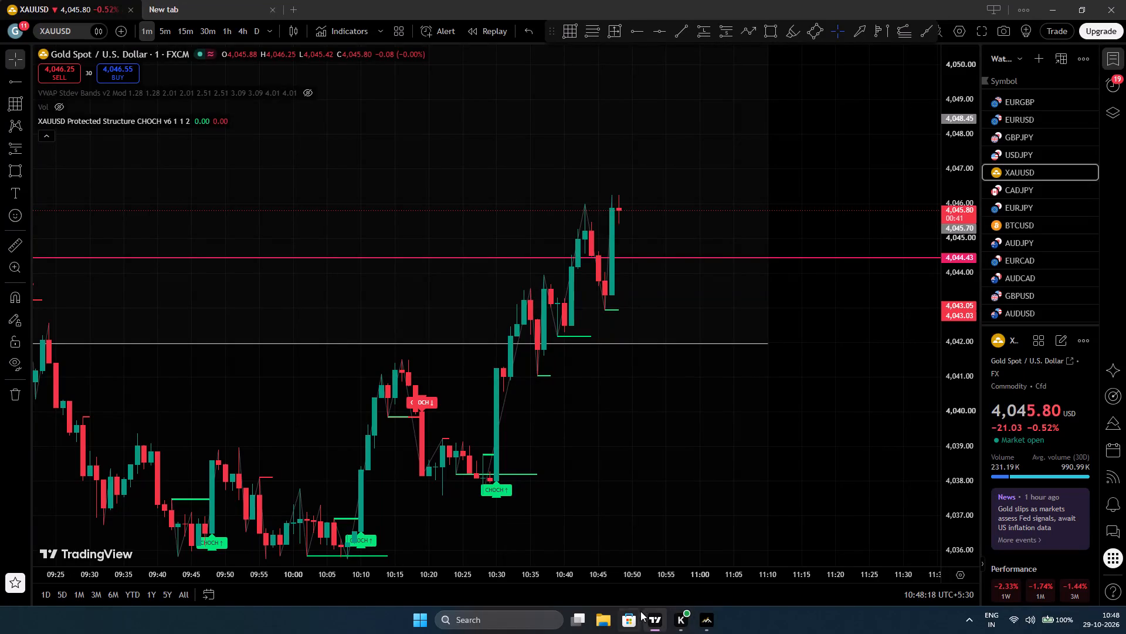
Switch to cTrader and change to the live trading account with the $5,000.00 balance.
click(699, 615)
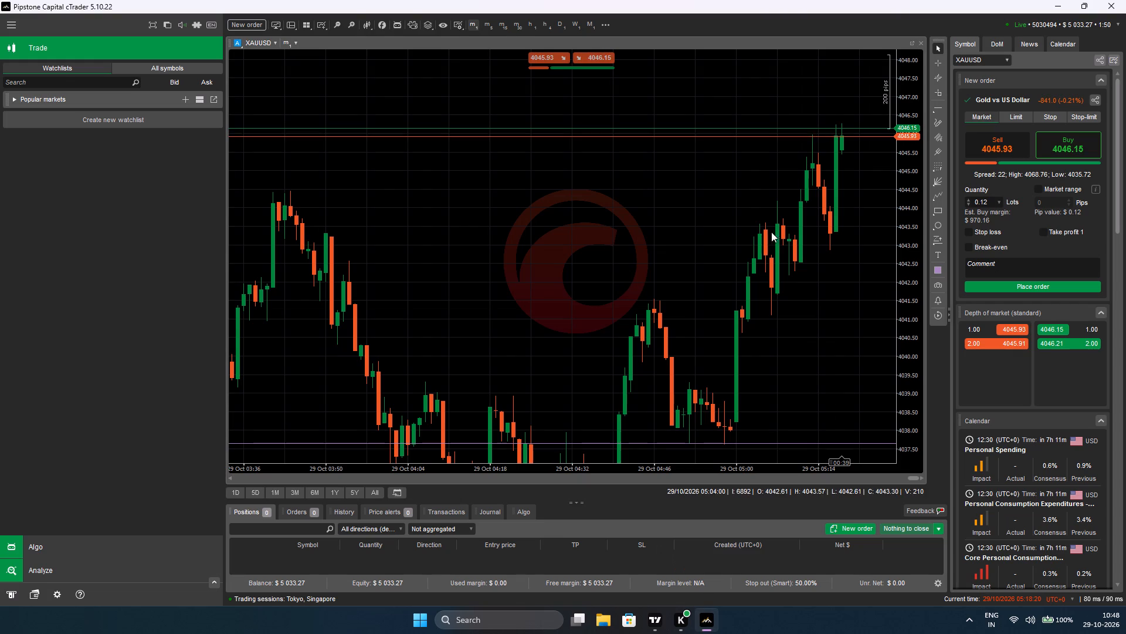
drag(759, 232, 718, 236)
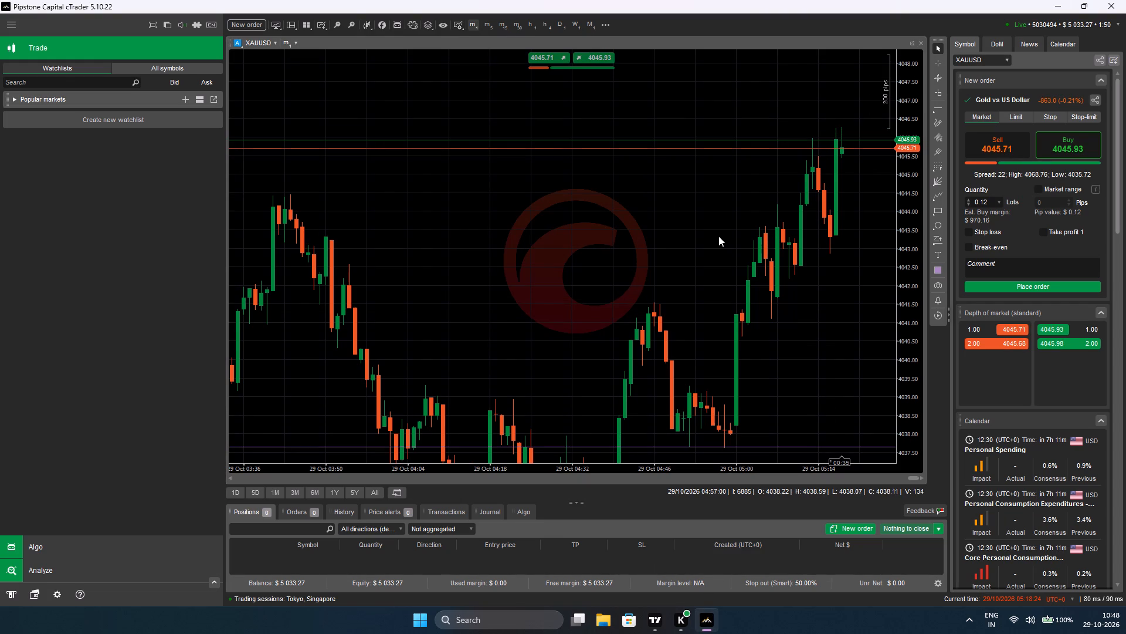
drag(826, 258, 688, 255)
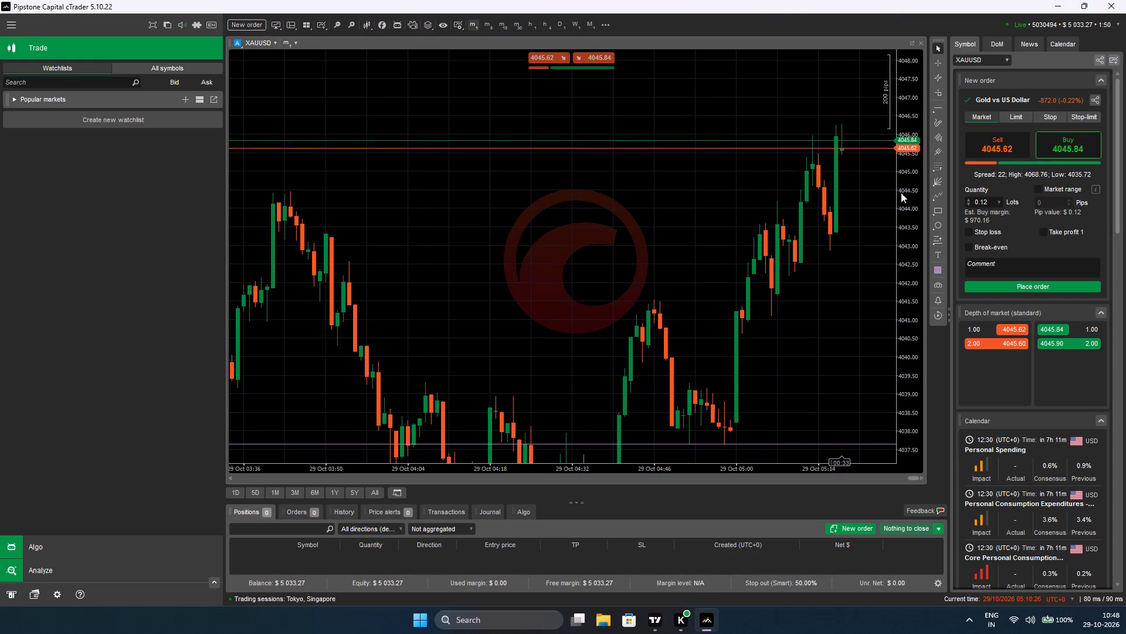
drag(914, 184, 915, 193)
drag(838, 198, 754, 217)
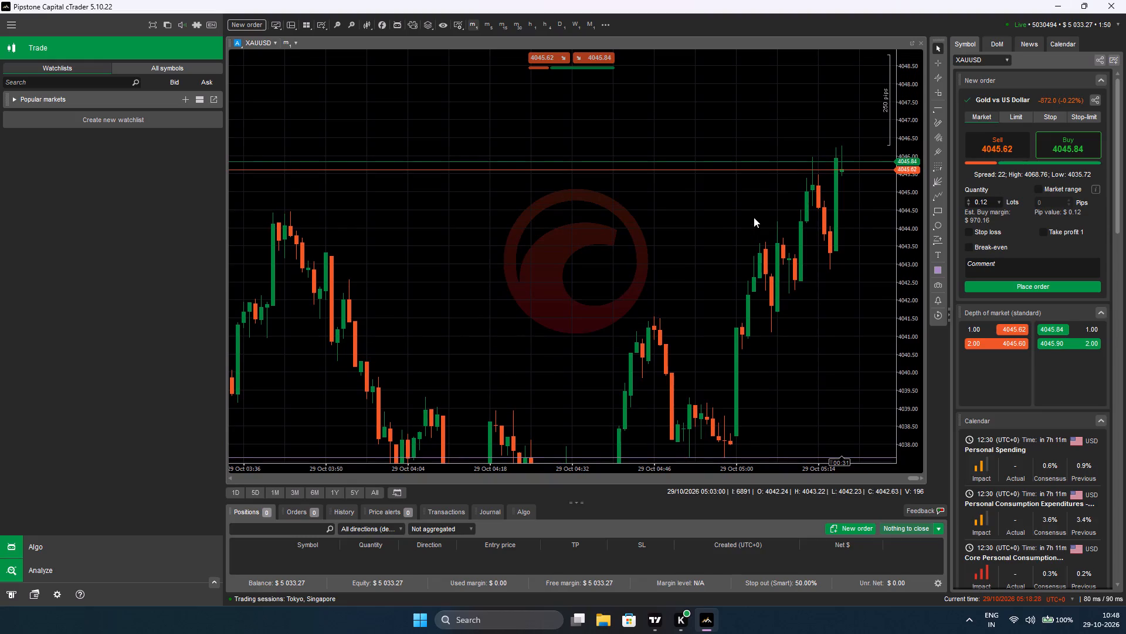
click(1037, 24)
click(940, 112)
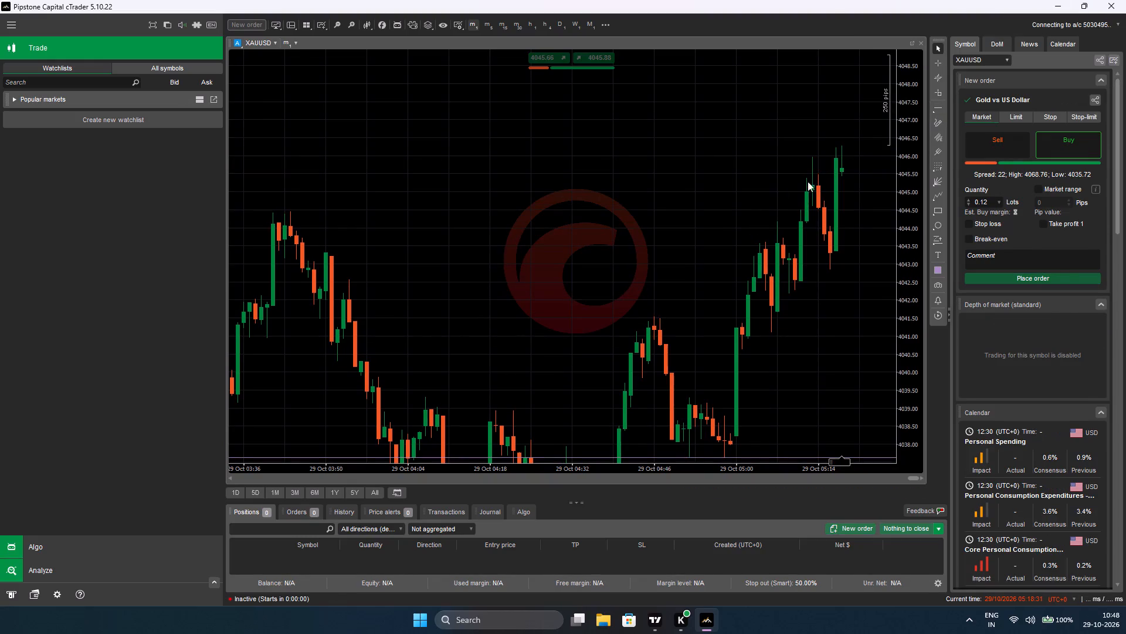
Draw a horizontal line on the XAUUSD chart at the latest swing low, at 4042.91.
click(935, 106)
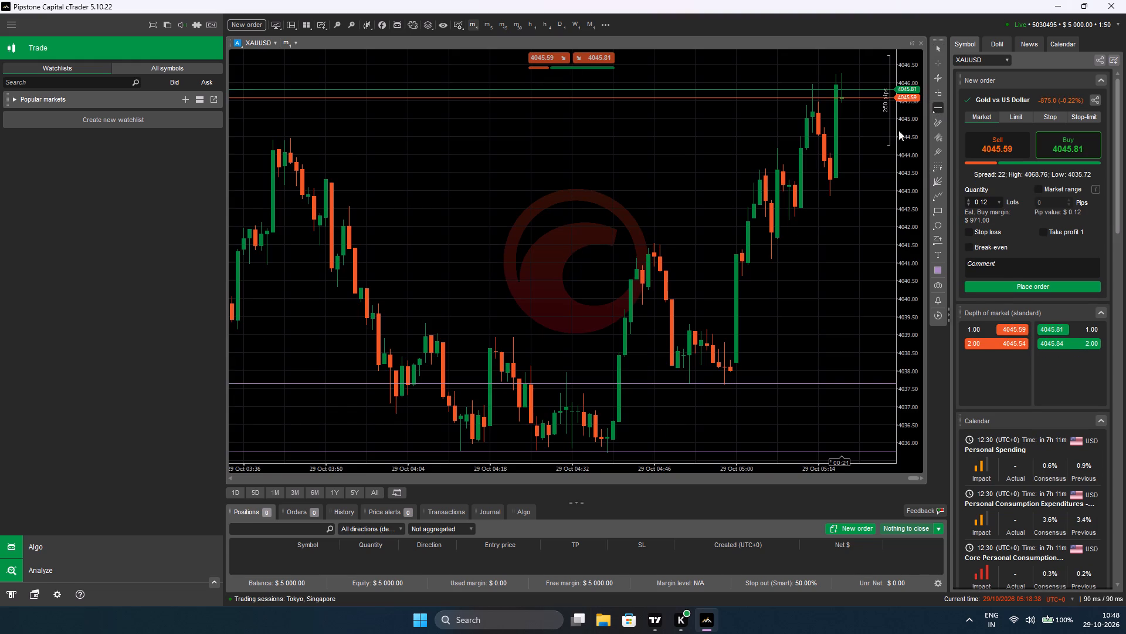
click(814, 191)
drag(817, 194, 819, 199)
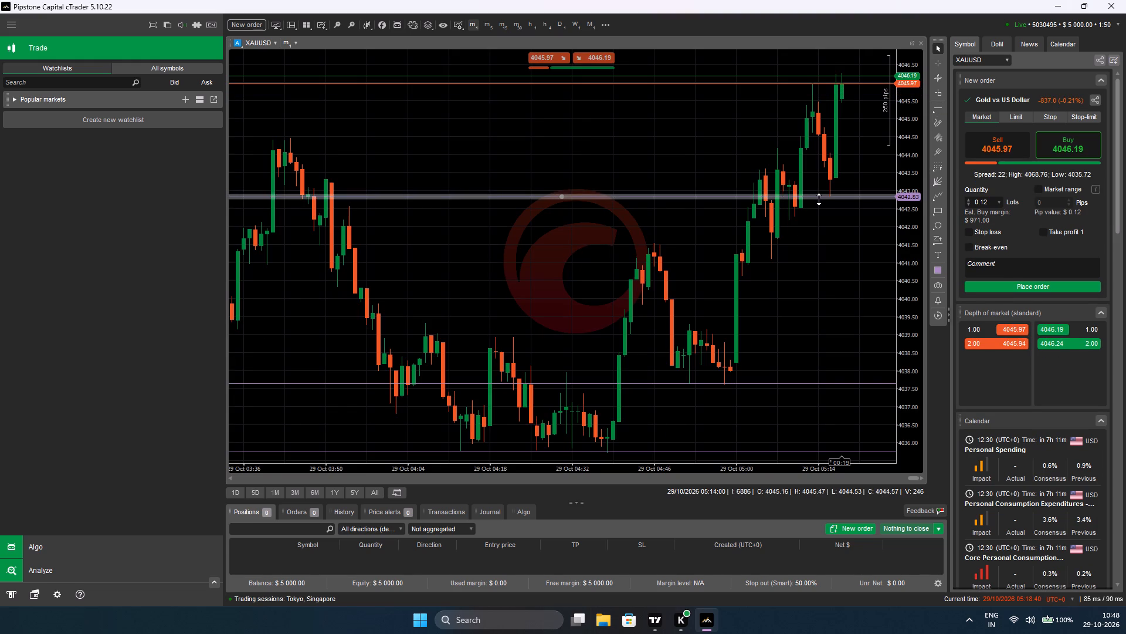
drag(819, 199, 823, 196)
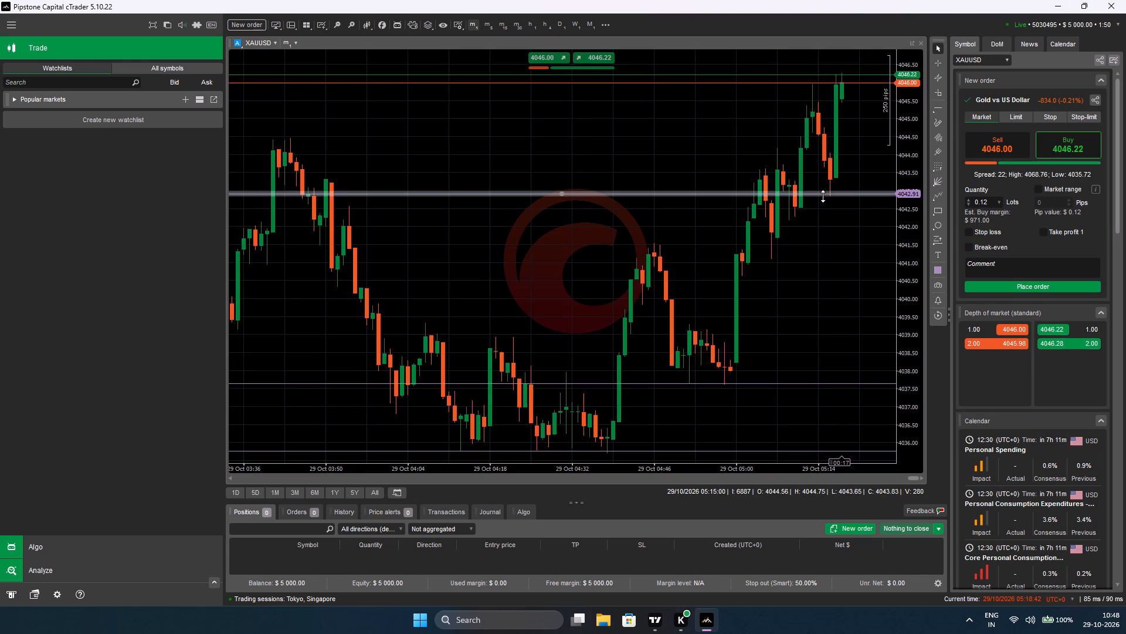
click(782, 224)
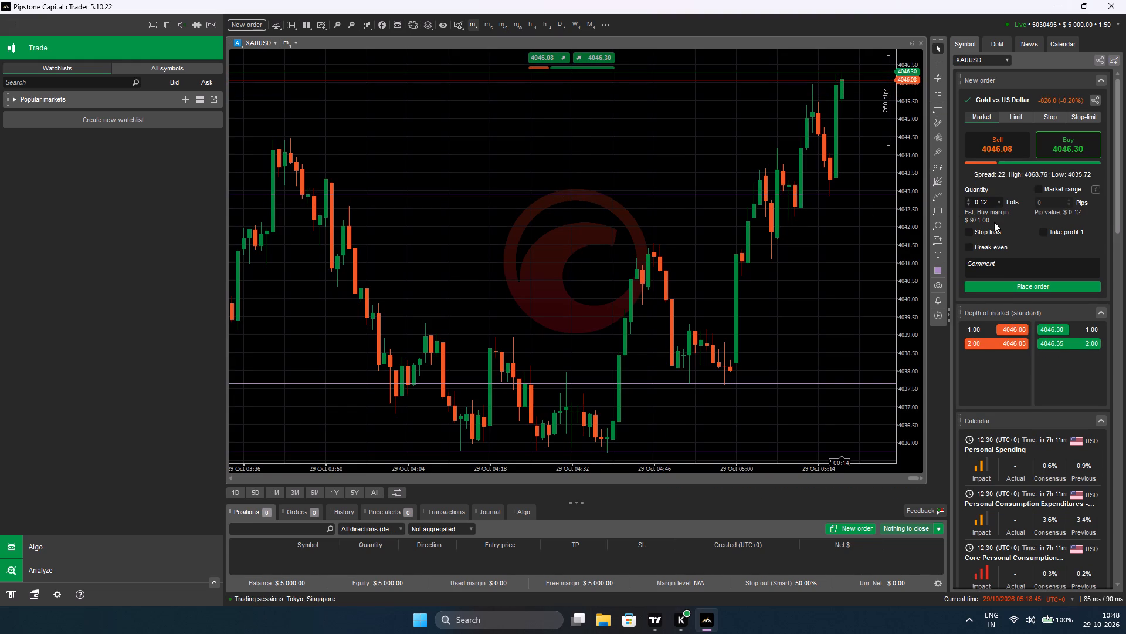
Enable the stop loss for the new XAUUSD order and set its price to 4042.91, matching the horizontal line.
click(966, 232)
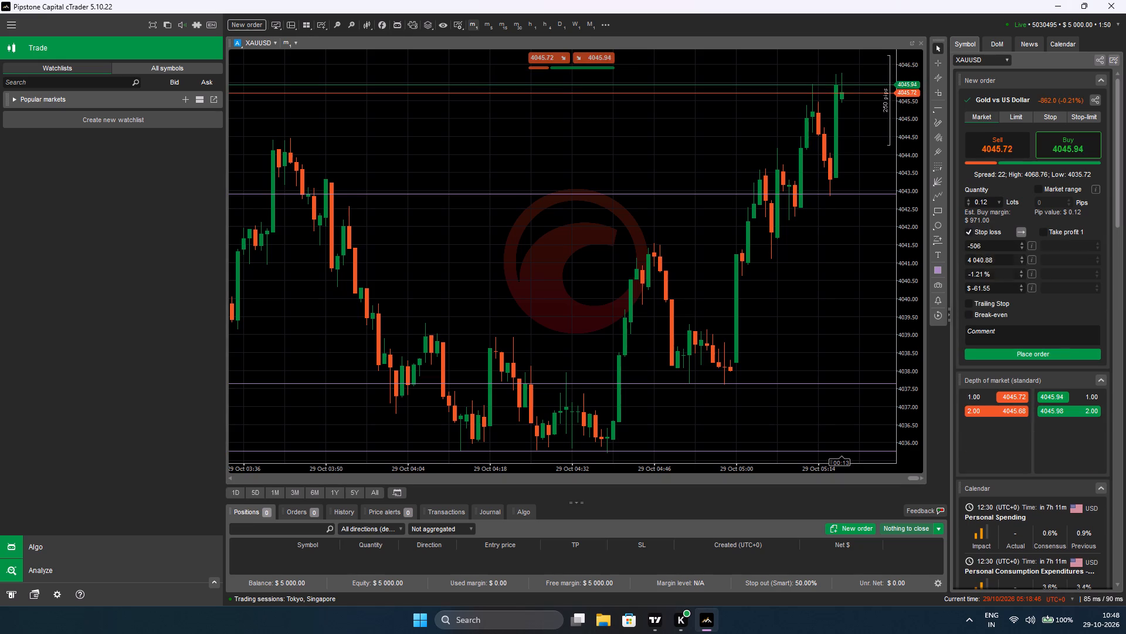
click(876, 196)
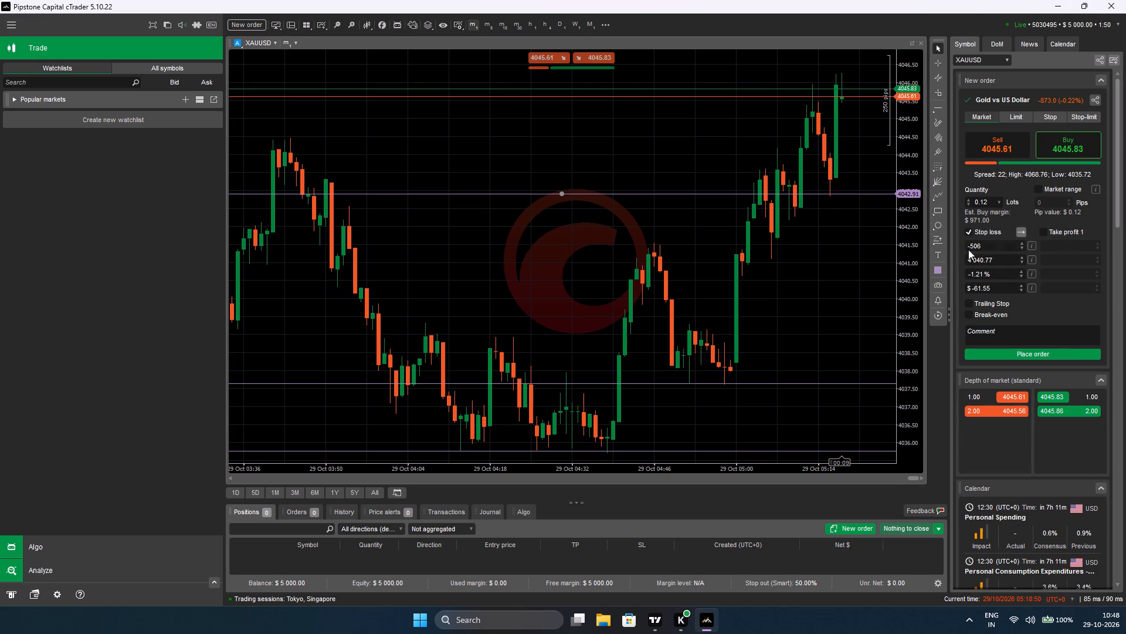
double_click(978, 260)
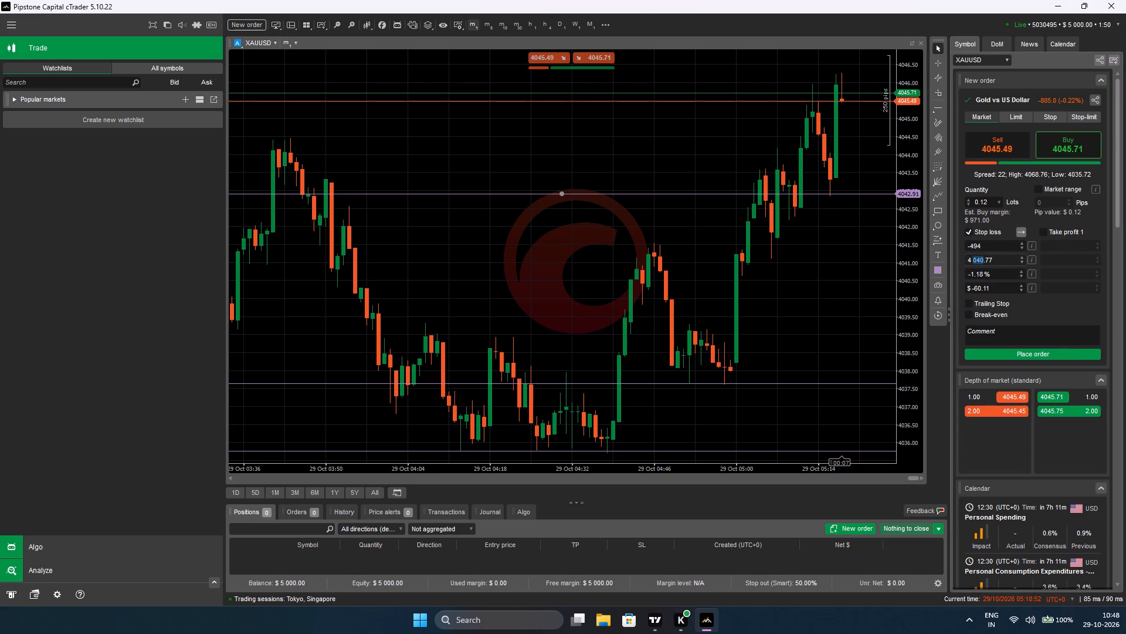
triple_click(977, 260)
triple_click(977, 260)
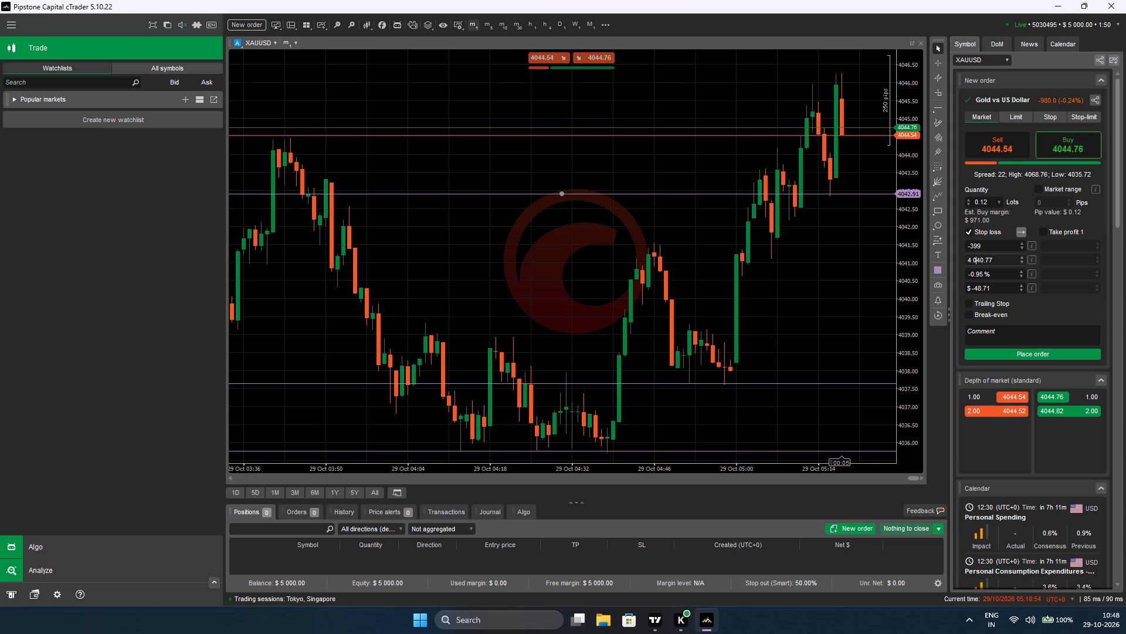
click(977, 260)
click(982, 259)
double_click(980, 259)
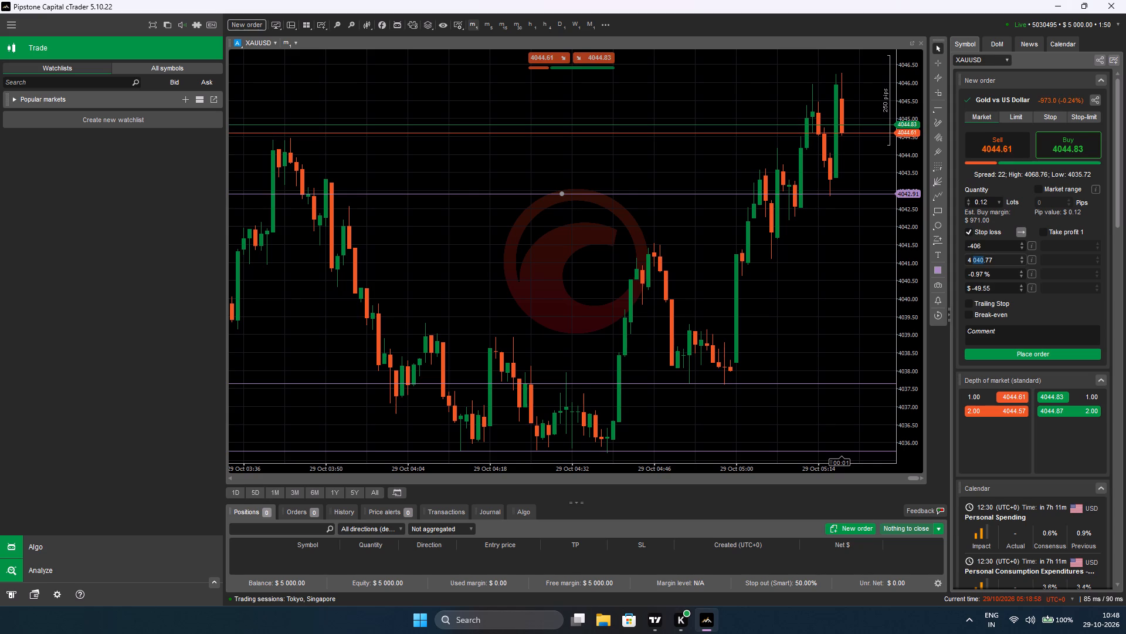
key(ctrl+a)
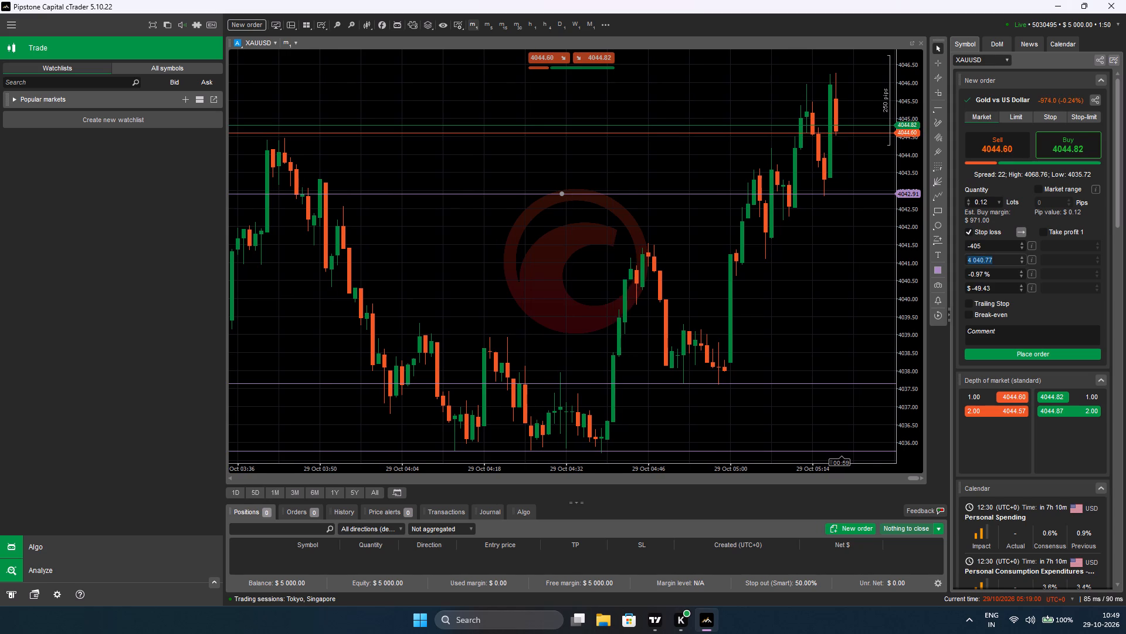
text(4042.91)
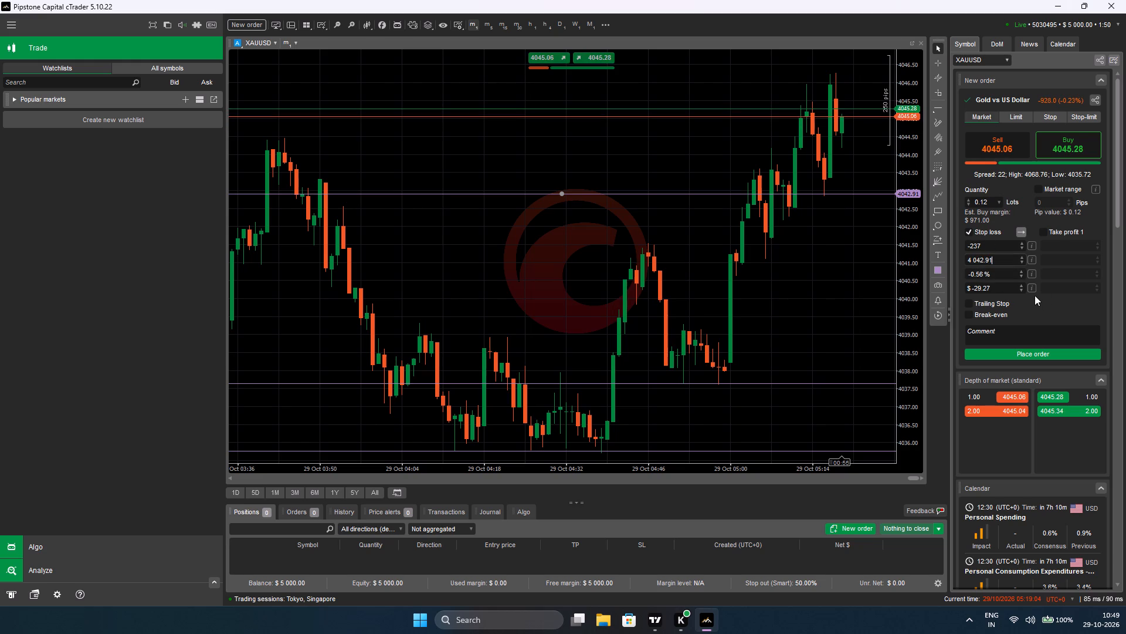
click(842, 255)
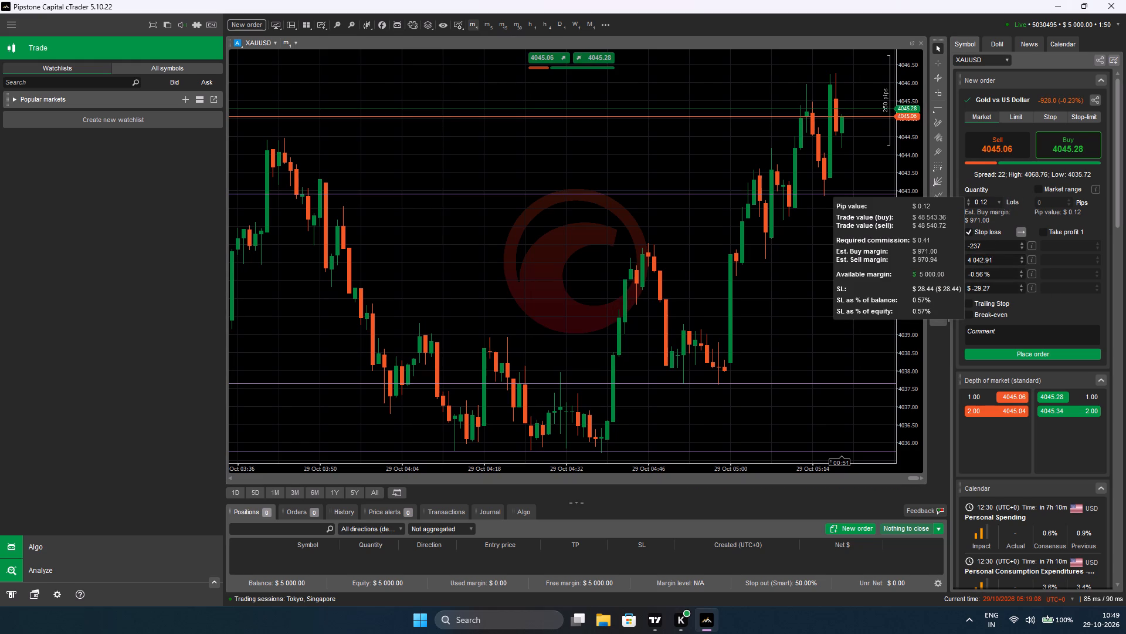
Set the order quantity to 0.19 lots and place the XAUUSD market buy order.
click(968, 201)
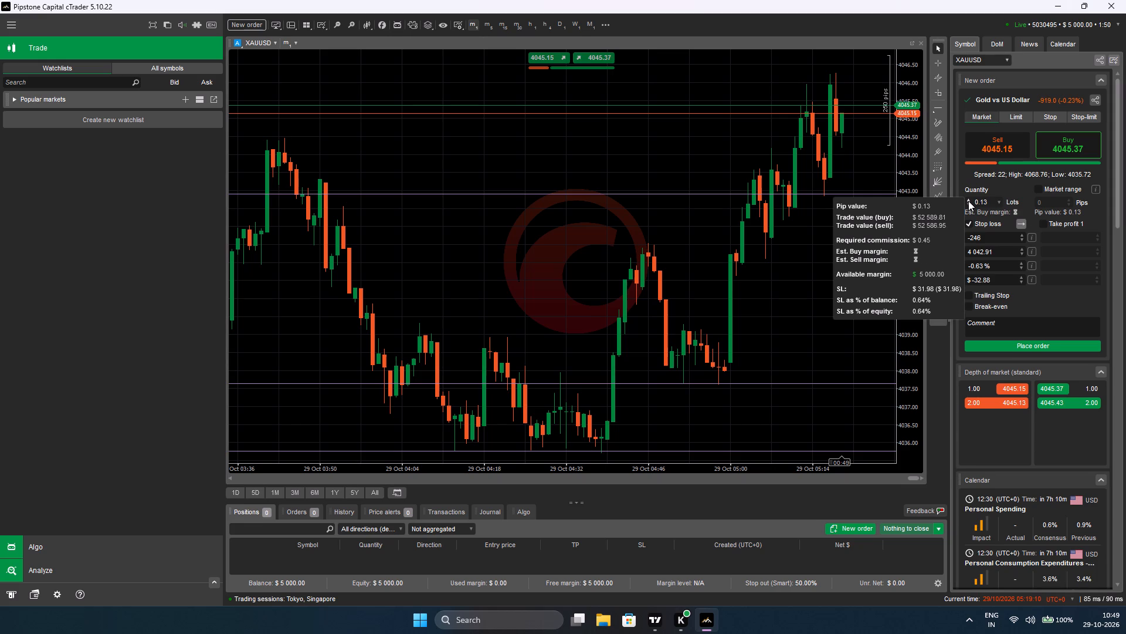
triple_click(967, 200)
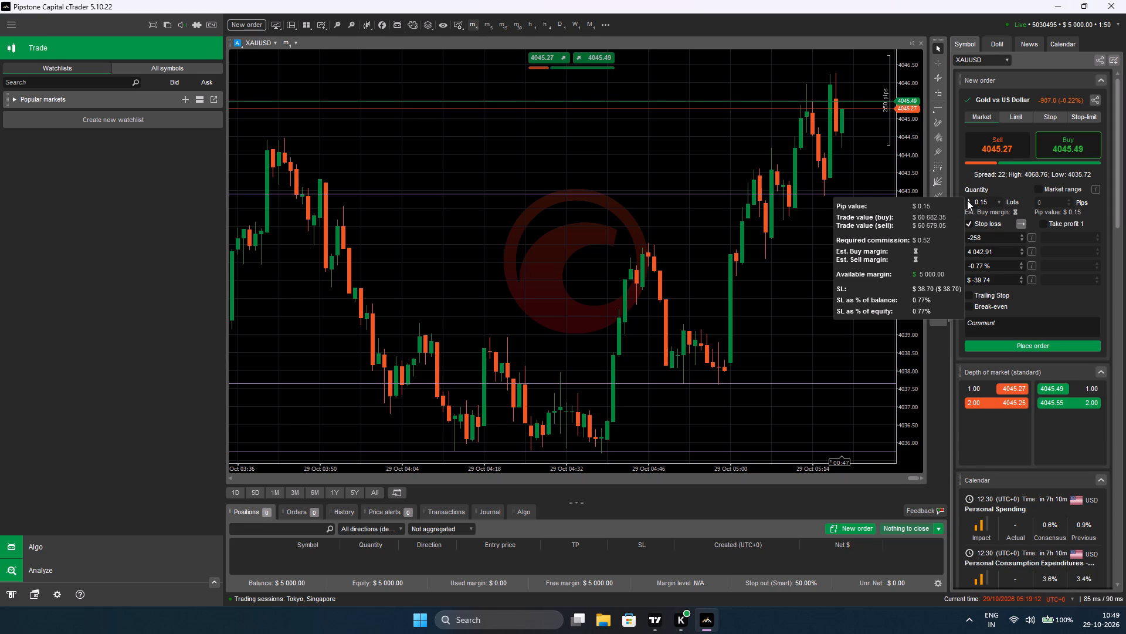
triple_click(967, 199)
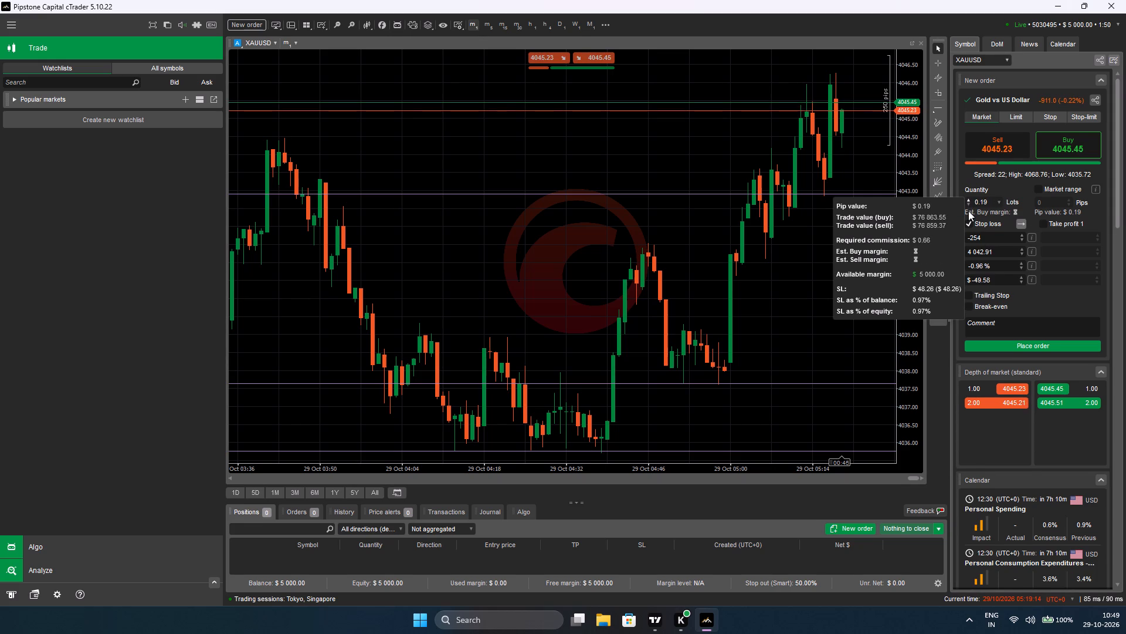
click(1023, 353)
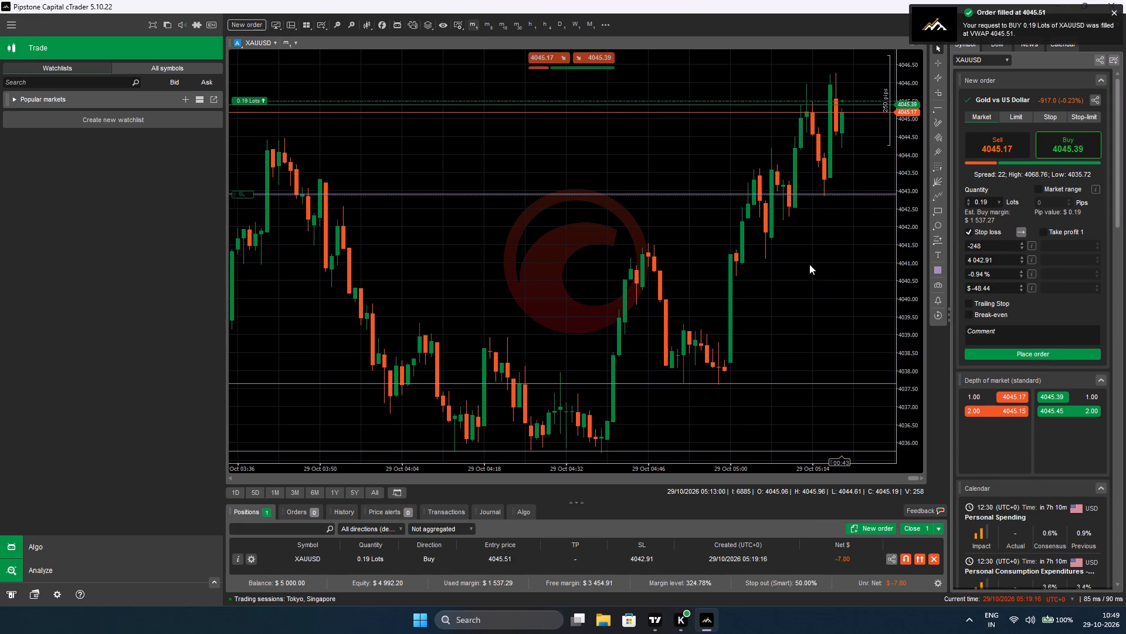
Add a take profit at 4050.34 to the open XAUUSD buy position on the chart.
drag(834, 262, 807, 271)
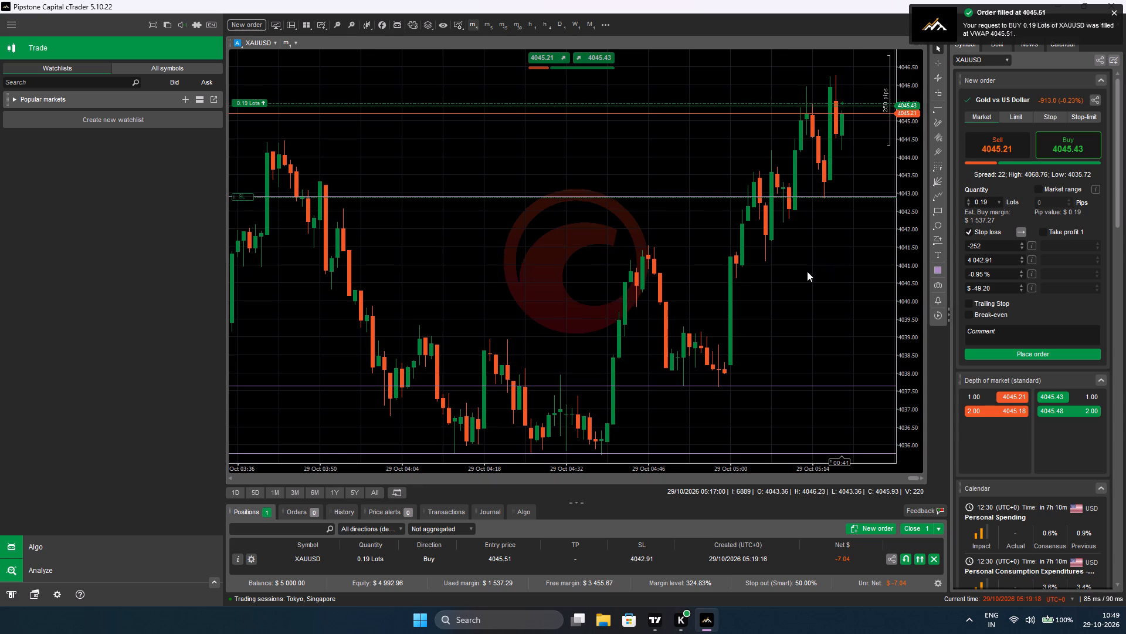
drag(807, 271, 754, 404)
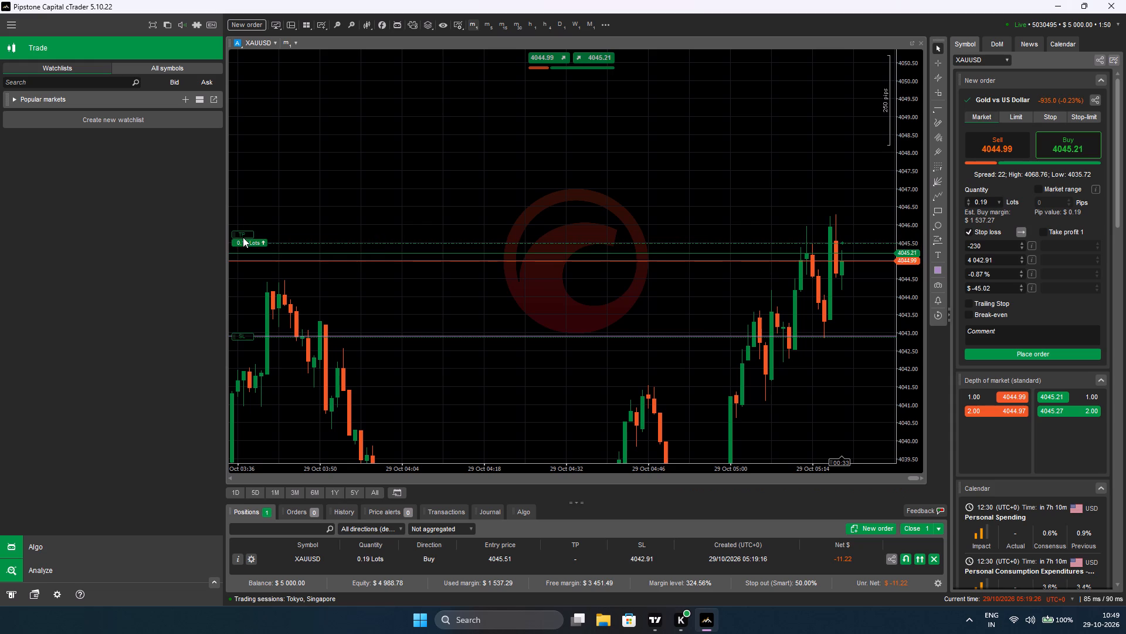
drag(243, 235, 276, 167)
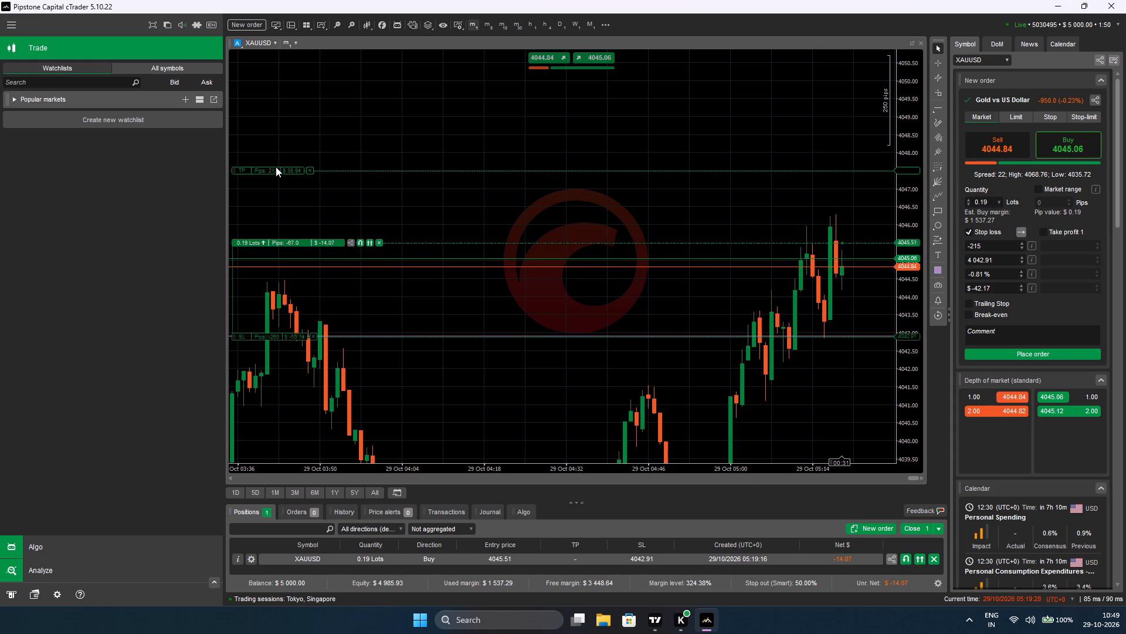
drag(276, 167, 277, 166)
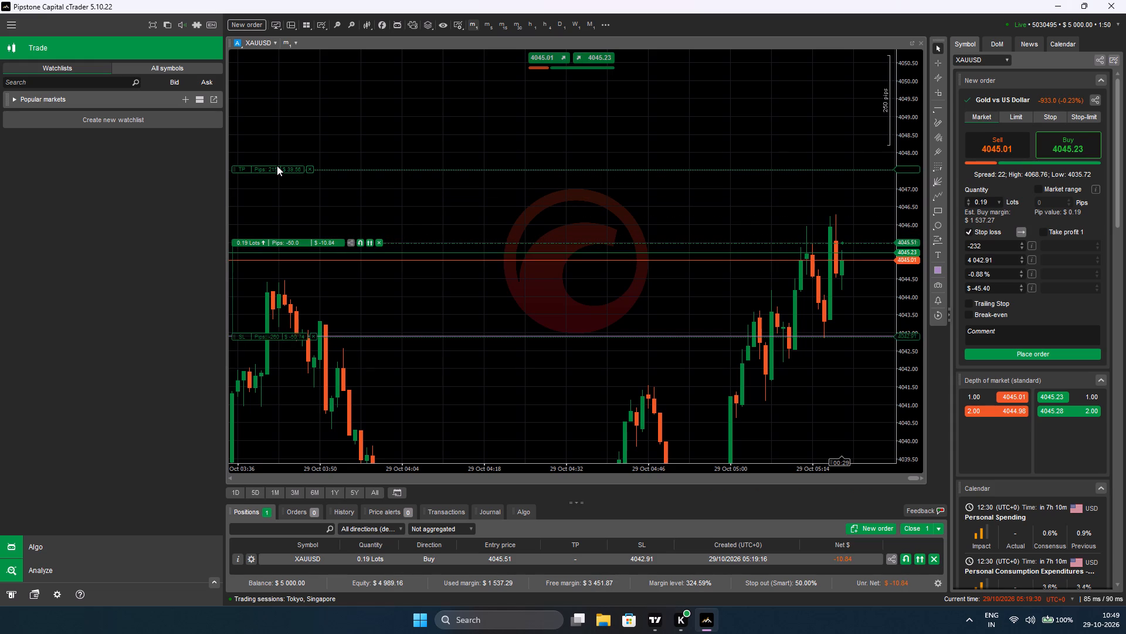
drag(277, 166, 267, 131)
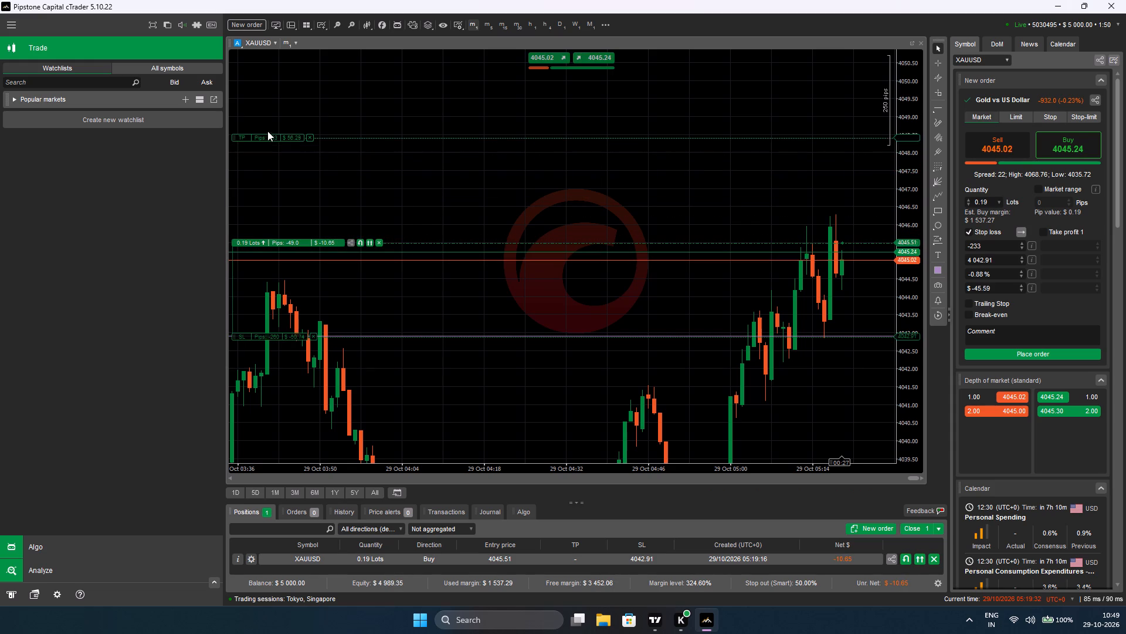
drag(267, 131, 272, 72)
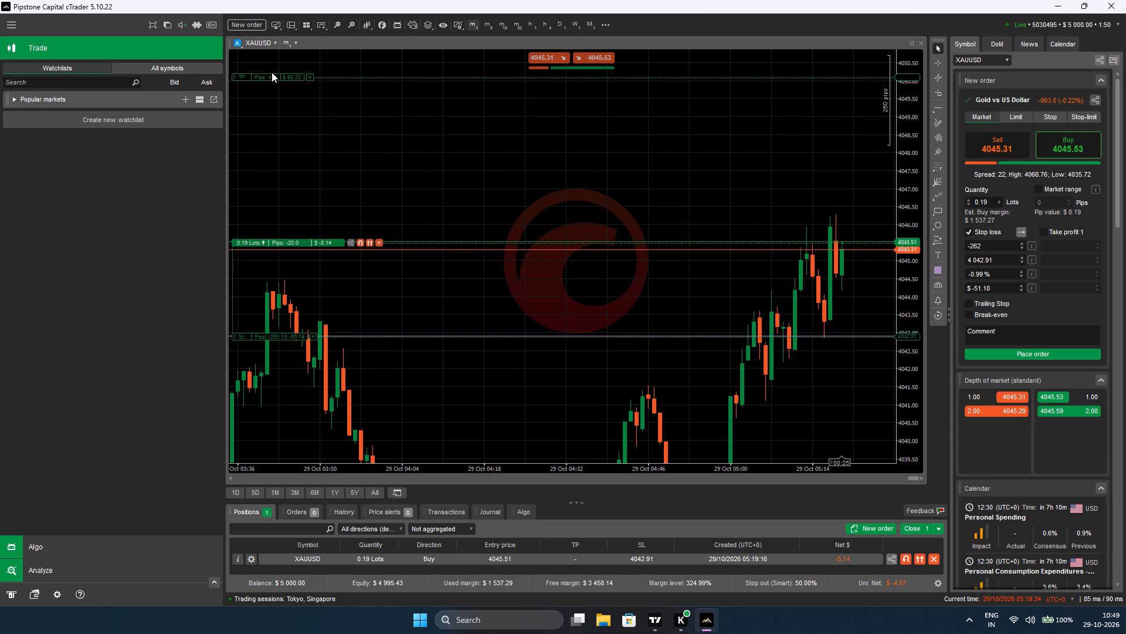
drag(272, 72, 272, 69)
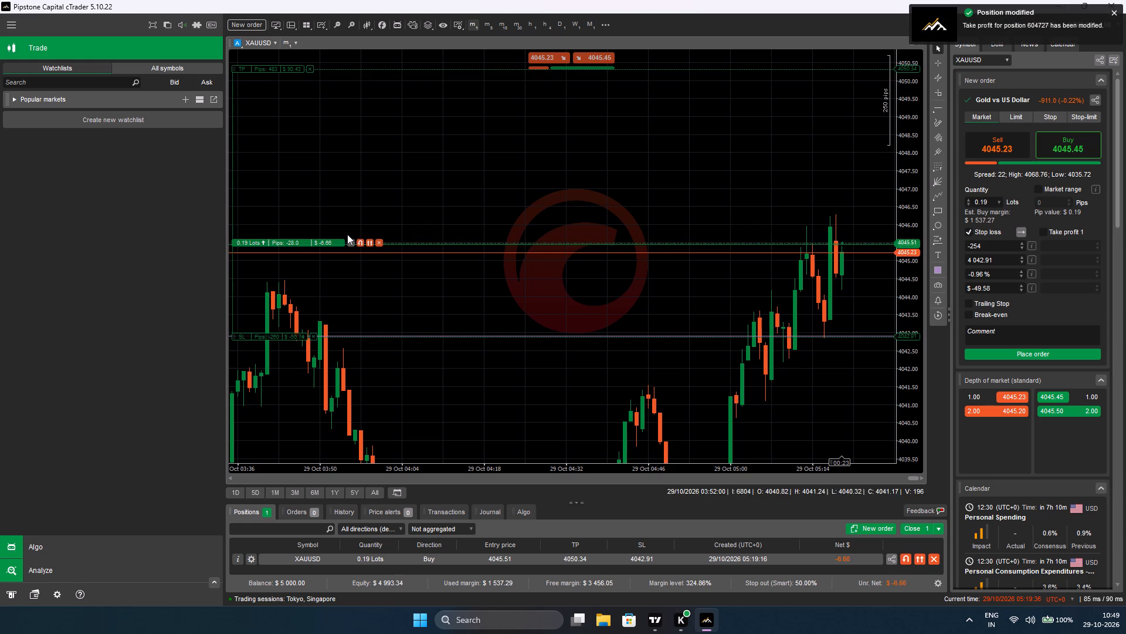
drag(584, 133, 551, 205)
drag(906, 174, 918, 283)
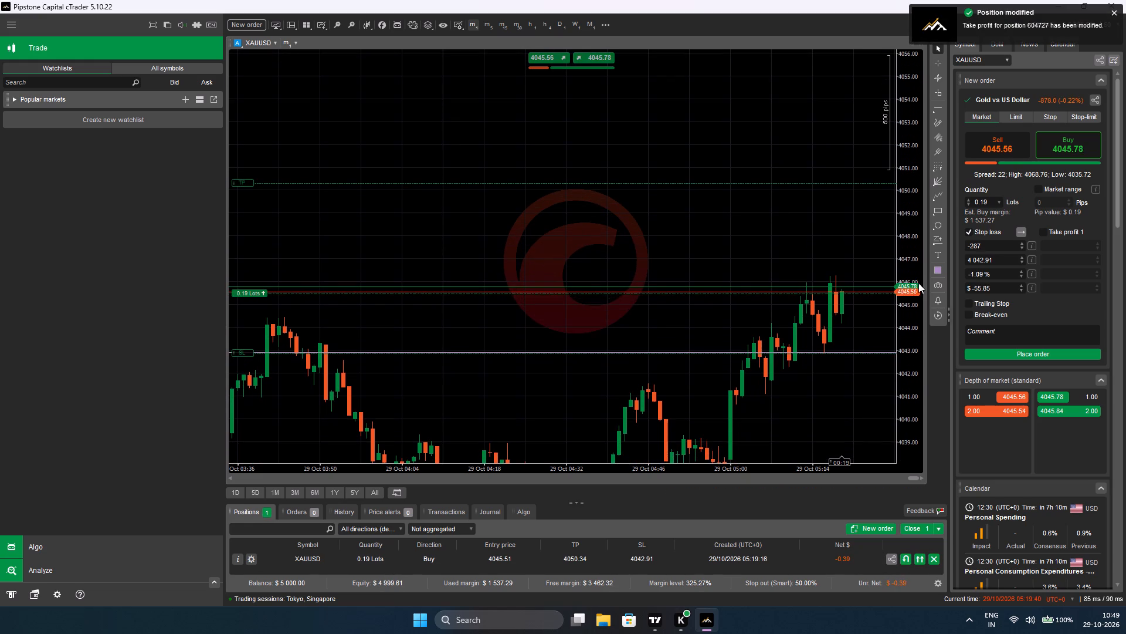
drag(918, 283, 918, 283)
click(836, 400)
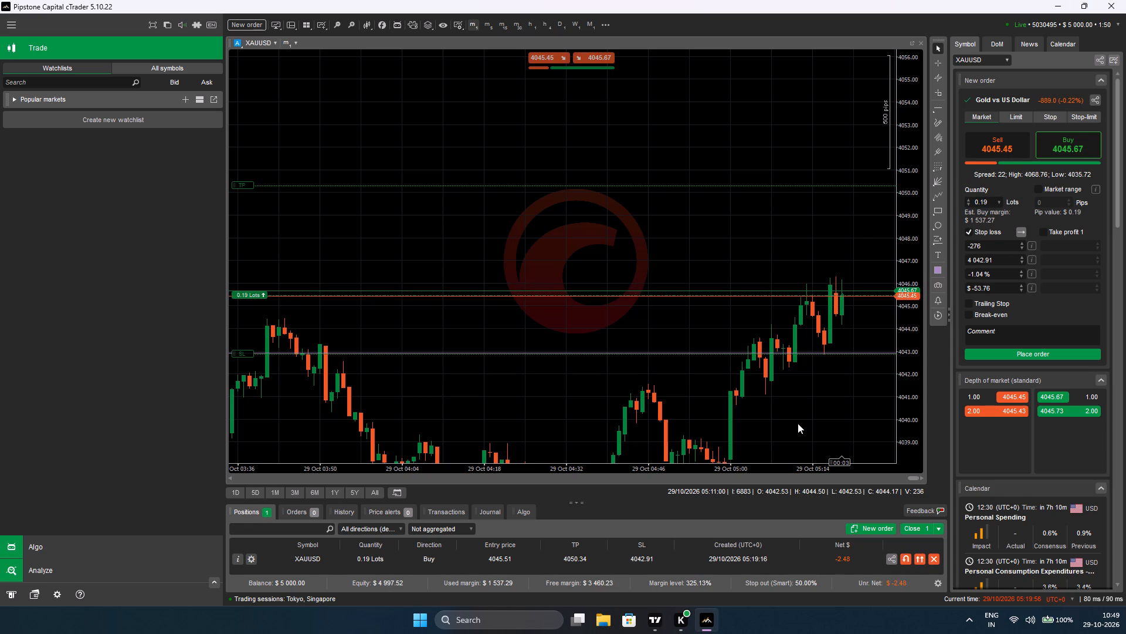
Switch to TradingView and draw a long position on the 1-minute XAUUSD chart with entry about 4,044.95, stop about 4,042.93 and target about 4,047.05.
click(654, 615)
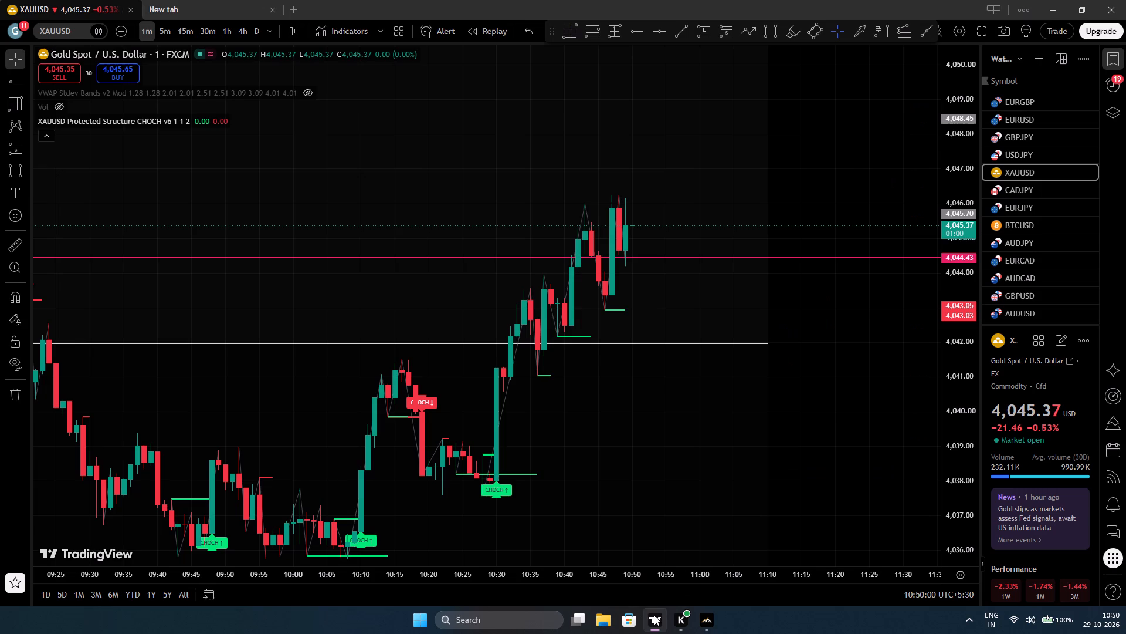
click(842, 346)
drag(958, 158, 975, 183)
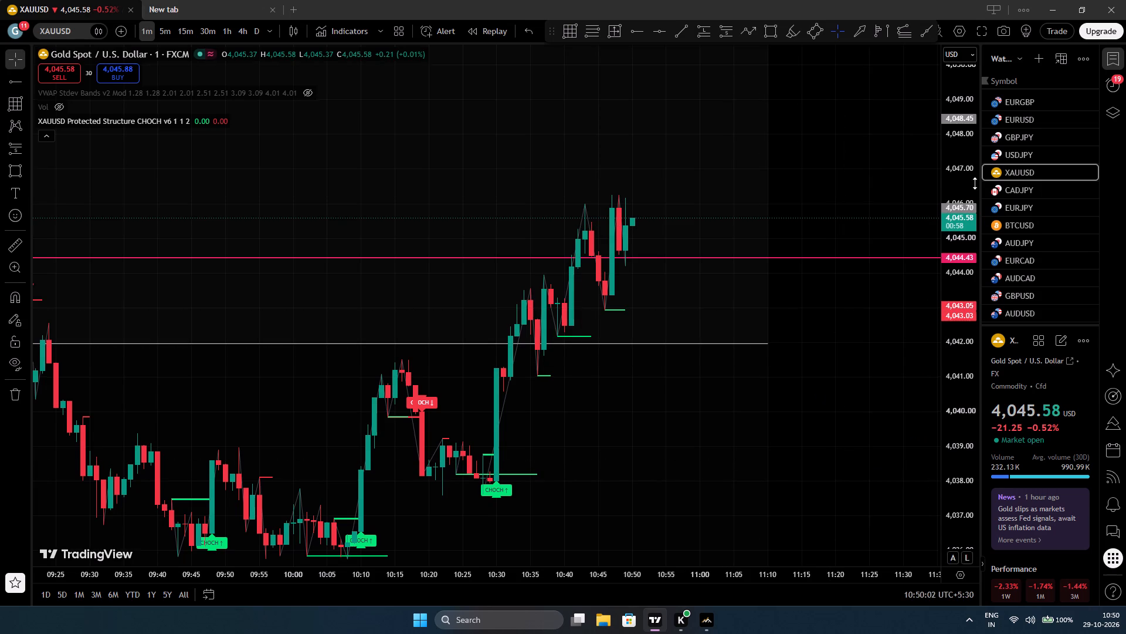
drag(975, 183, 987, 224)
drag(881, 311, 869, 377)
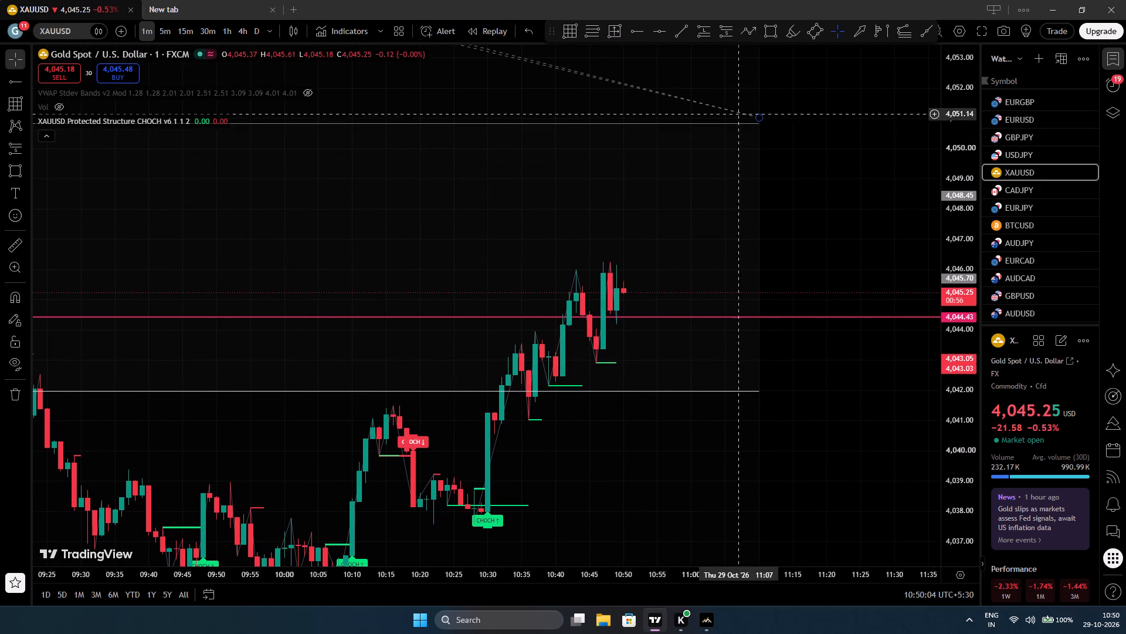
click(704, 36)
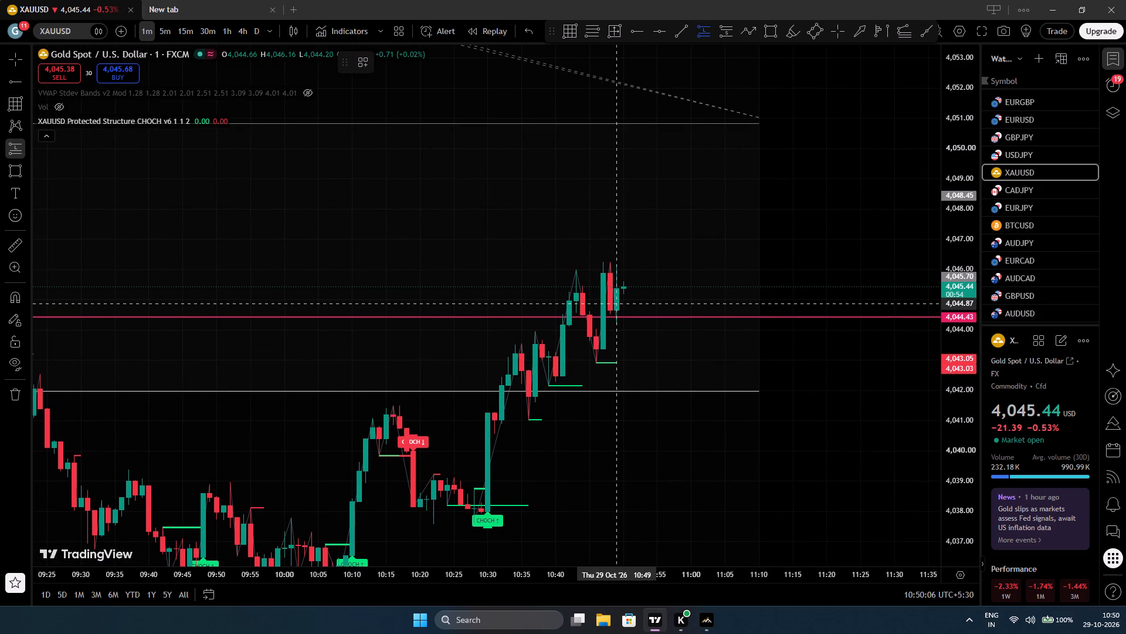
click(616, 301)
click(616, 366)
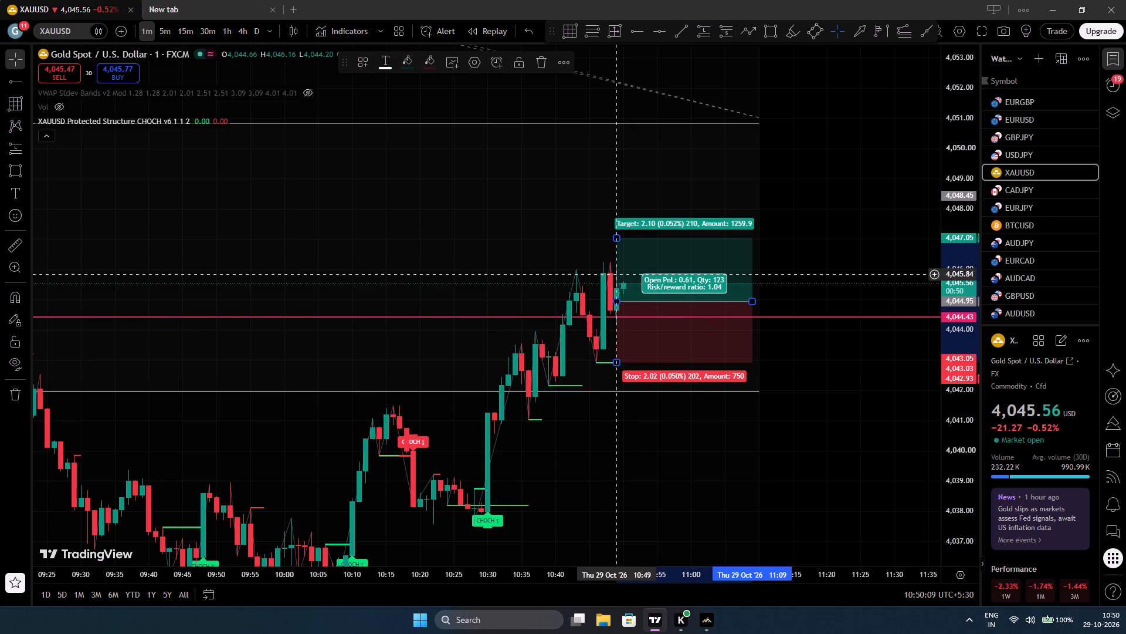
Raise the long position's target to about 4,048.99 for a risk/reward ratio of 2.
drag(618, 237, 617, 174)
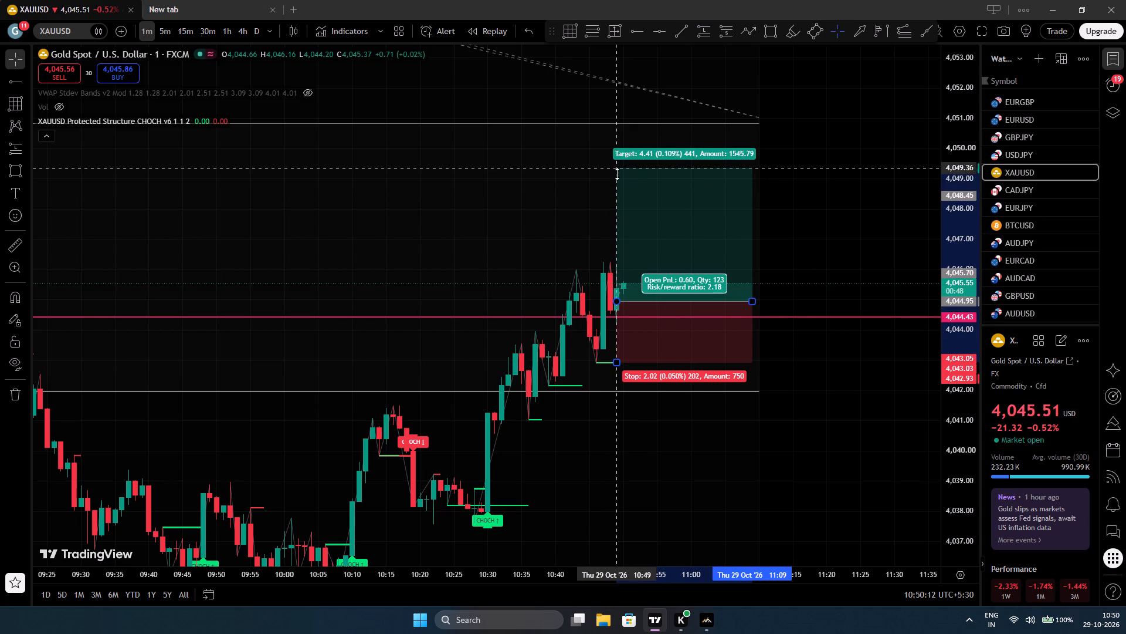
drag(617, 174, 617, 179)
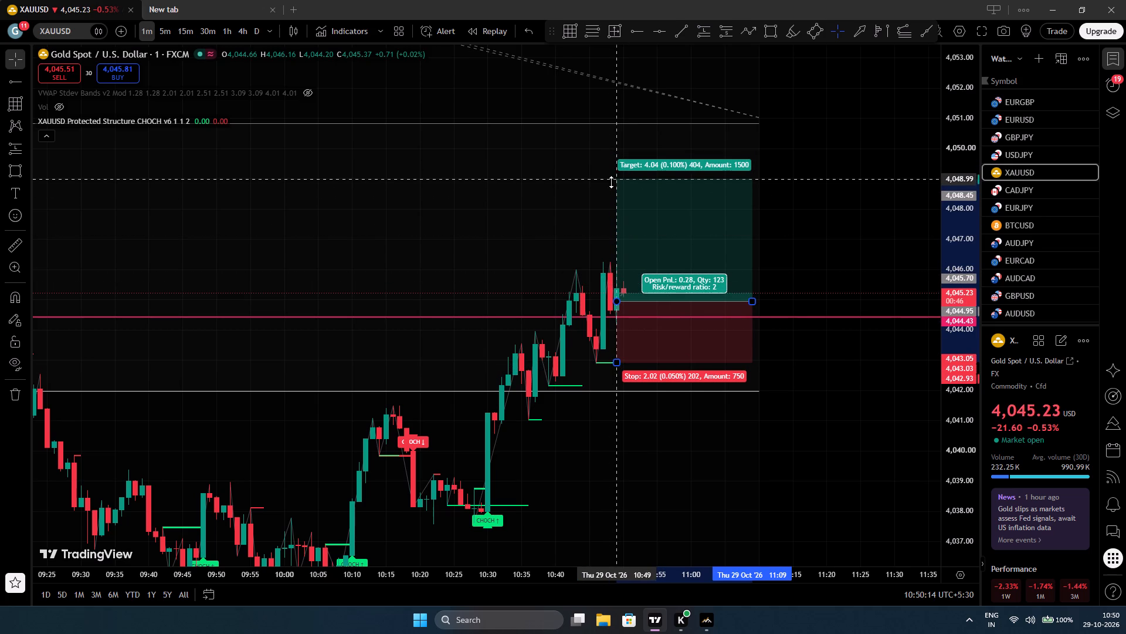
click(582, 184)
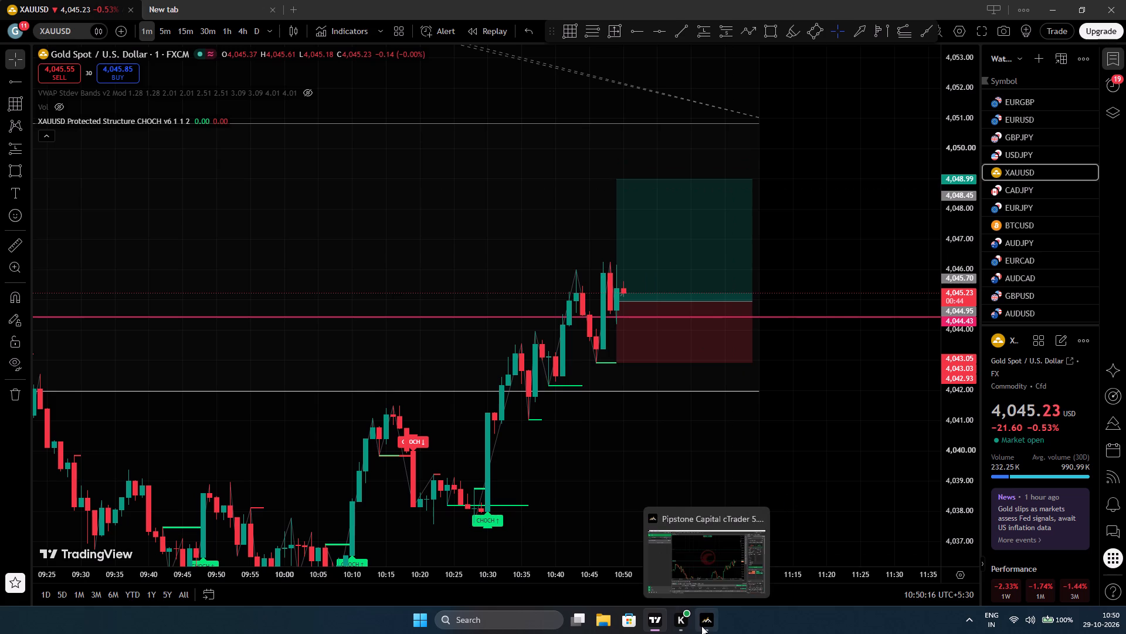
Check the open trade's levels in cTrader, and raise the TradingView long position's target to about 4,050.39 to match the take profit.
click(703, 619)
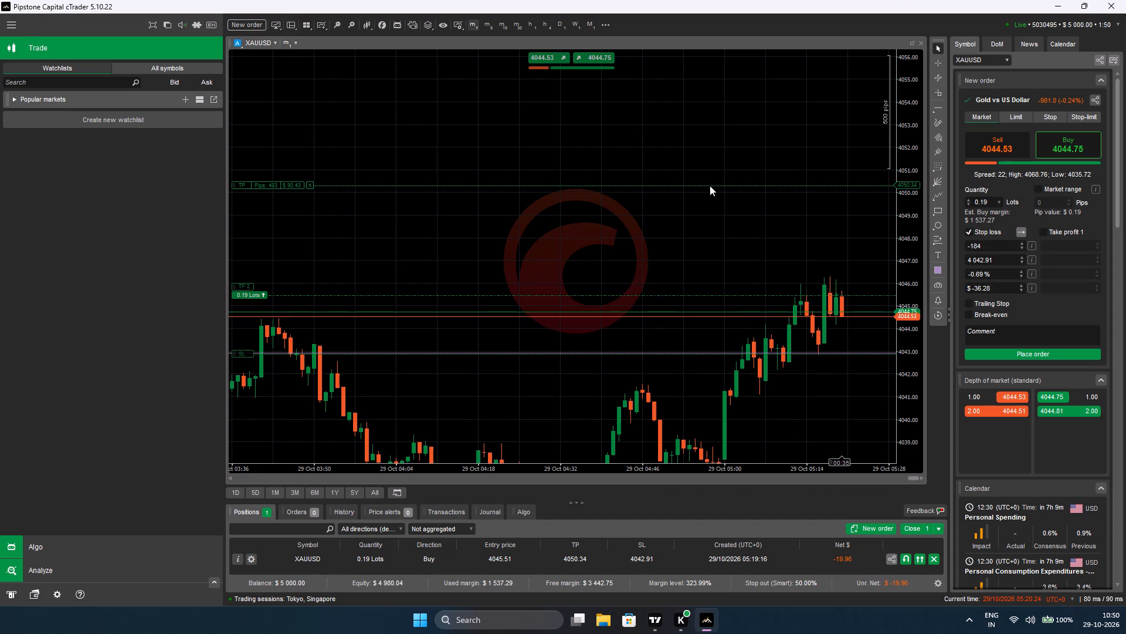
click(656, 620)
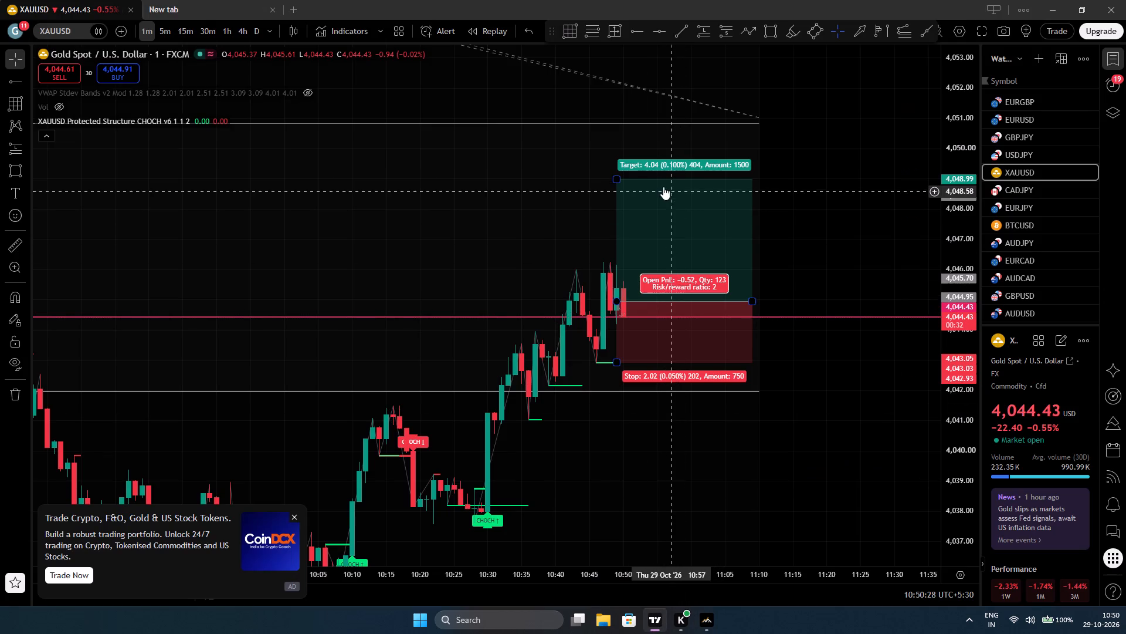
drag(618, 178, 623, 163)
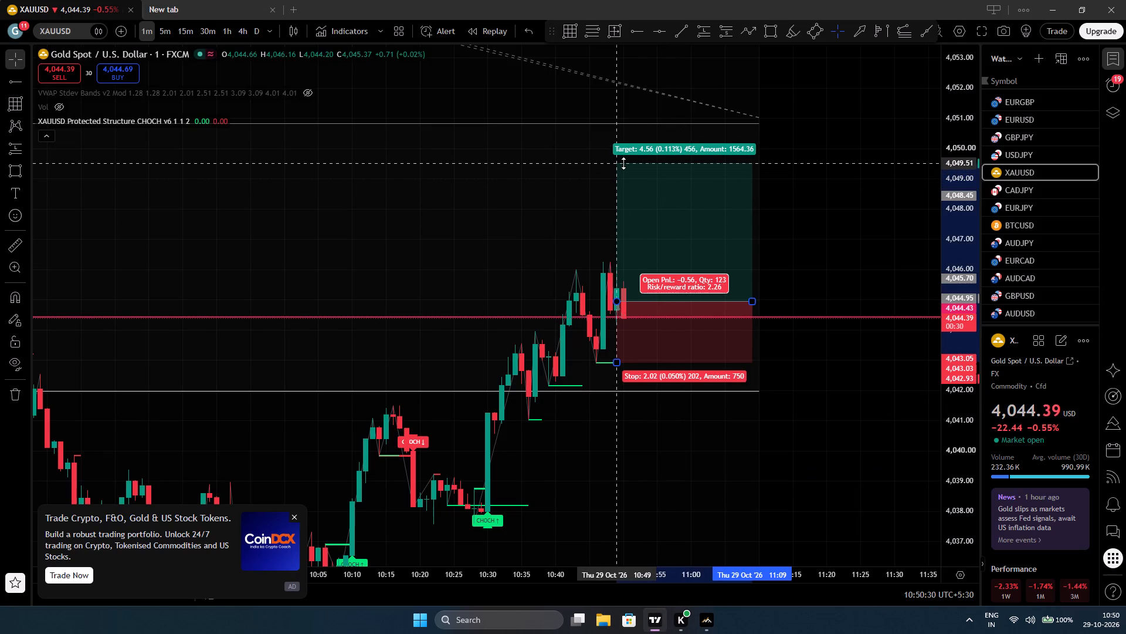
drag(623, 163, 639, 135)
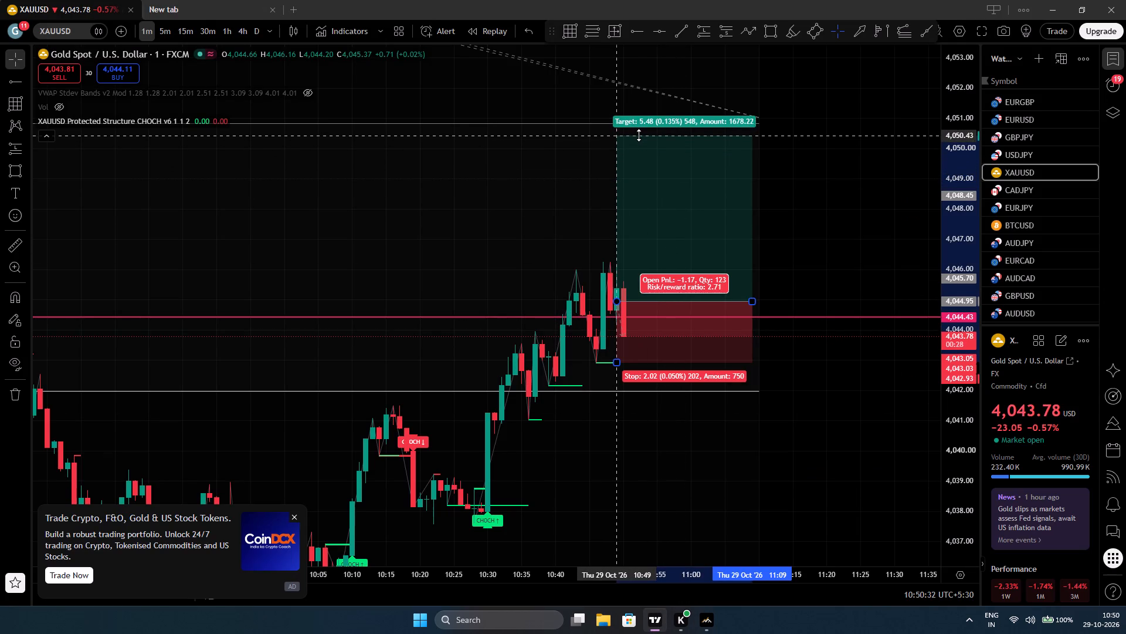
drag(639, 135, 640, 137)
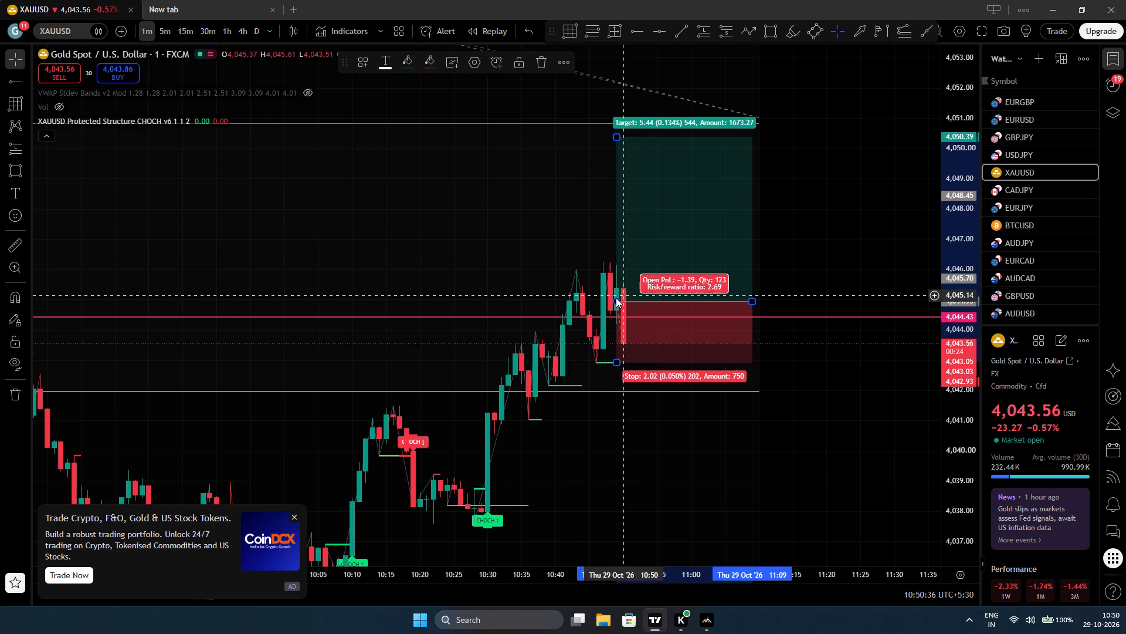
Move the long position's entry to about 4,045.47 and its start to the 10:48 candle, matching the actual trade entry.
drag(615, 302, 610, 296)
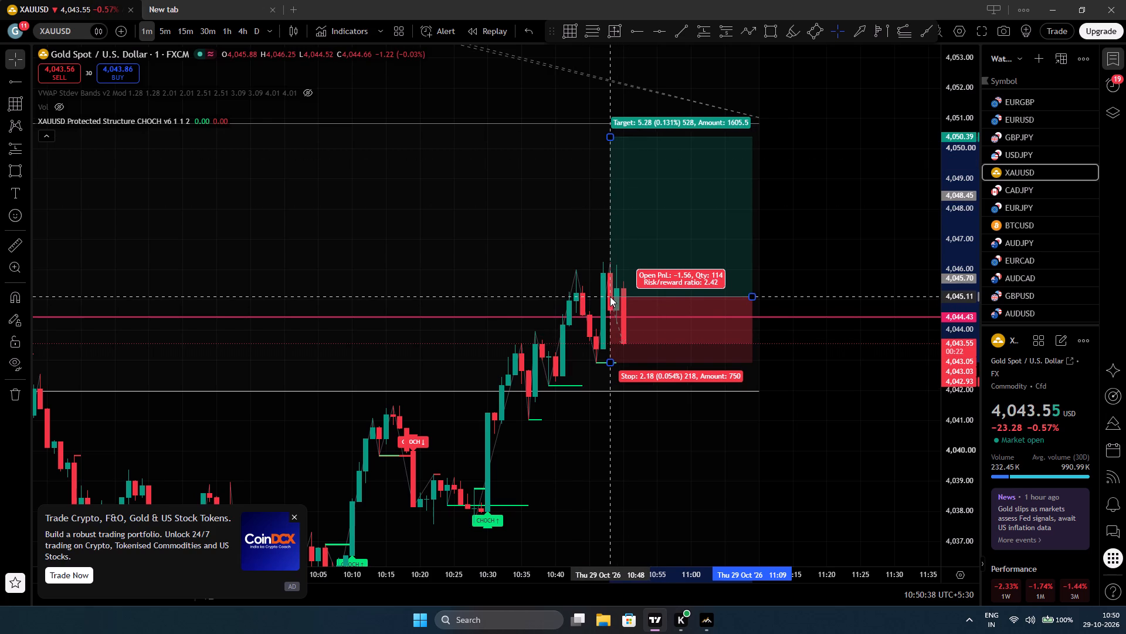
drag(610, 296, 611, 285)
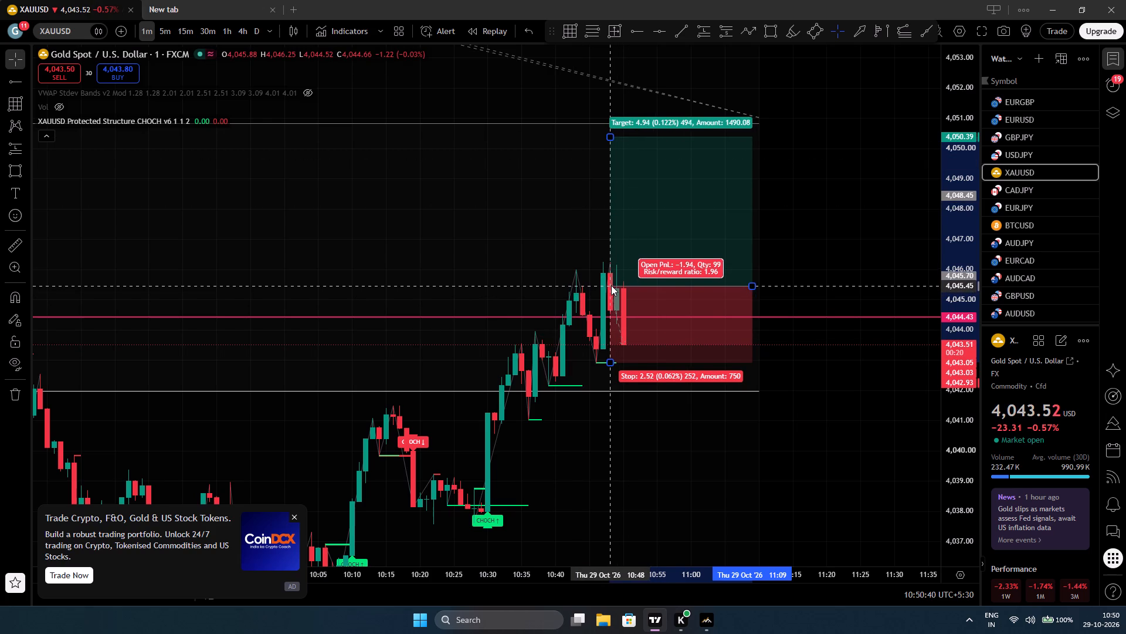
drag(611, 285, 611, 286)
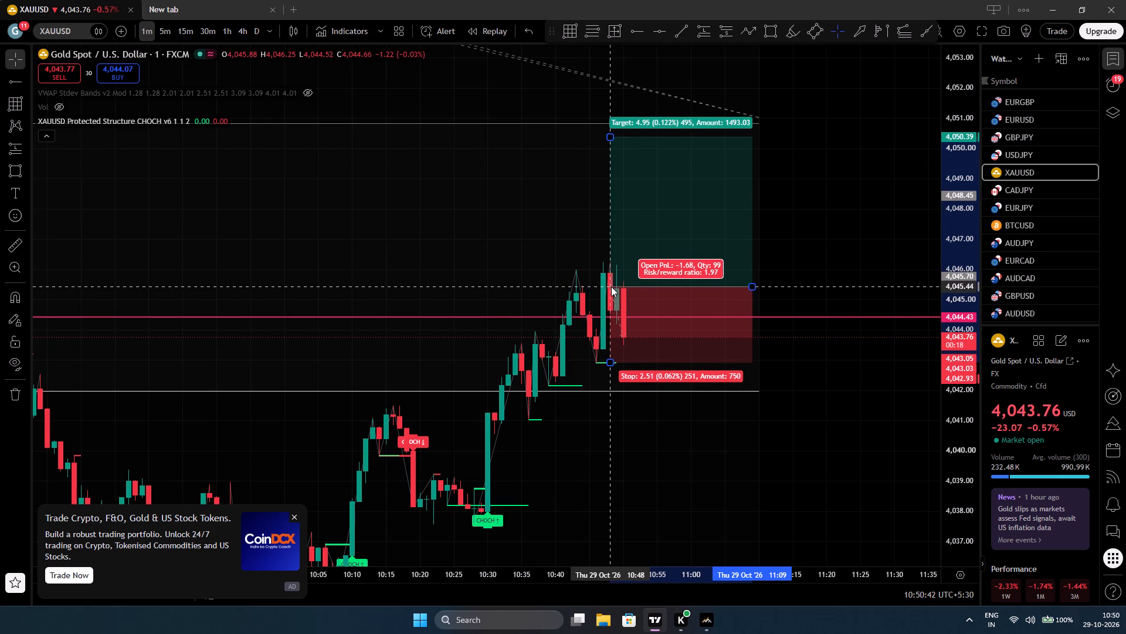
drag(611, 286, 612, 285)
click(833, 414)
click(829, 477)
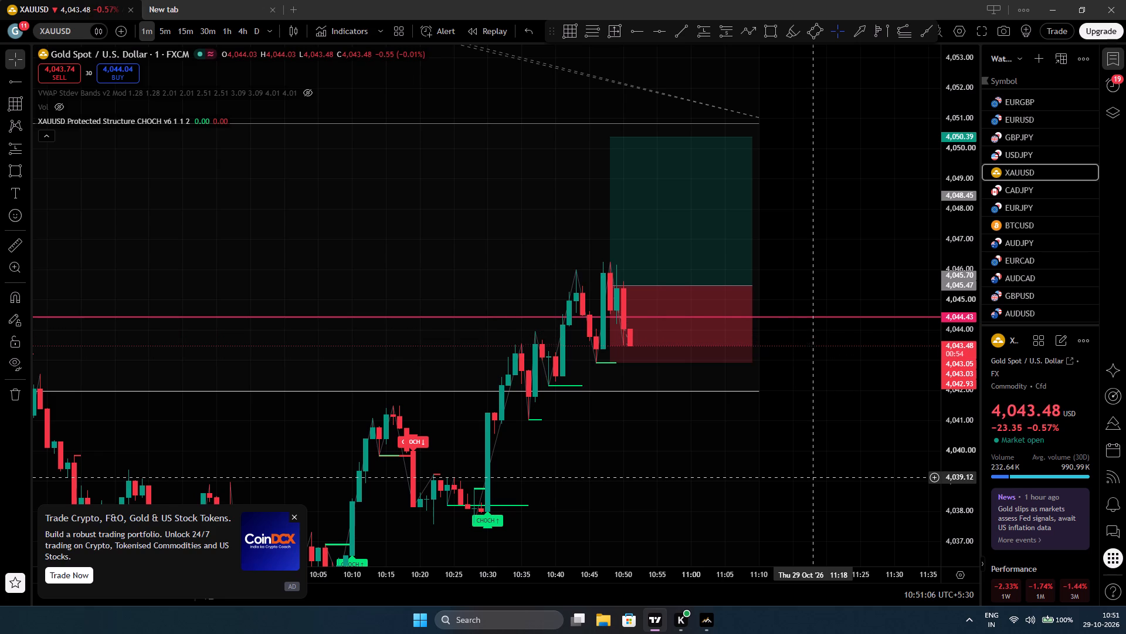
Switch to cTrader and examine the open XAUUSD buy position and price action against its entry, stop loss and take profit.
click(713, 618)
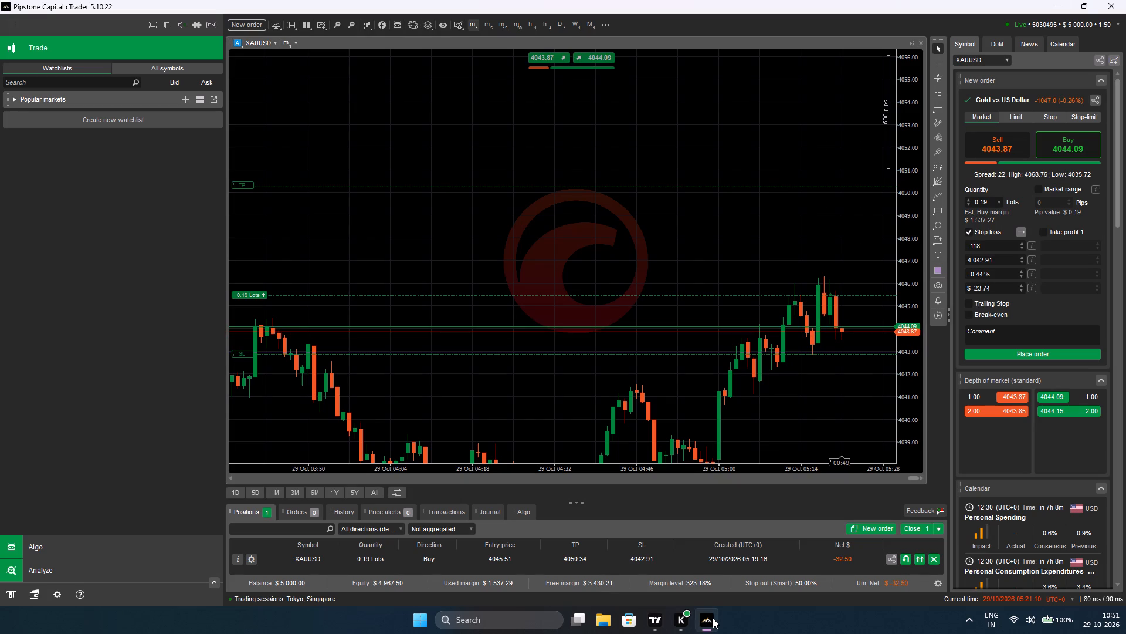
drag(771, 415, 692, 383)
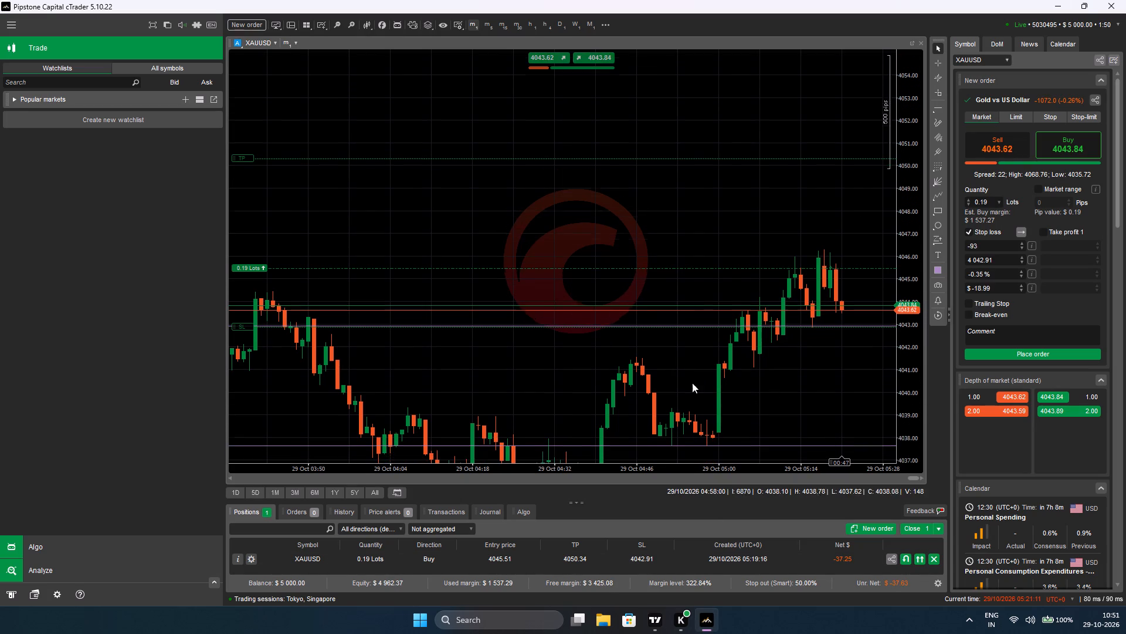
drag(692, 383, 691, 382)
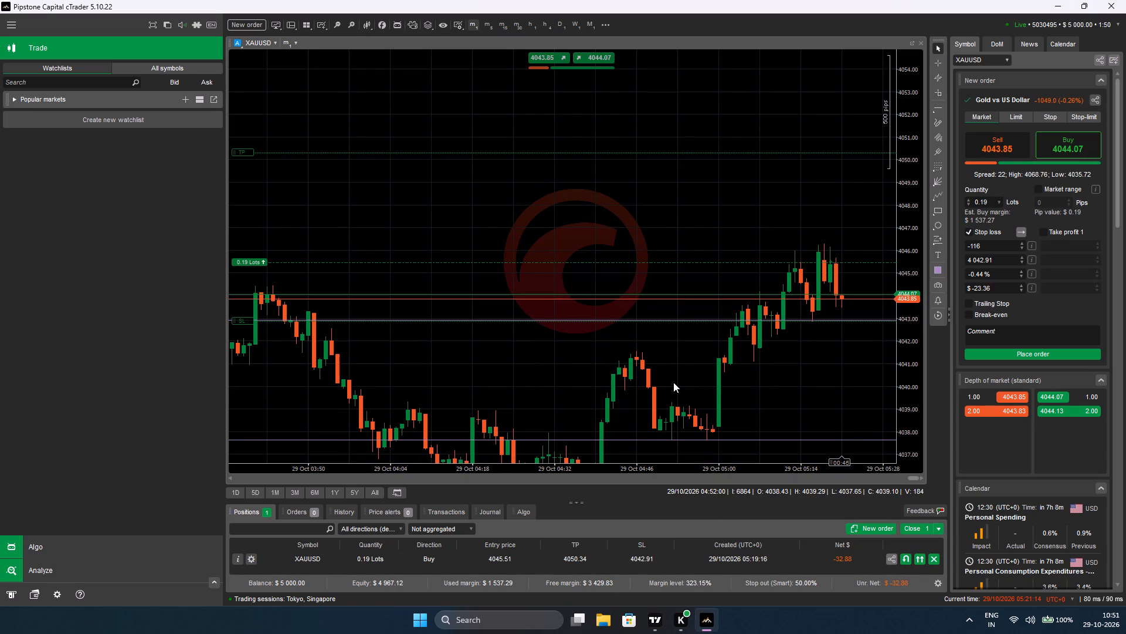
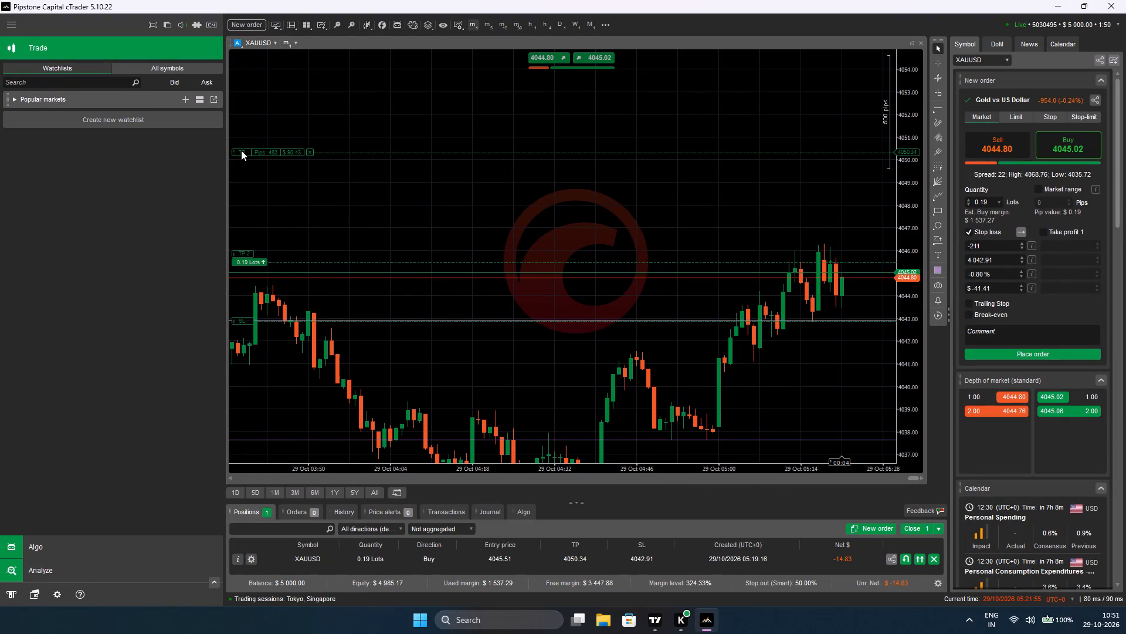
Raise the open XAUUSD buy position's take profit on the chart to 4,050.88.
drag(241, 150, 239, 135)
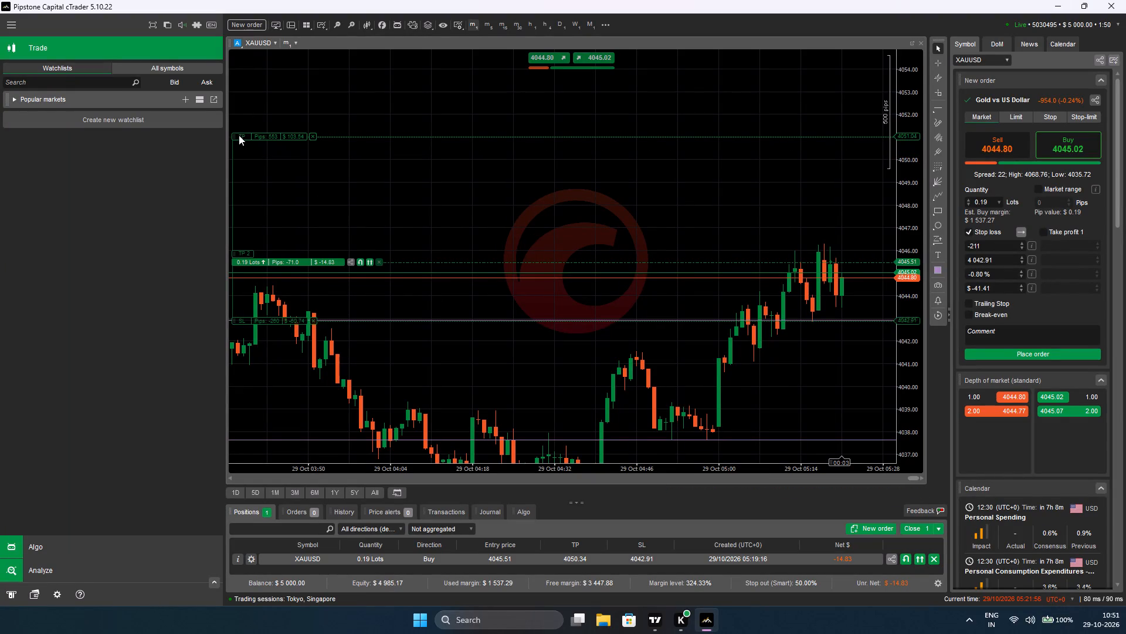
drag(239, 135, 242, 139)
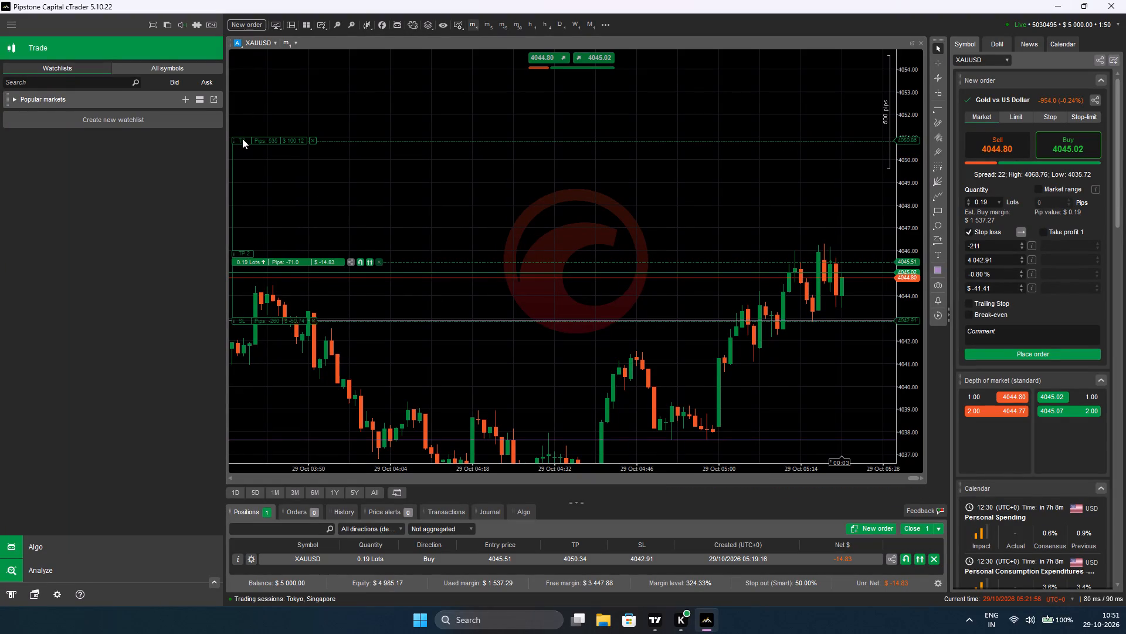
drag(242, 139, 242, 138)
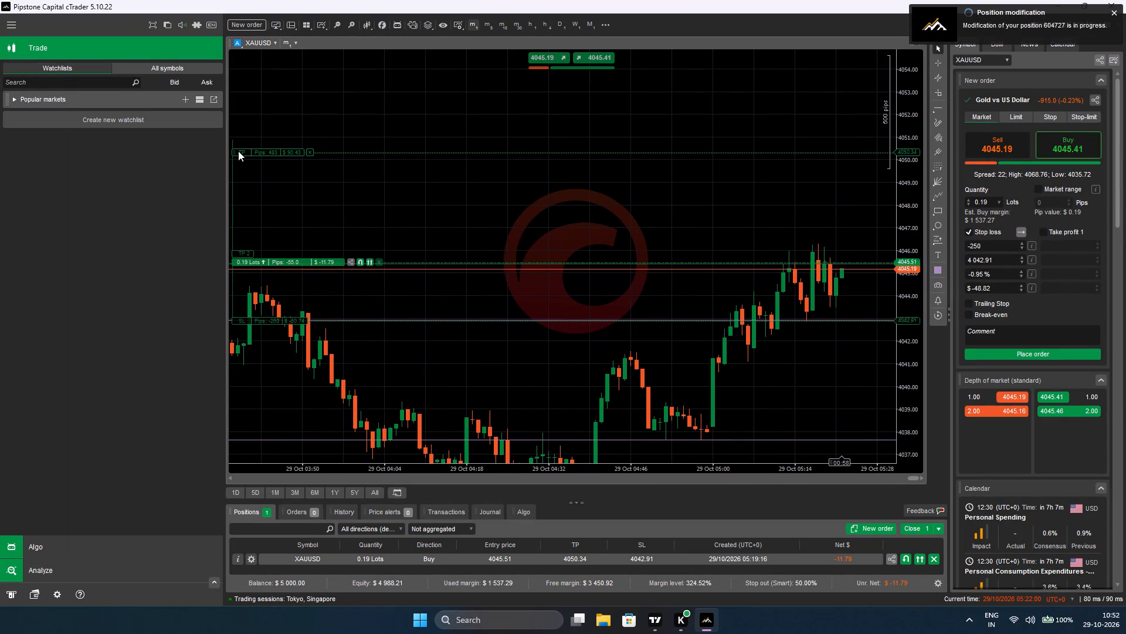
drag(238, 151, 240, 146)
click(289, 176)
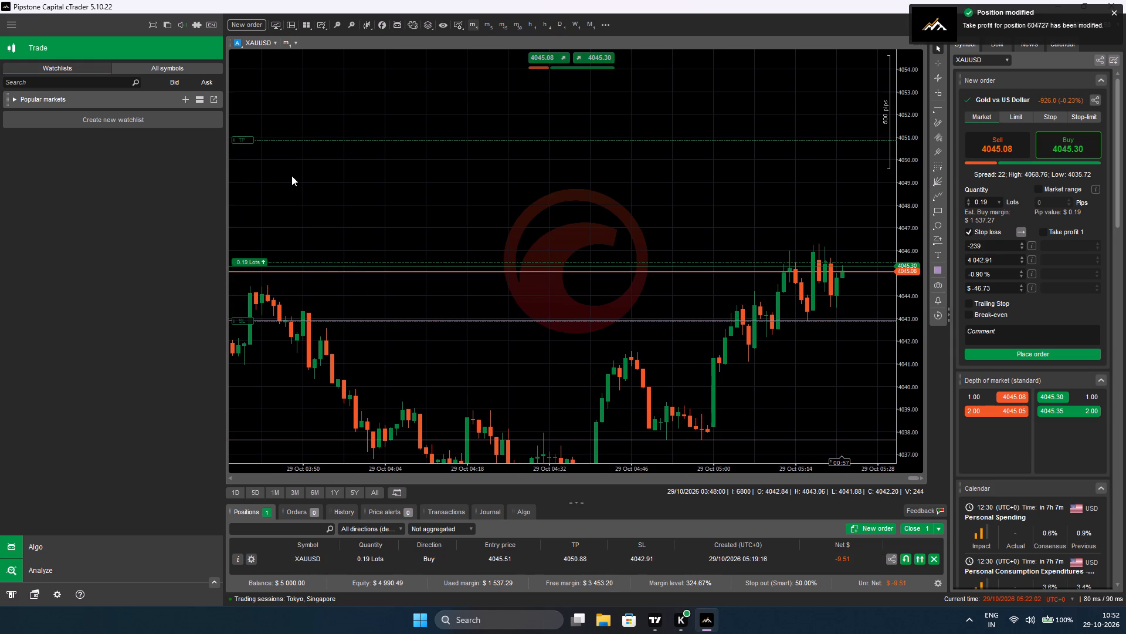
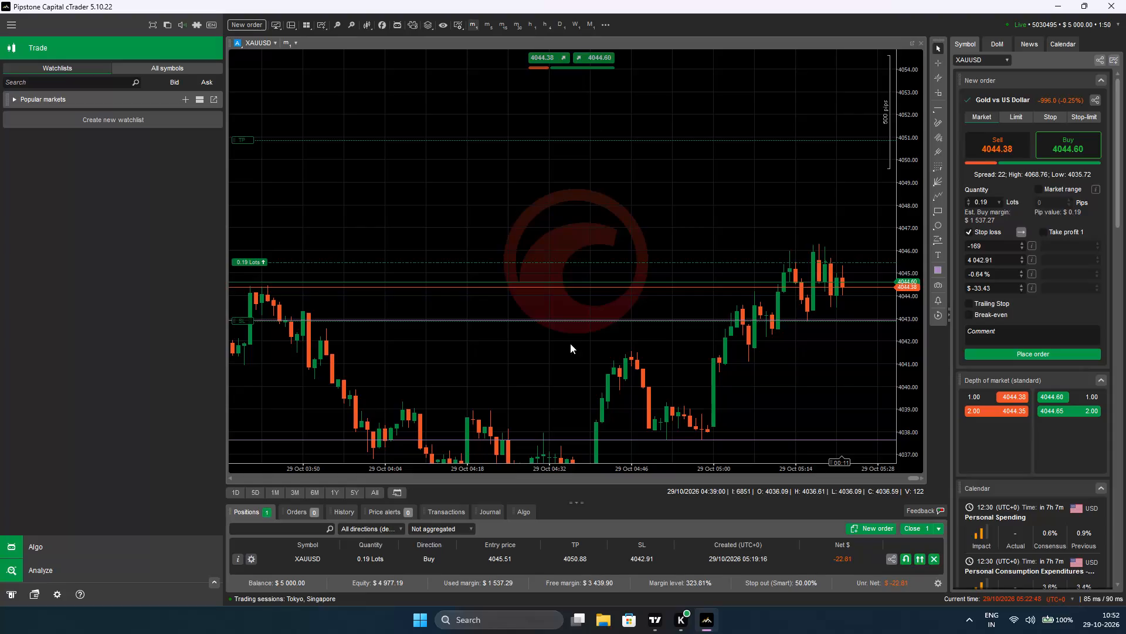
After checking TradingView's chart, lower the open XAUUSD buy position's stop loss to 4,042.60 on the cTrader chart.
click(660, 618)
click(794, 450)
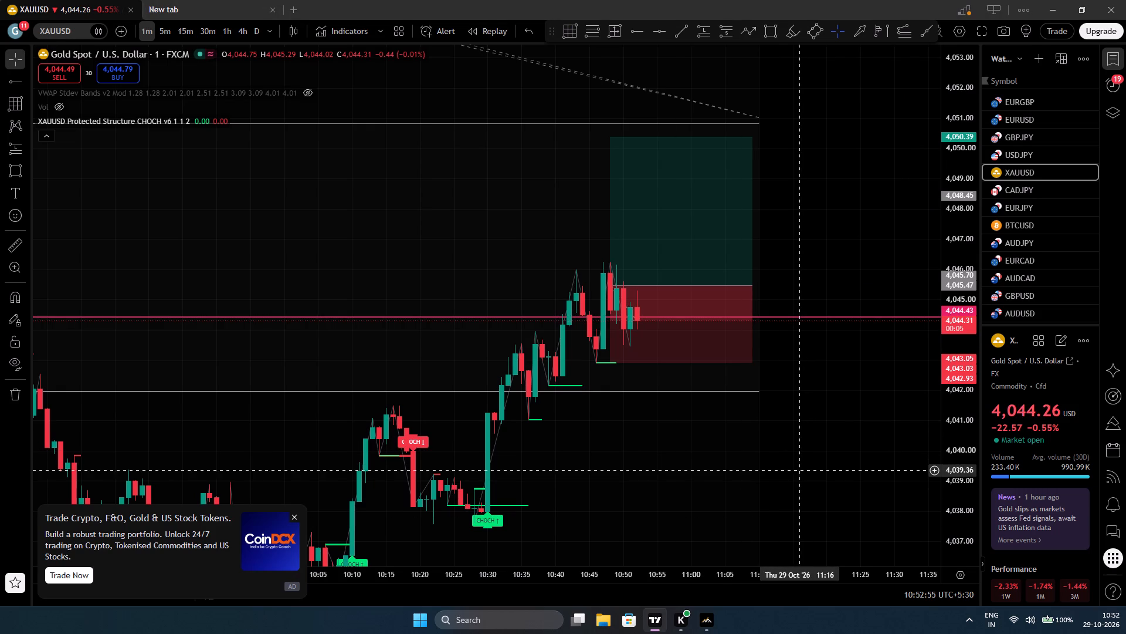
click(708, 619)
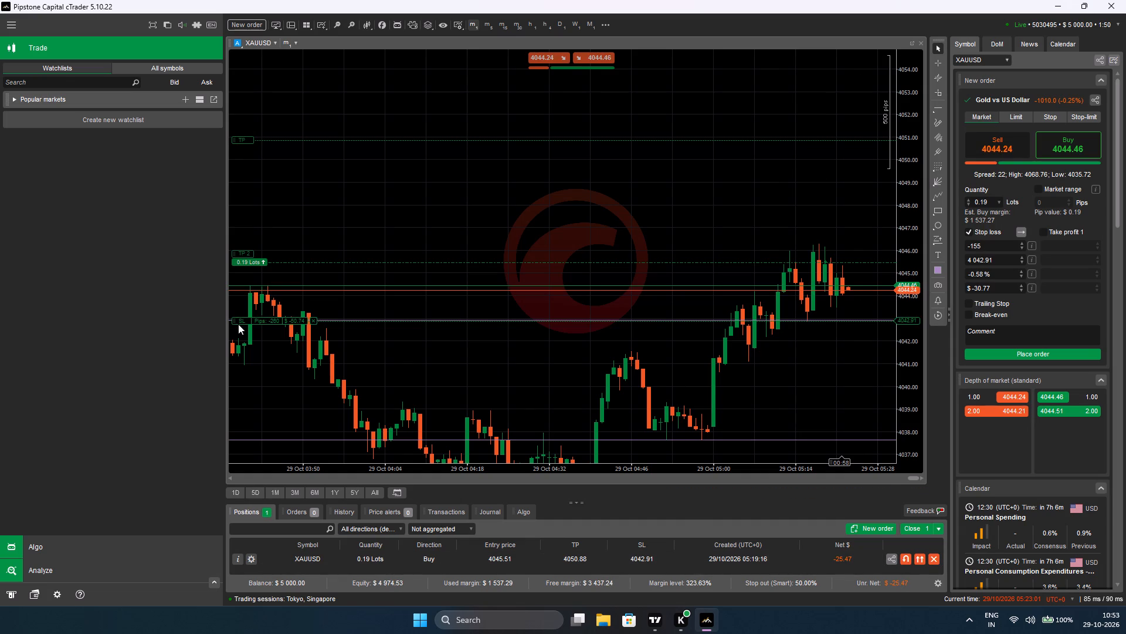
drag(239, 321, 238, 332)
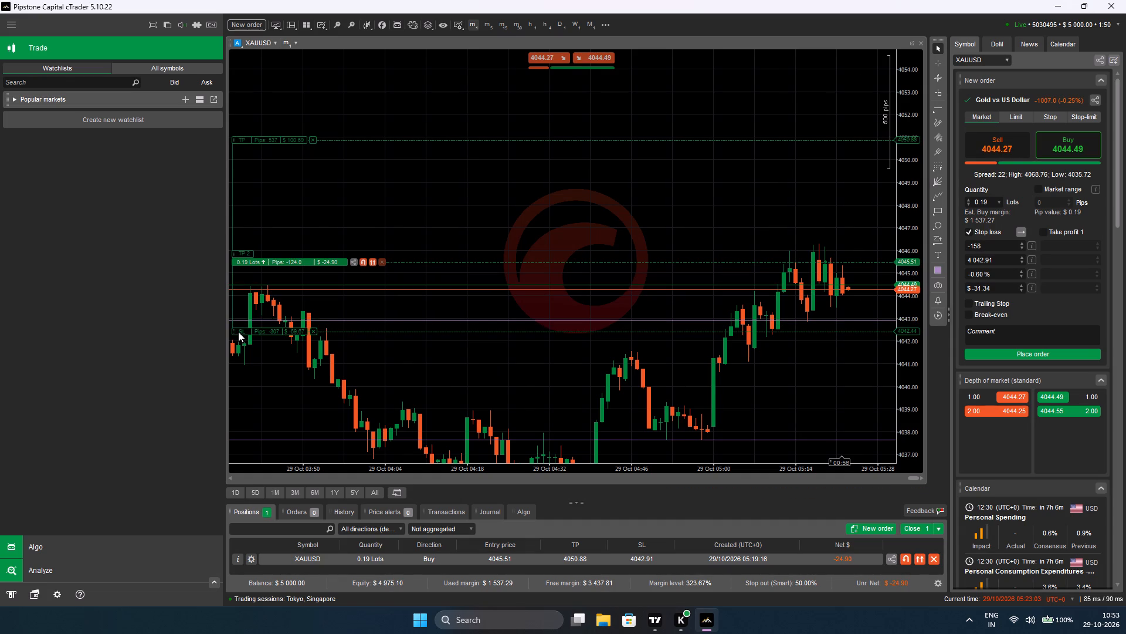
drag(238, 332, 241, 326)
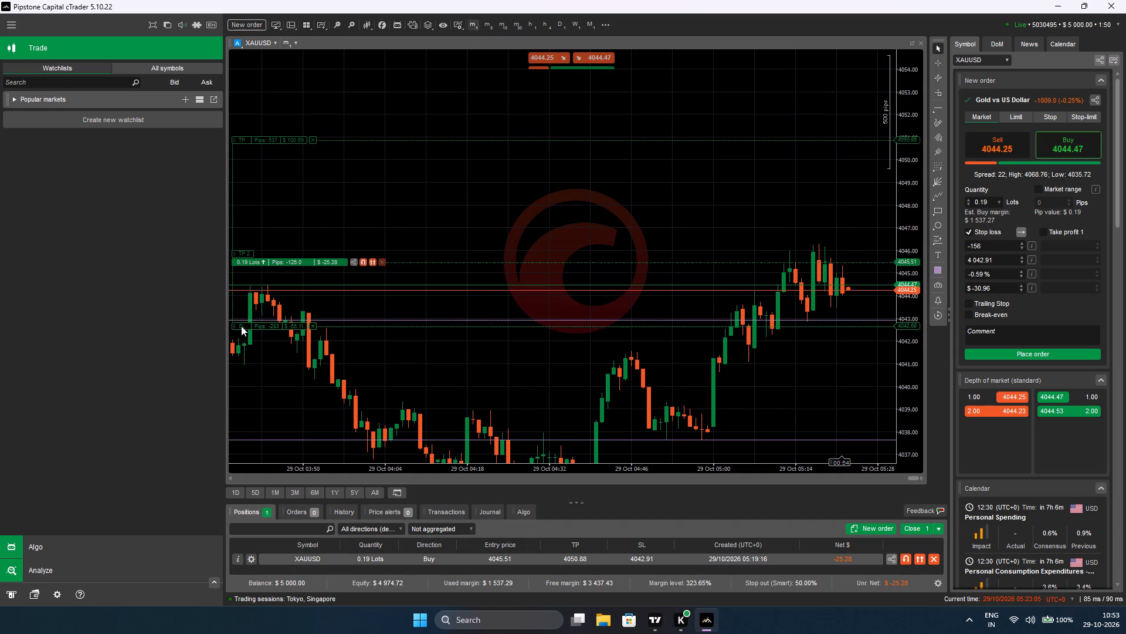
drag(241, 326, 240, 330)
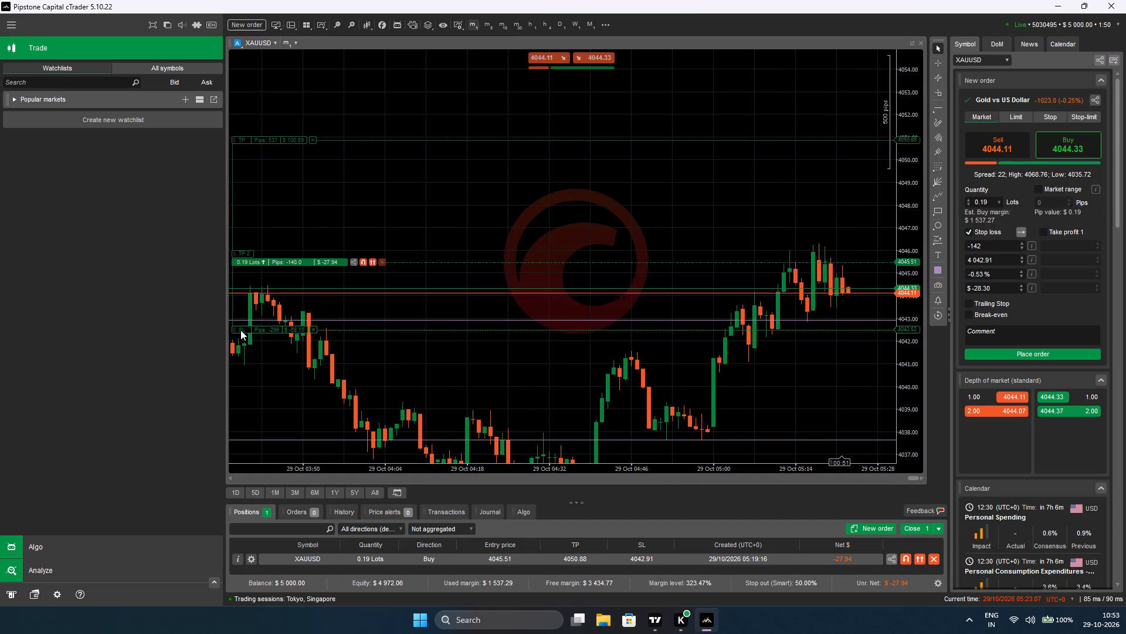
drag(240, 330, 241, 328)
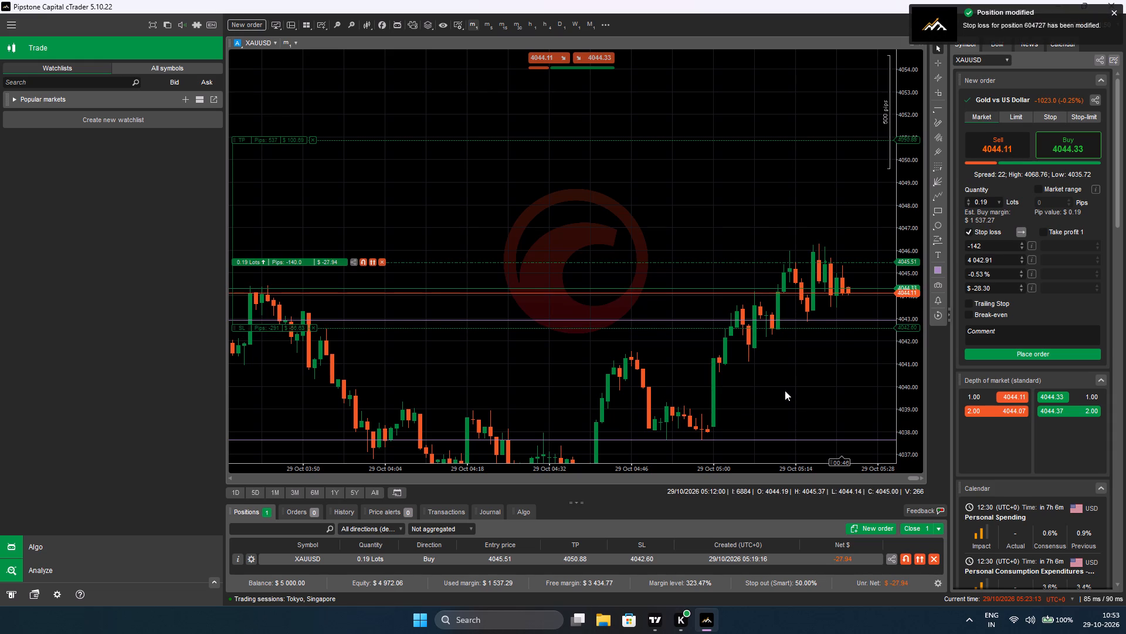
click(783, 390)
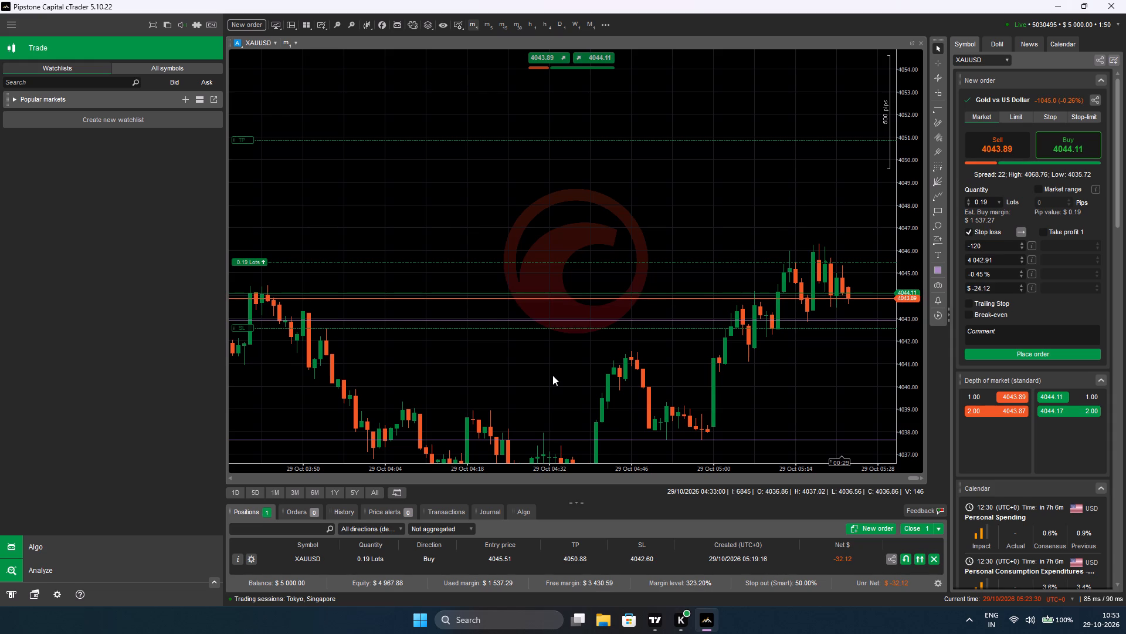
Switch to TradingView and examine the latest one-minute XAUUSD candles against the long position's entry, stop and target zones.
click(659, 620)
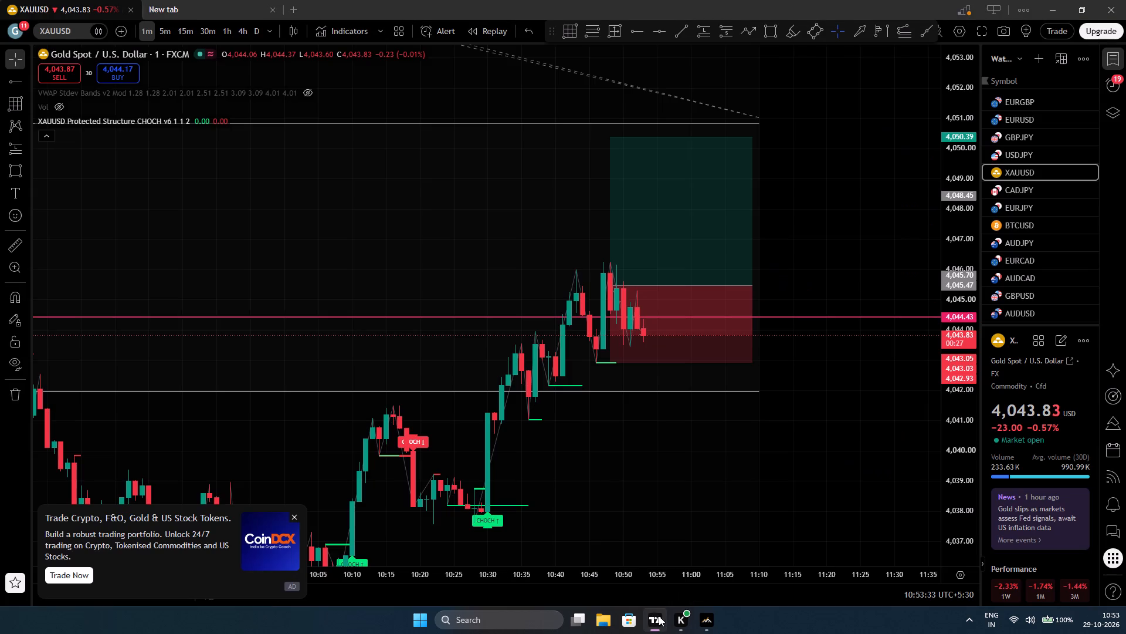
click(839, 474)
drag(632, 474, 687, 482)
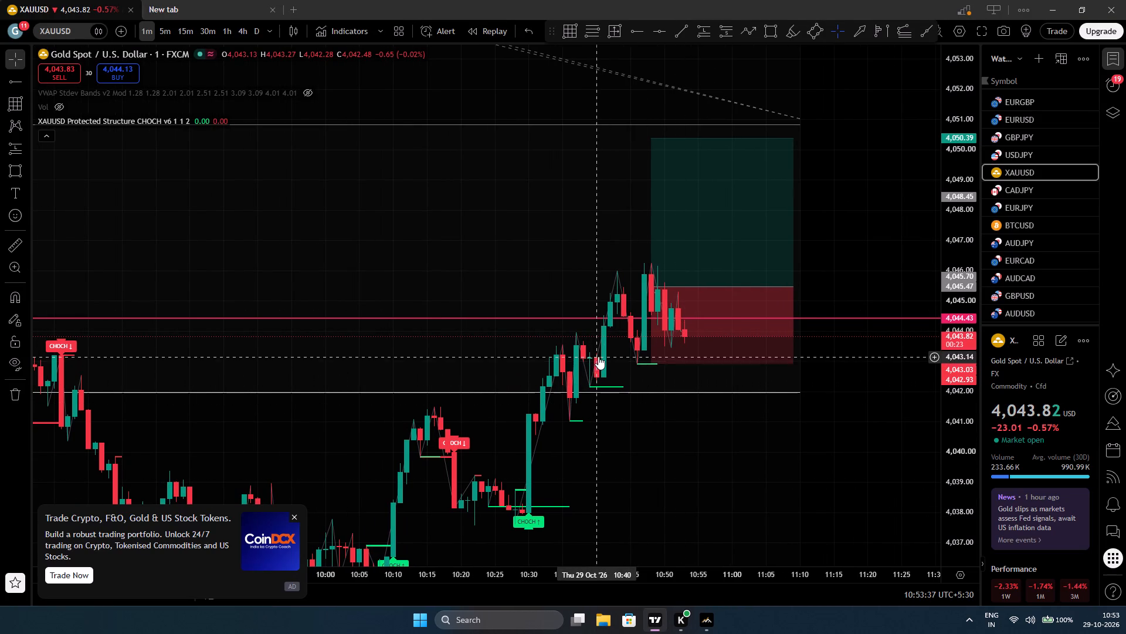
click(860, 469)
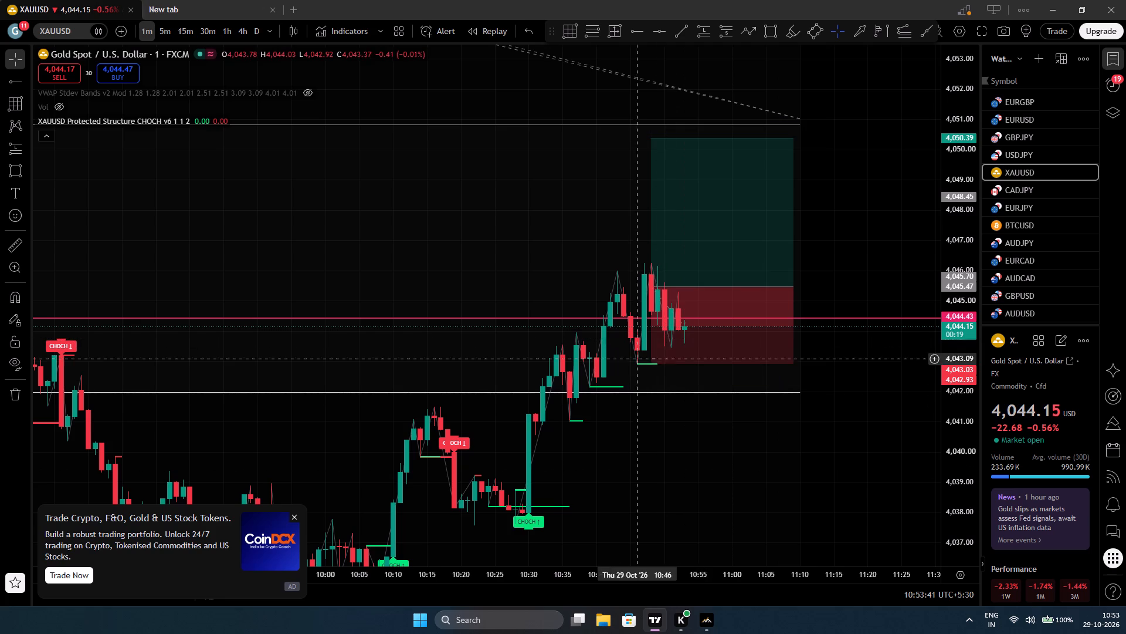
click(866, 494)
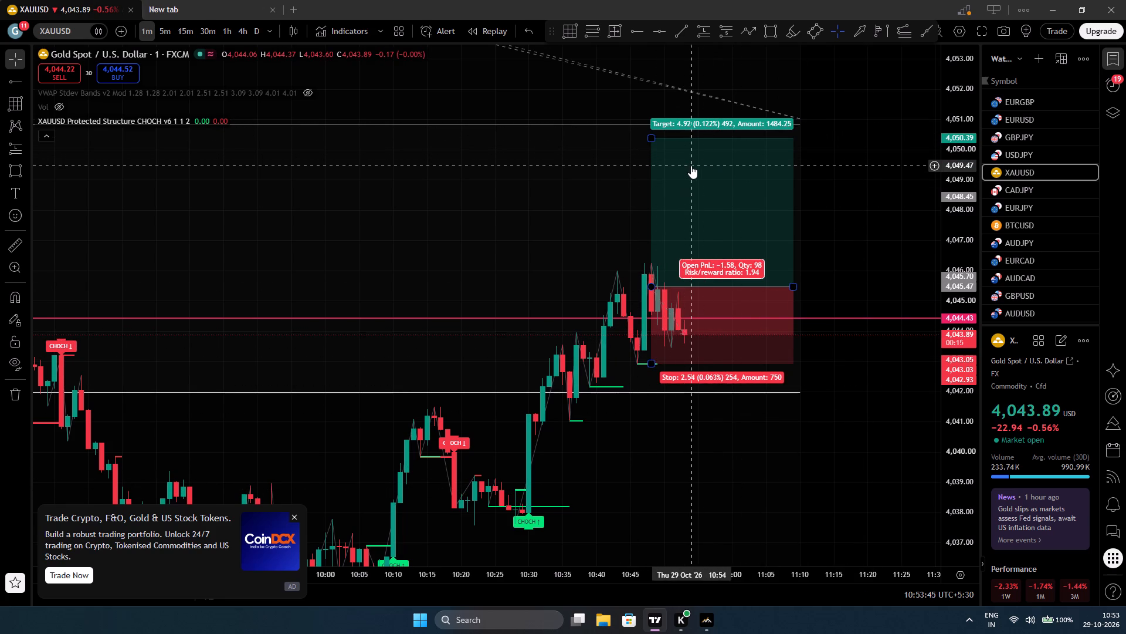
click(852, 177)
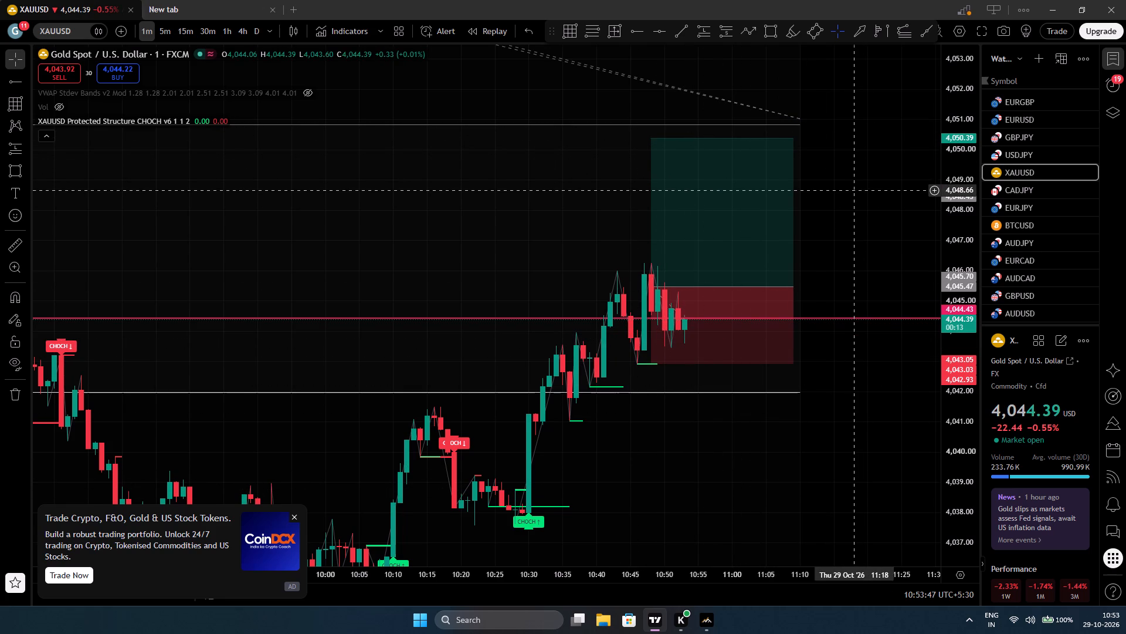
click(859, 210)
click(791, 480)
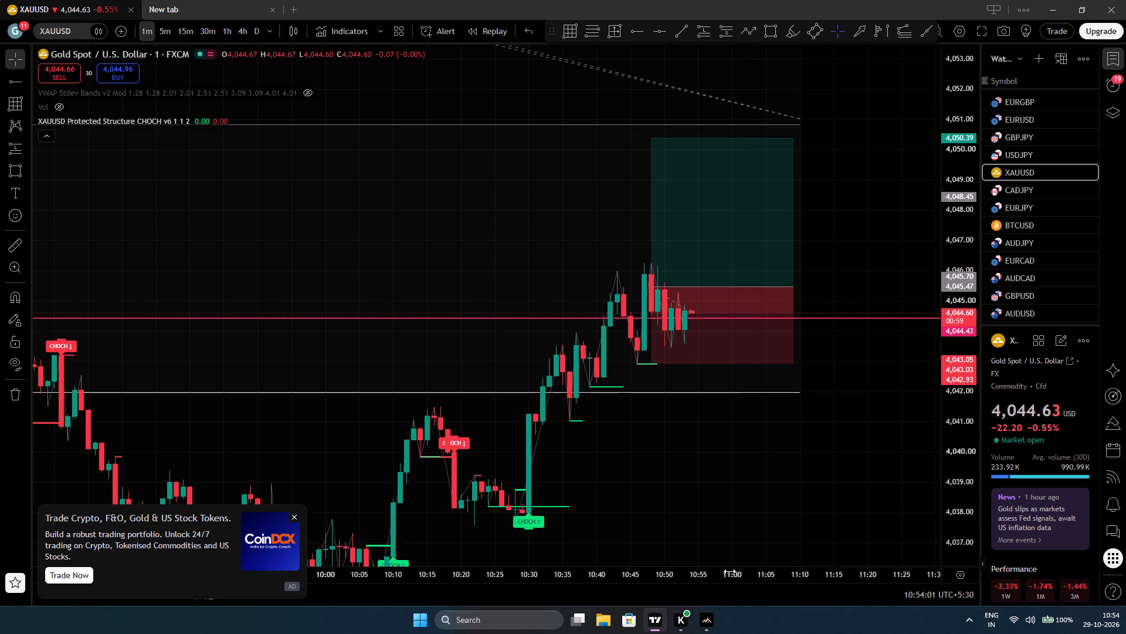
Switch to cTrader and examine XAUUSD price movement around the open position's entry and stop loss, comparing it with TradingView's chart.
click(703, 618)
drag(819, 390, 761, 399)
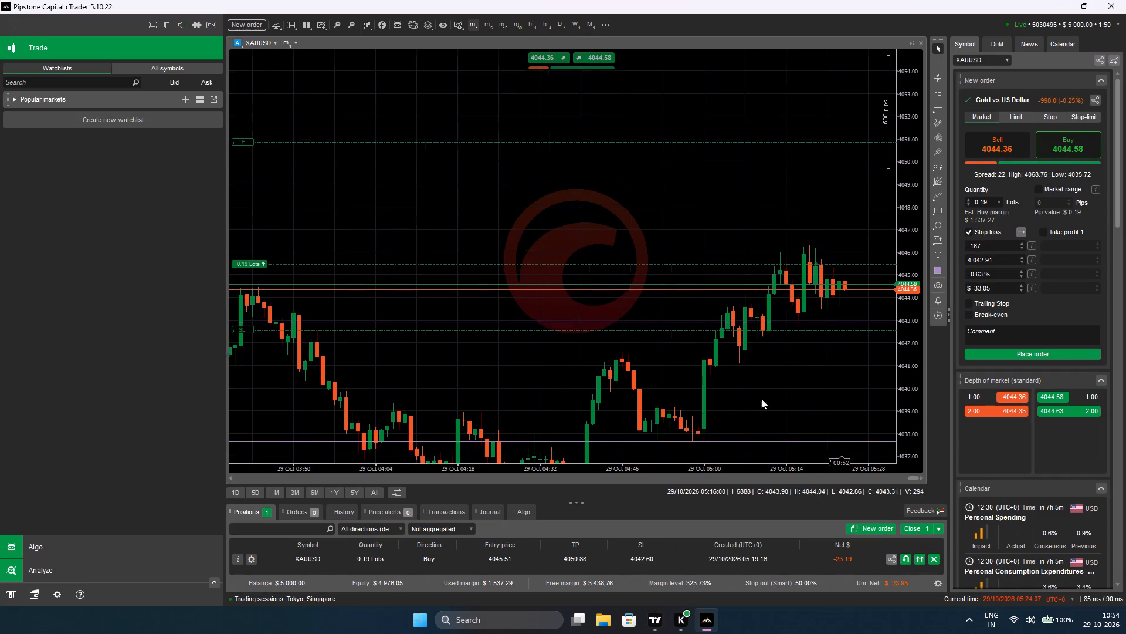
drag(761, 399, 695, 413)
drag(908, 386, 907, 374)
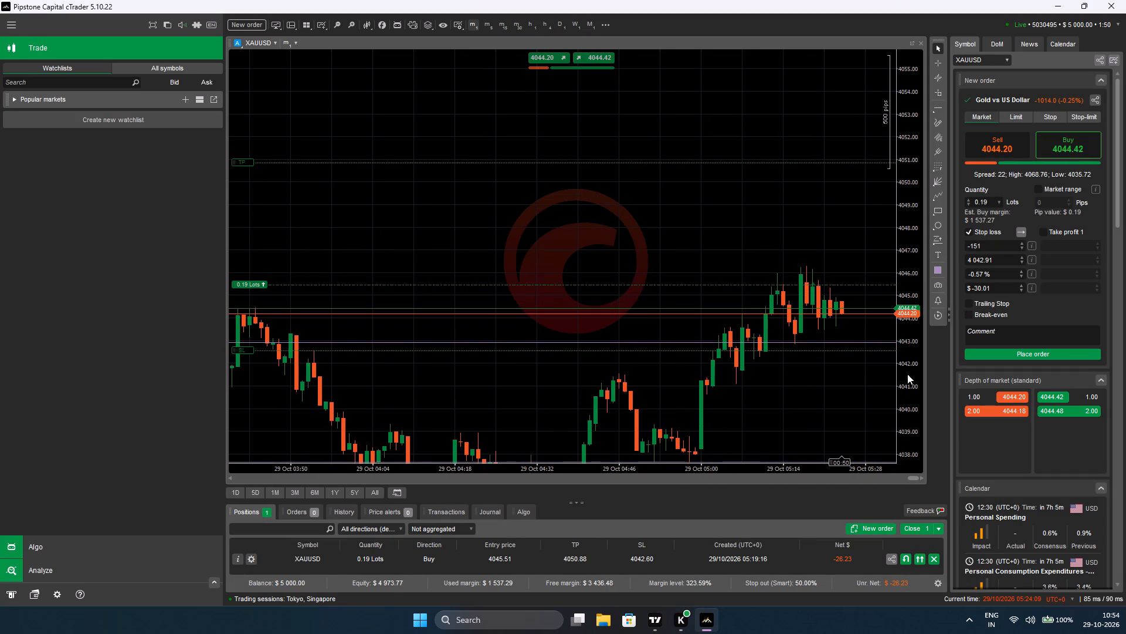
drag(907, 374, 908, 348)
drag(784, 412, 772, 388)
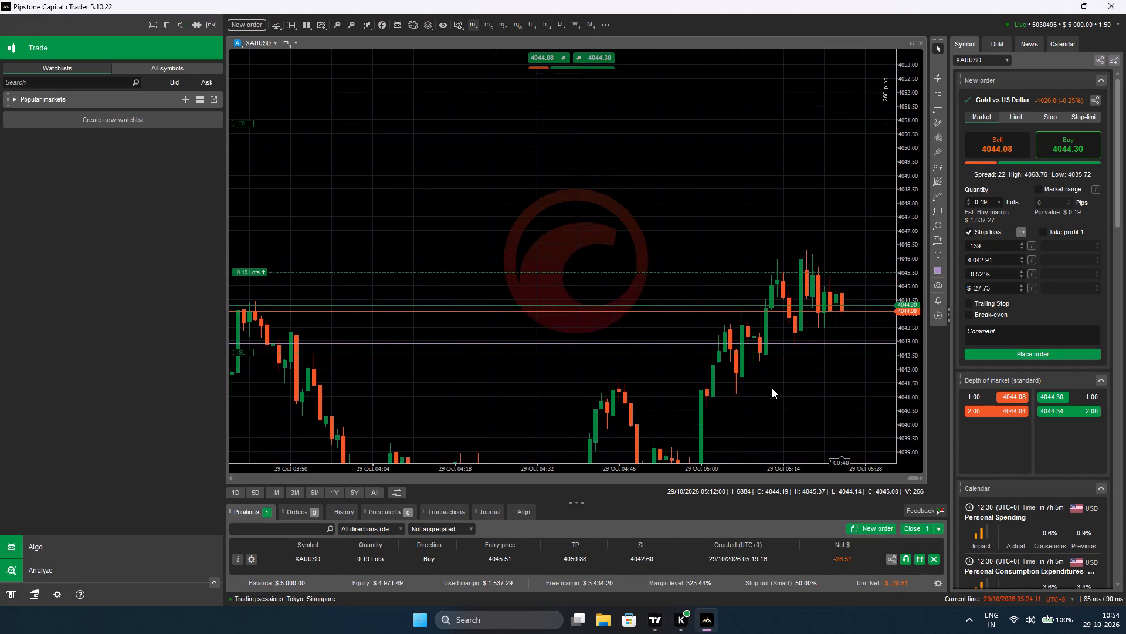
drag(772, 388, 777, 365)
drag(829, 370, 755, 361)
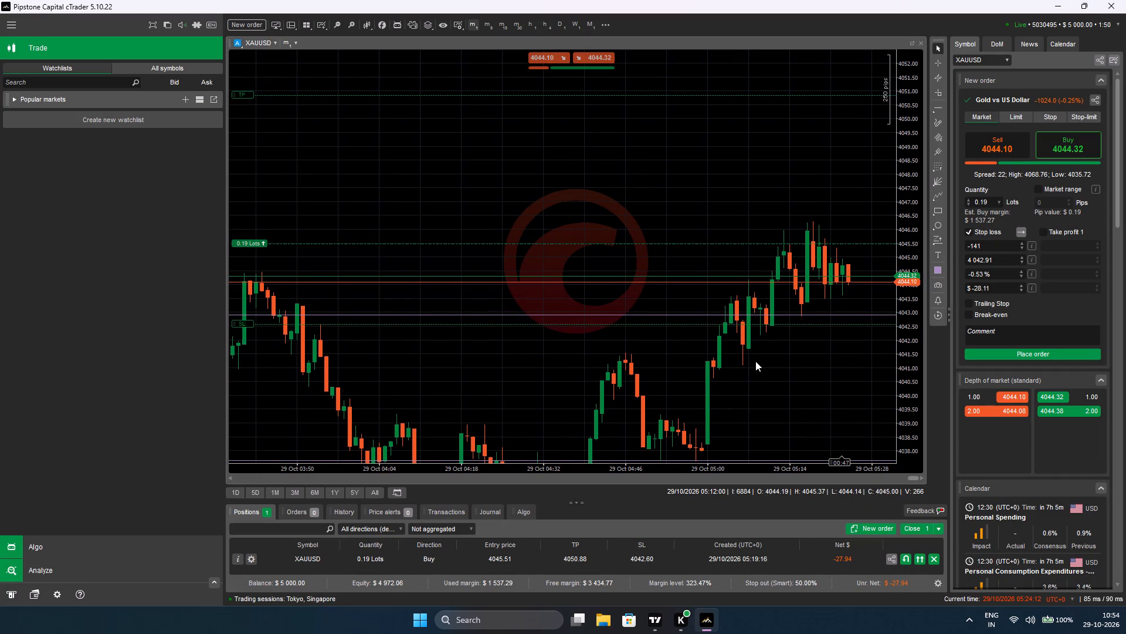
drag(755, 361, 751, 352)
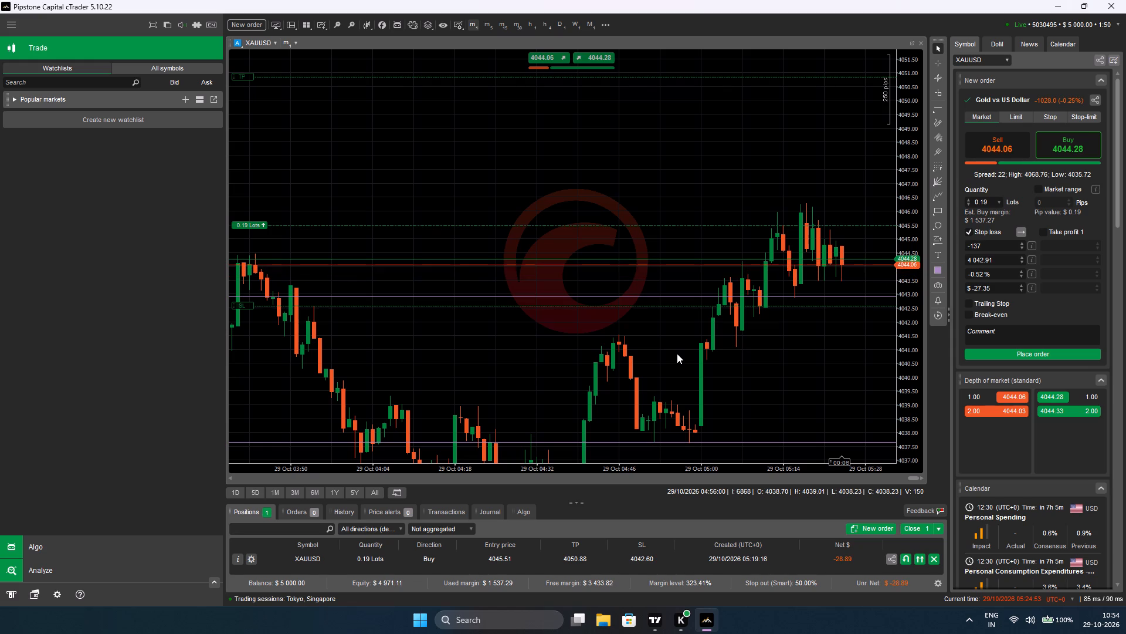
click(654, 619)
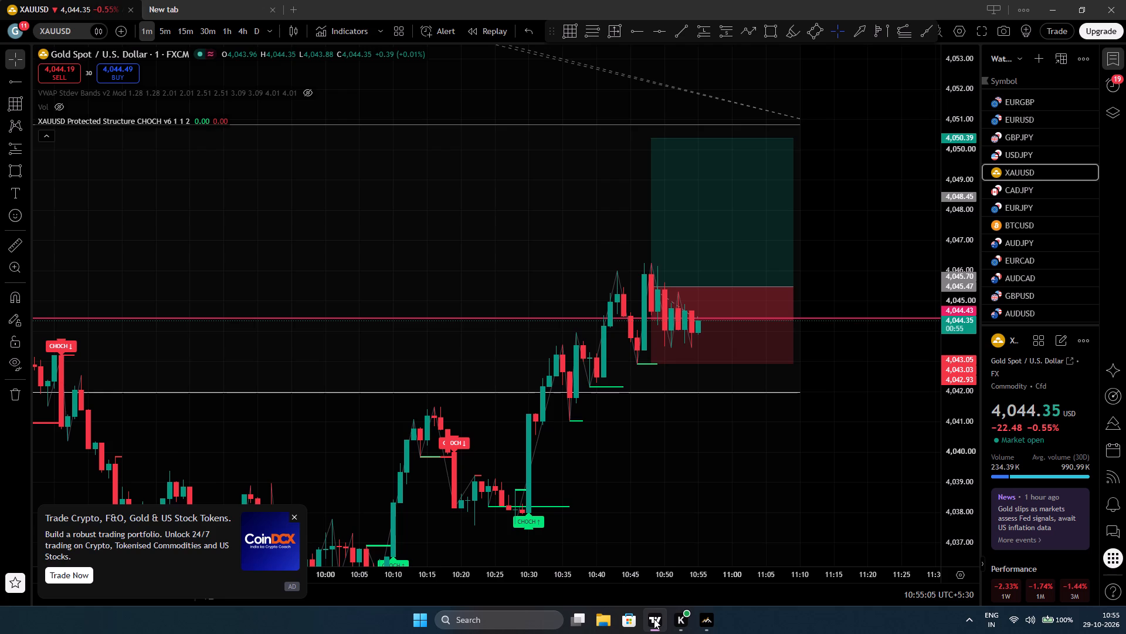
click(710, 618)
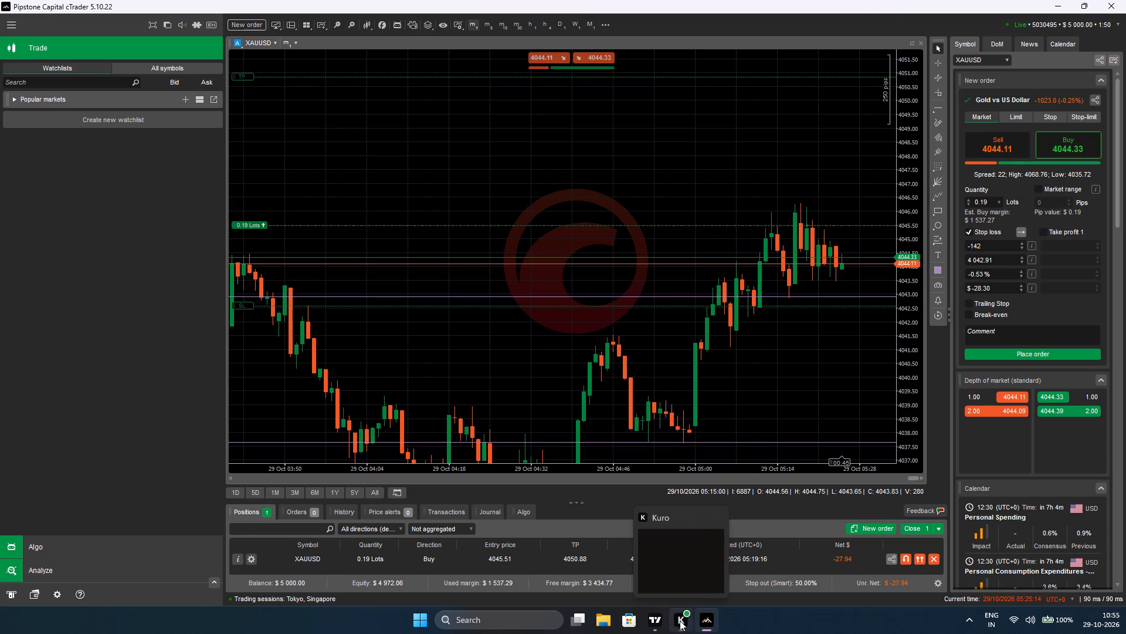
Switch to TradingView and draw a horizontal ray from the 10:52 candle's high at 4,045.27.
click(660, 620)
scroll(681, 471, up, 2)
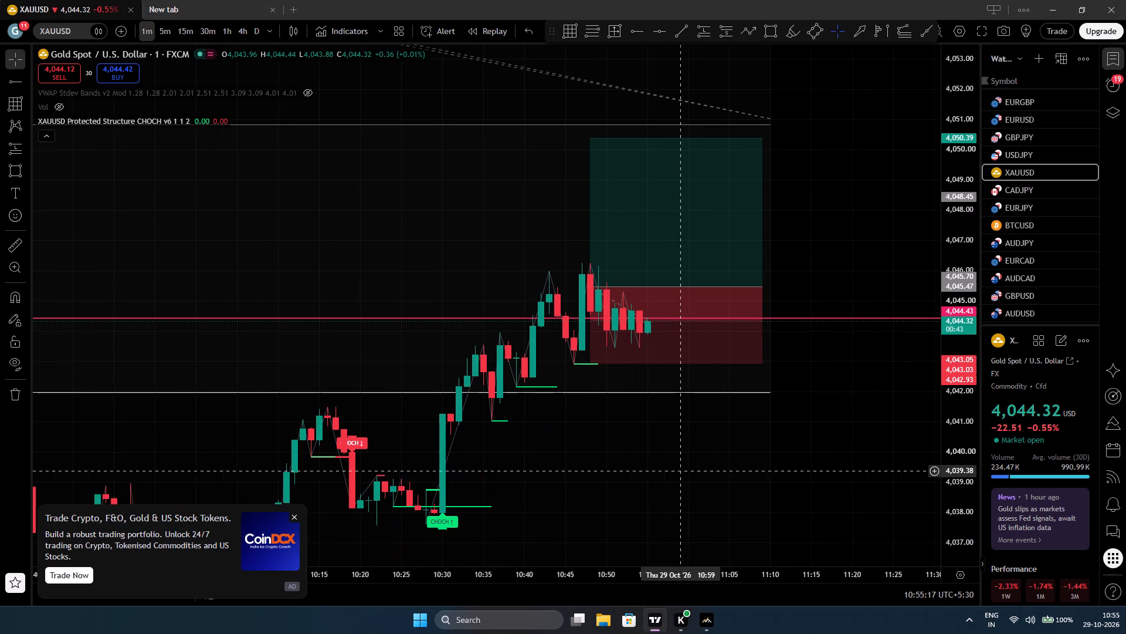
drag(656, 487, 698, 493)
drag(952, 472, 971, 369)
drag(876, 487, 849, 461)
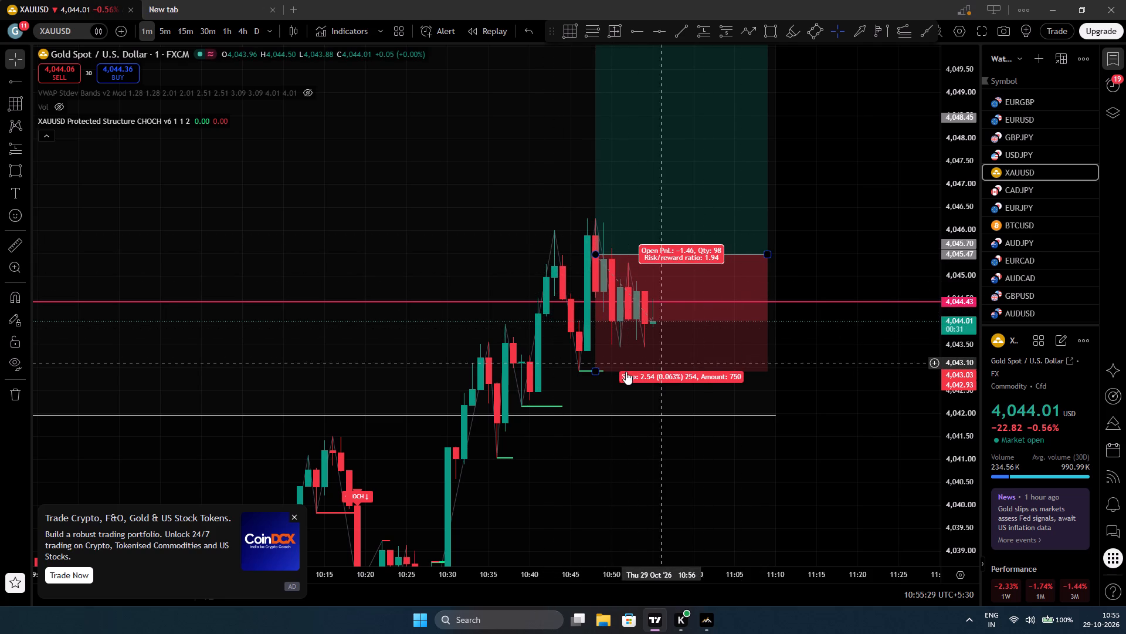
drag(951, 471, 937, 345)
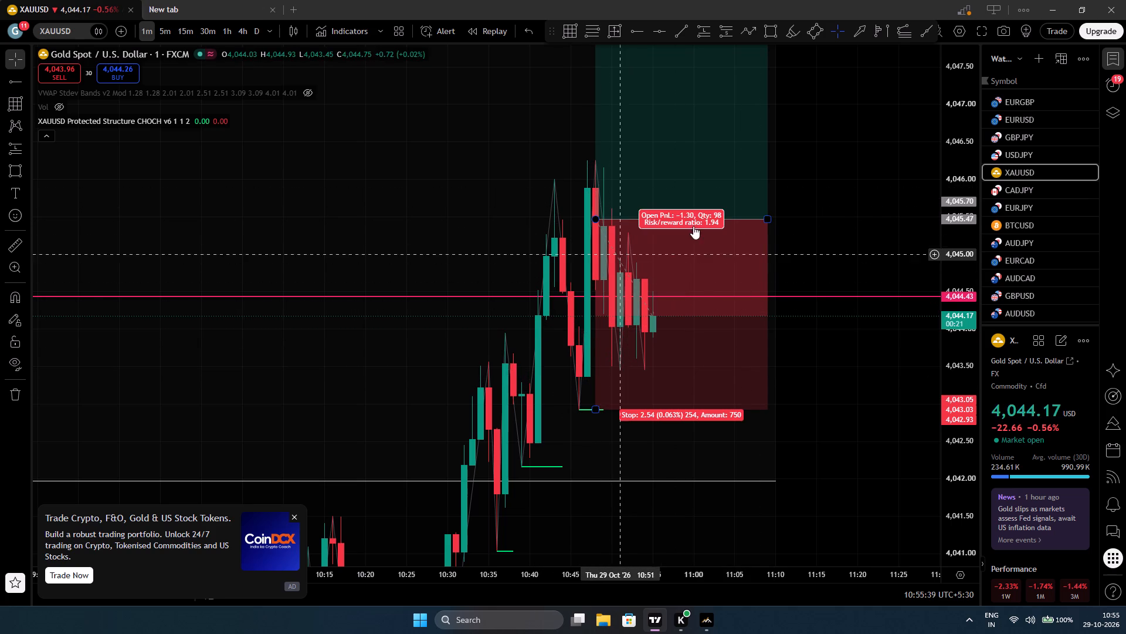
click(884, 218)
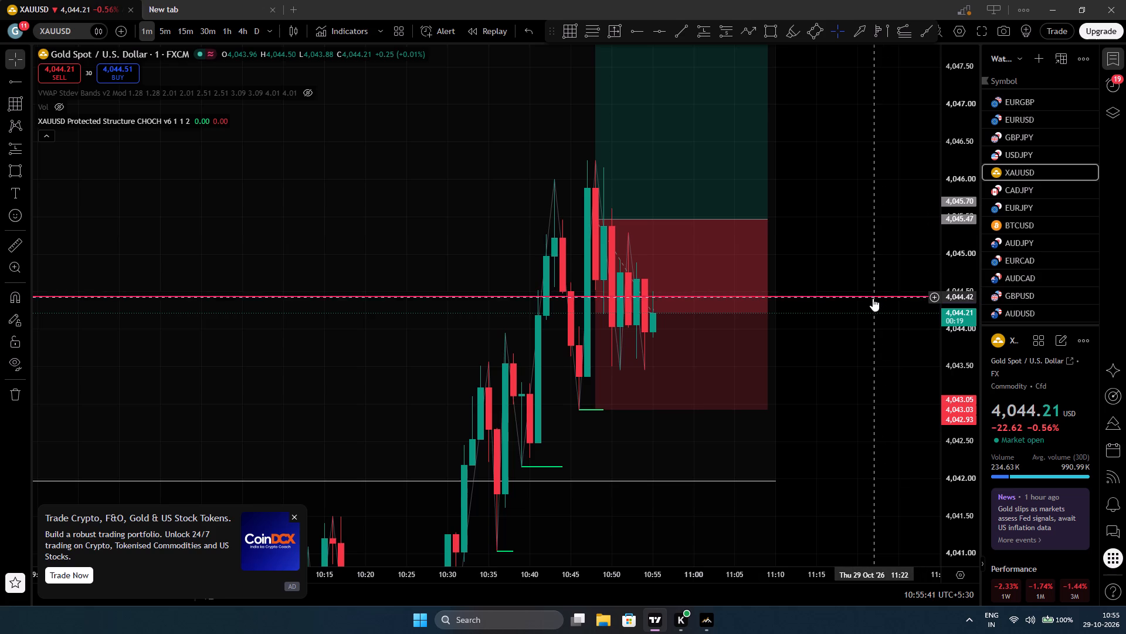
click(635, 31)
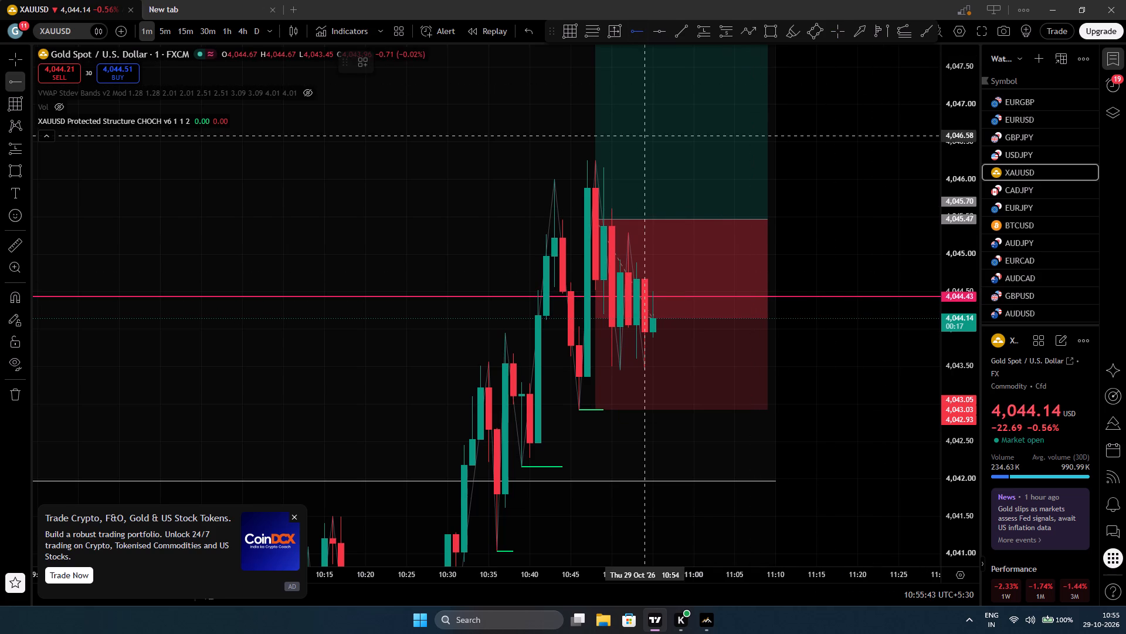
click(626, 234)
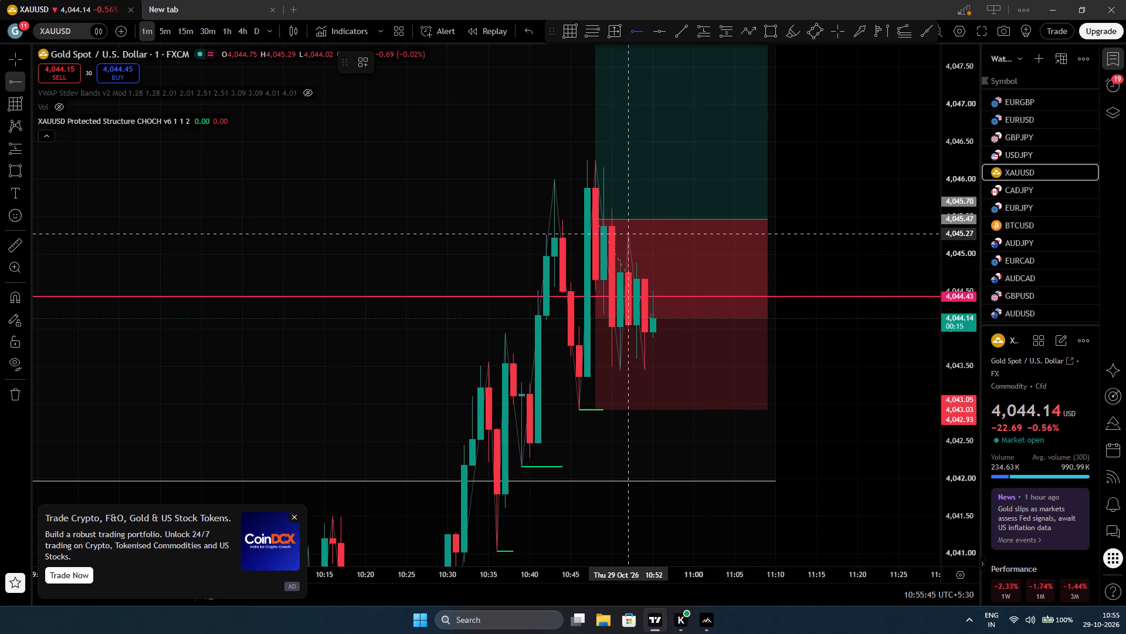
click(857, 444)
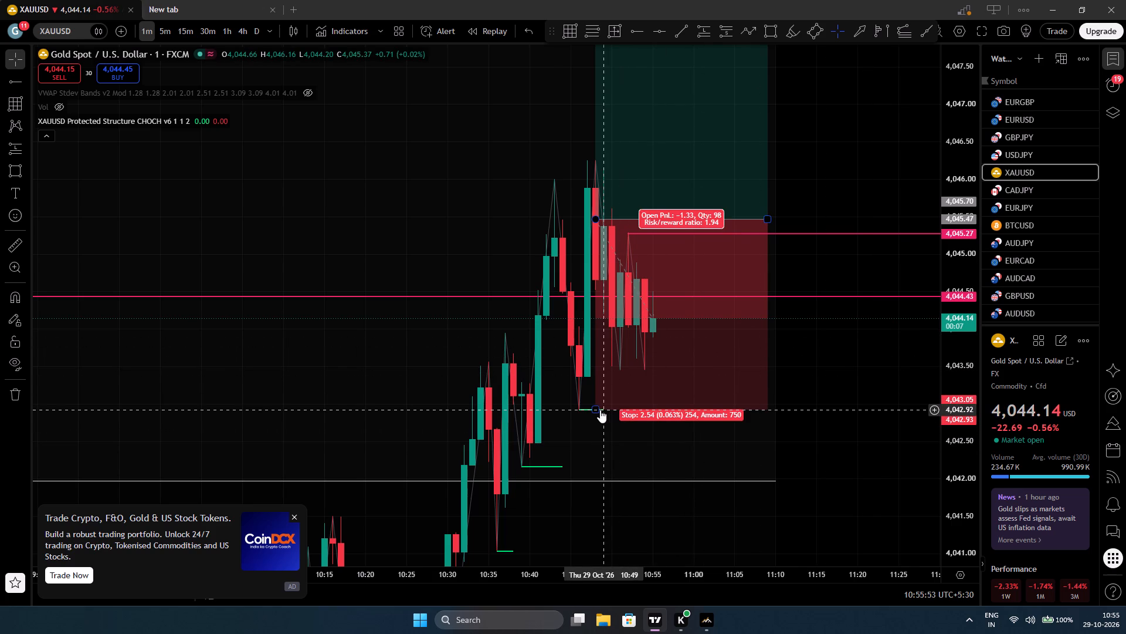
Lower the long position drawing's stop level to 4,042.57.
drag(595, 410, 581, 438)
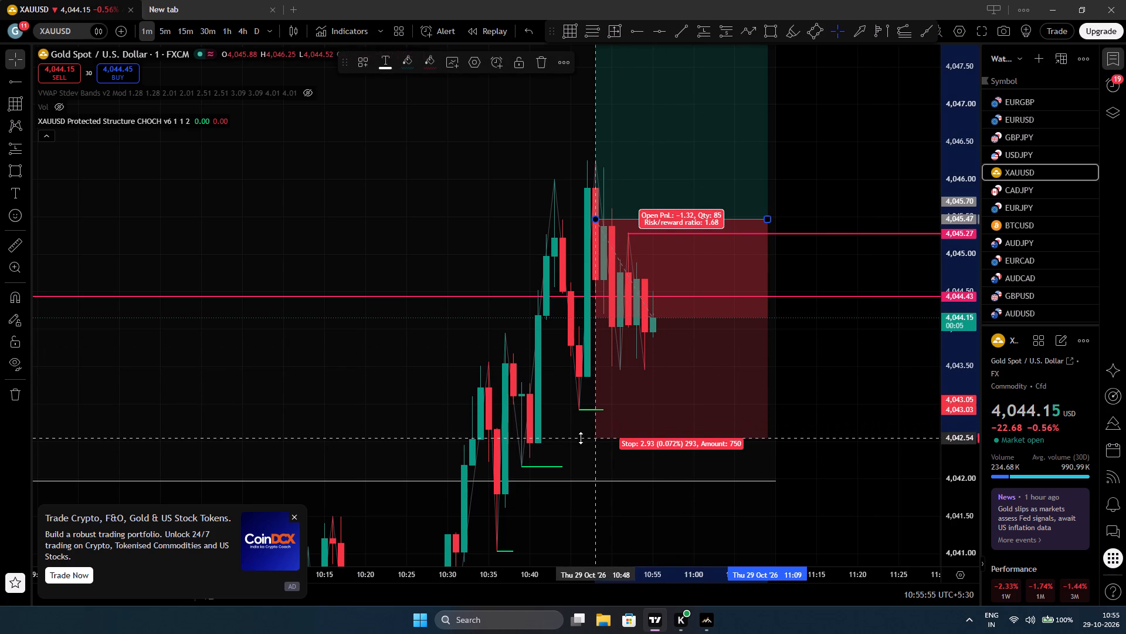
drag(581, 438, 582, 436)
click(843, 387)
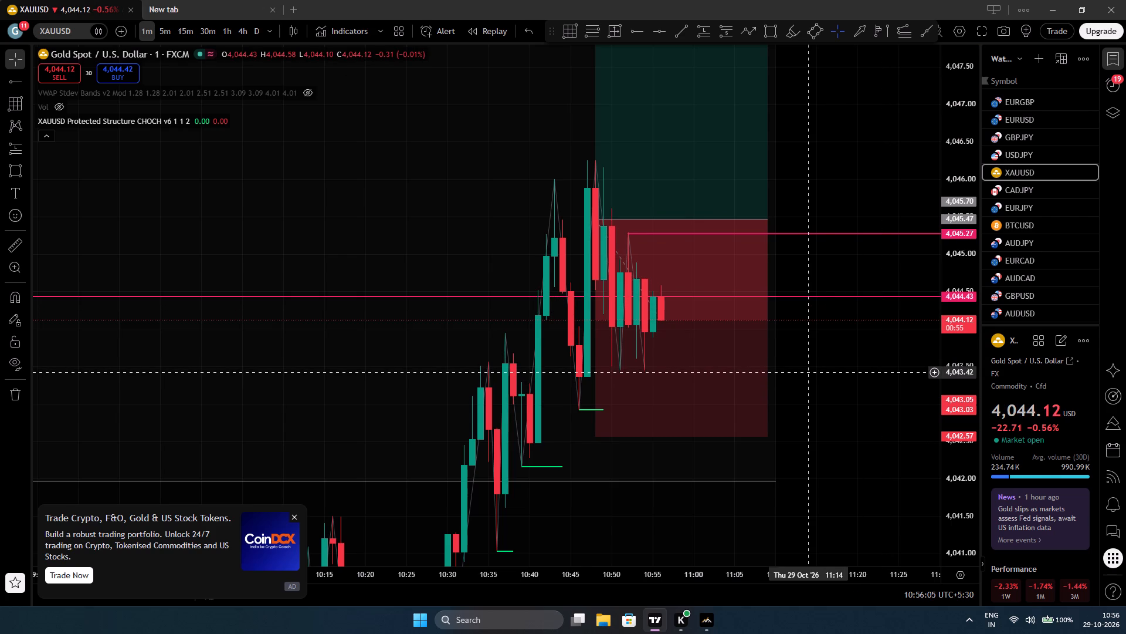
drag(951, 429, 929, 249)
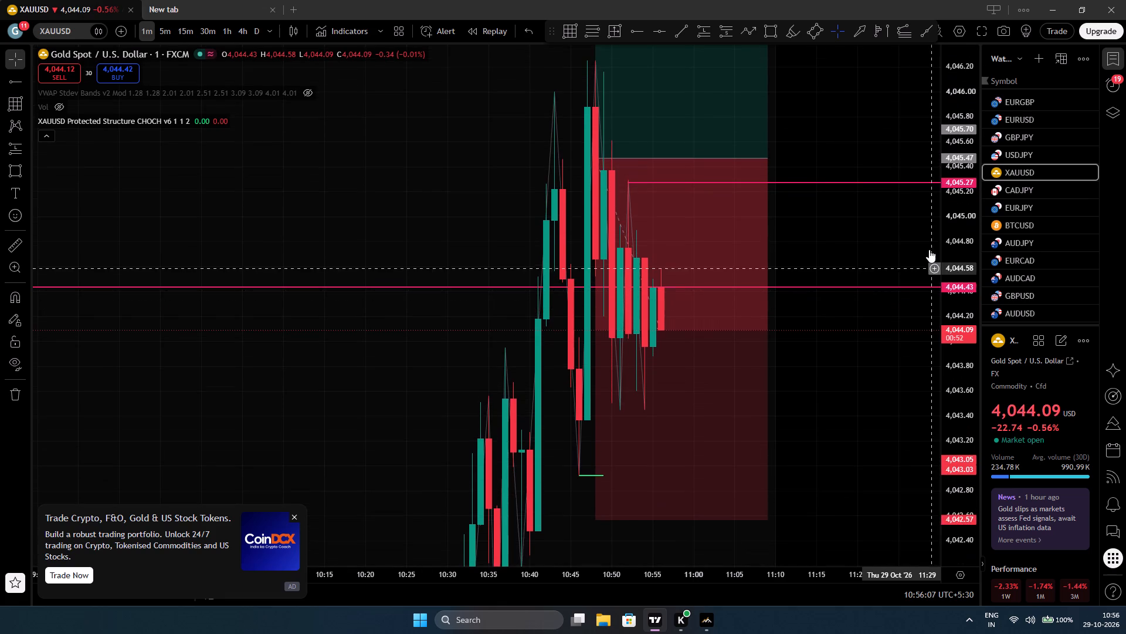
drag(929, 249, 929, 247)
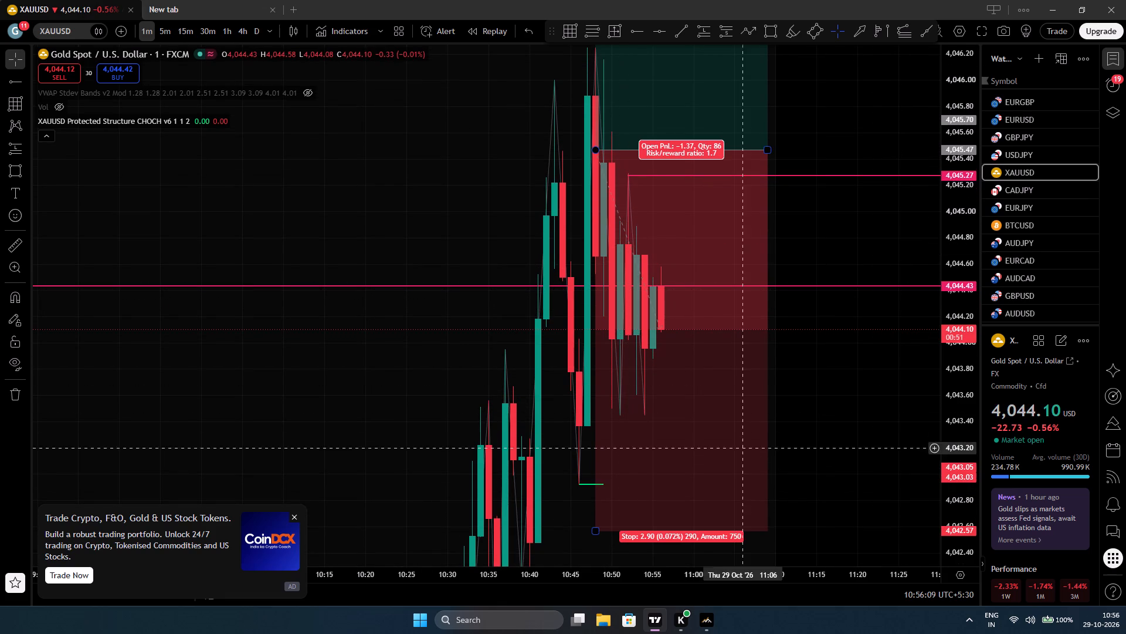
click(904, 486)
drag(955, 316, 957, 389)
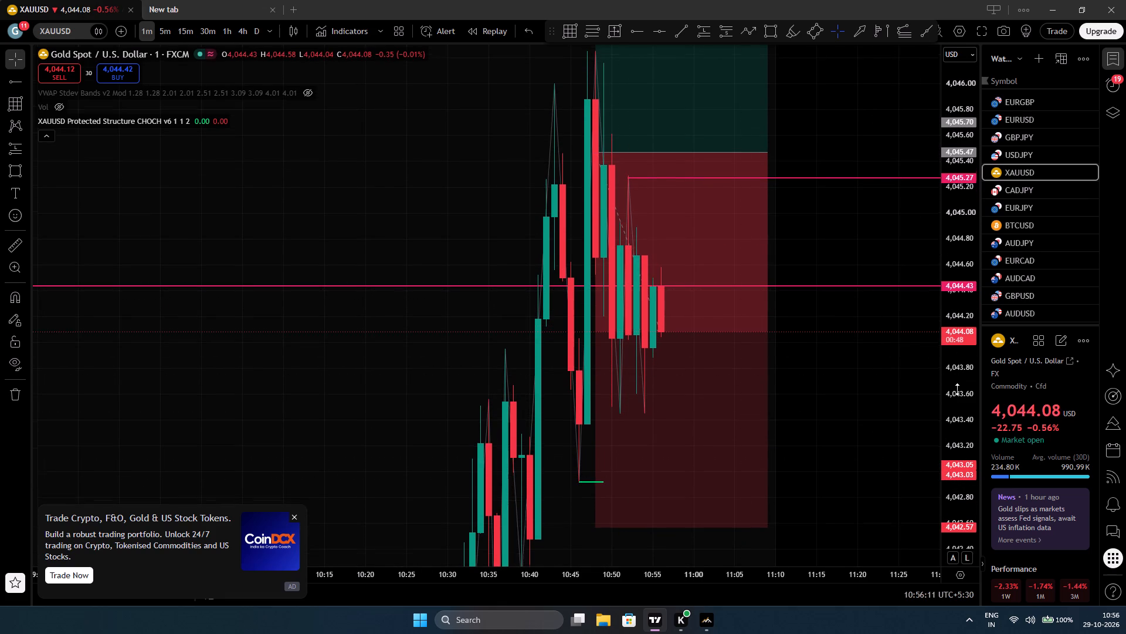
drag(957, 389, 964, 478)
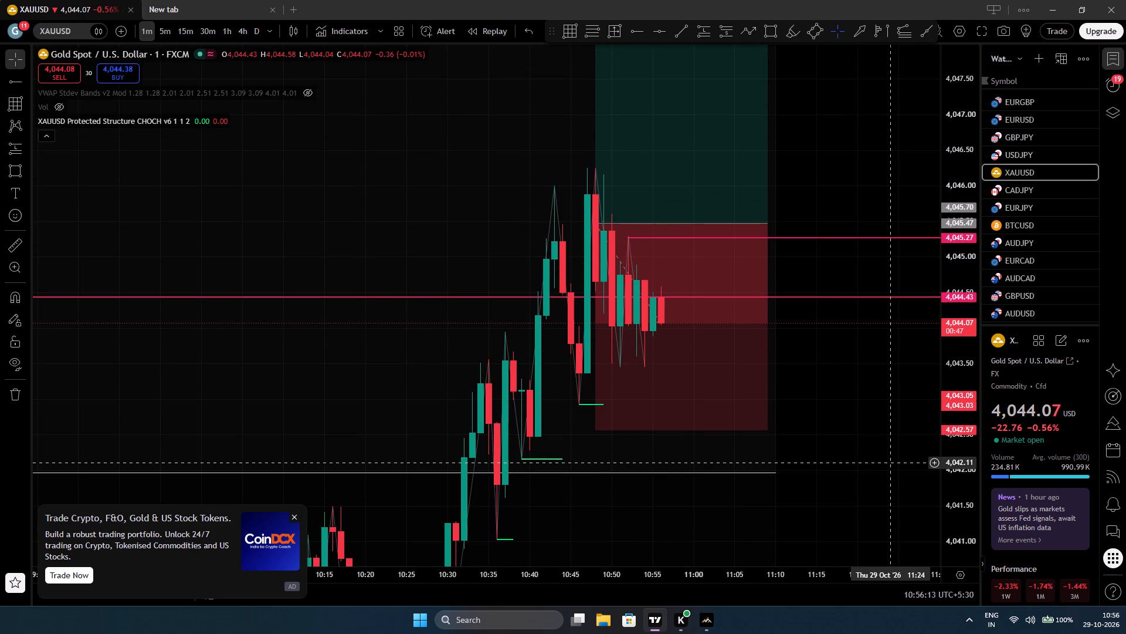
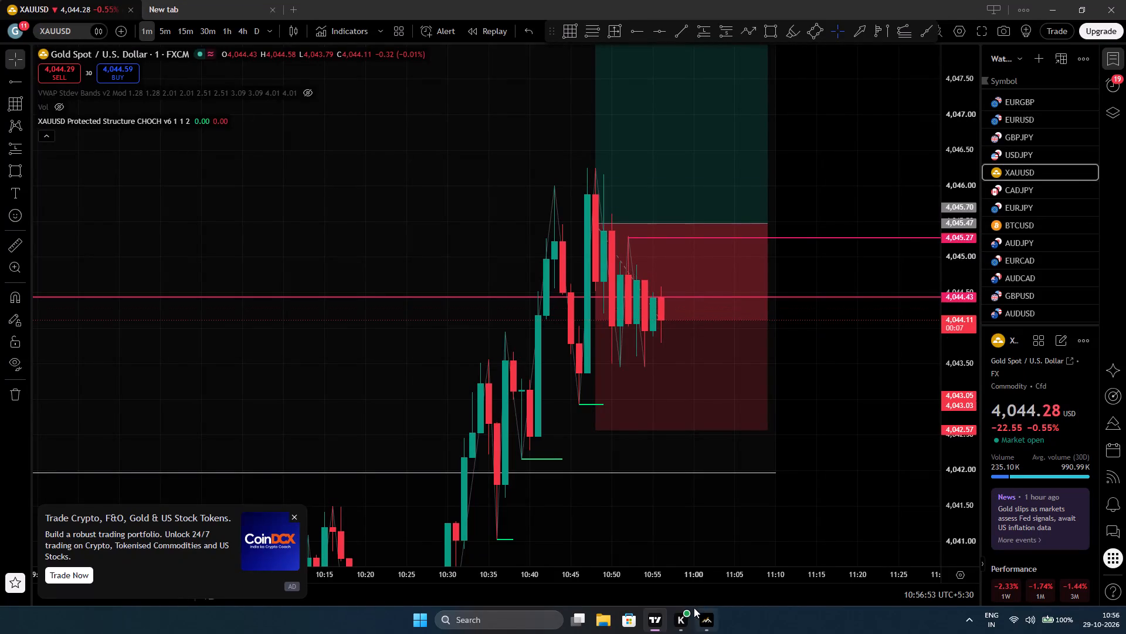
Compare XAUUSD's latest one-minute candles in cTrader and TradingView against the open position's entry and stop levels.
click(714, 623)
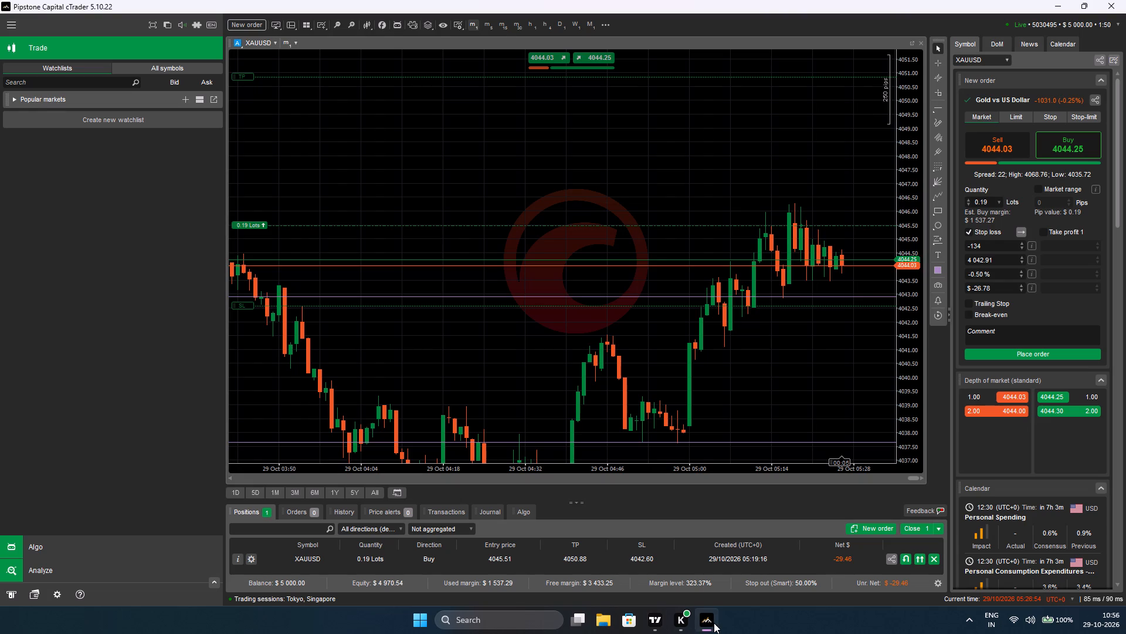
drag(814, 394, 734, 394)
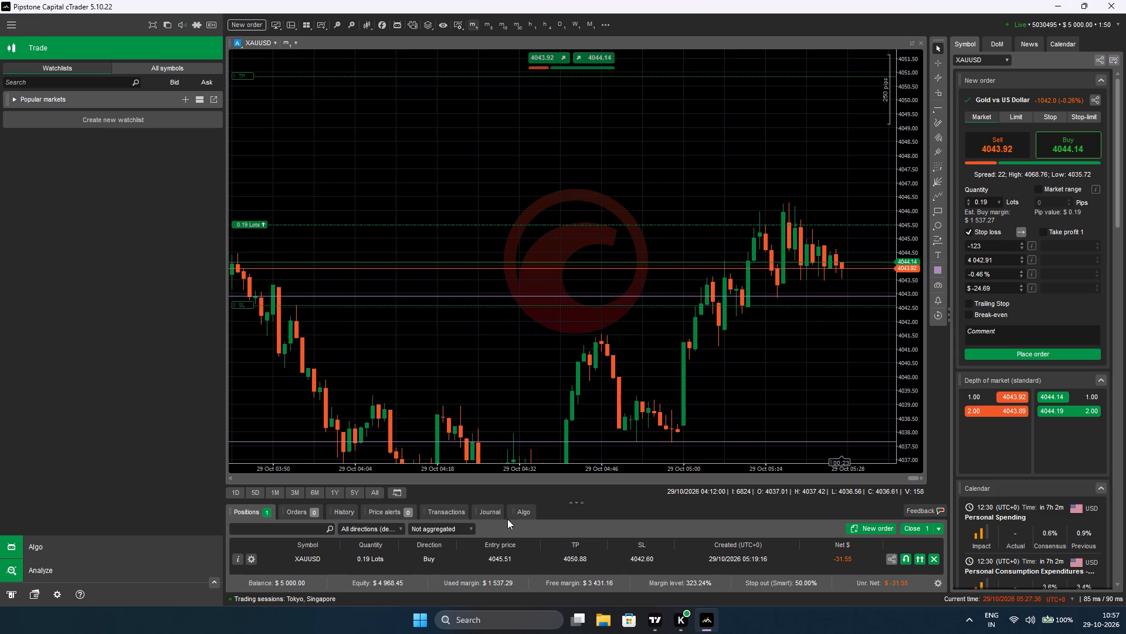
click(660, 621)
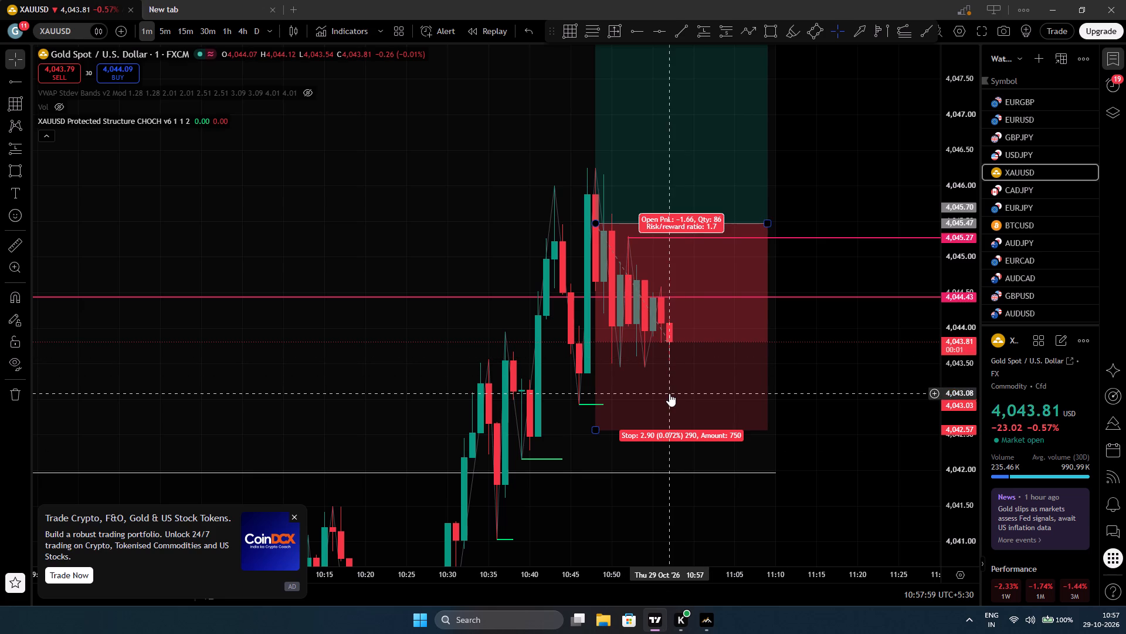
click(903, 481)
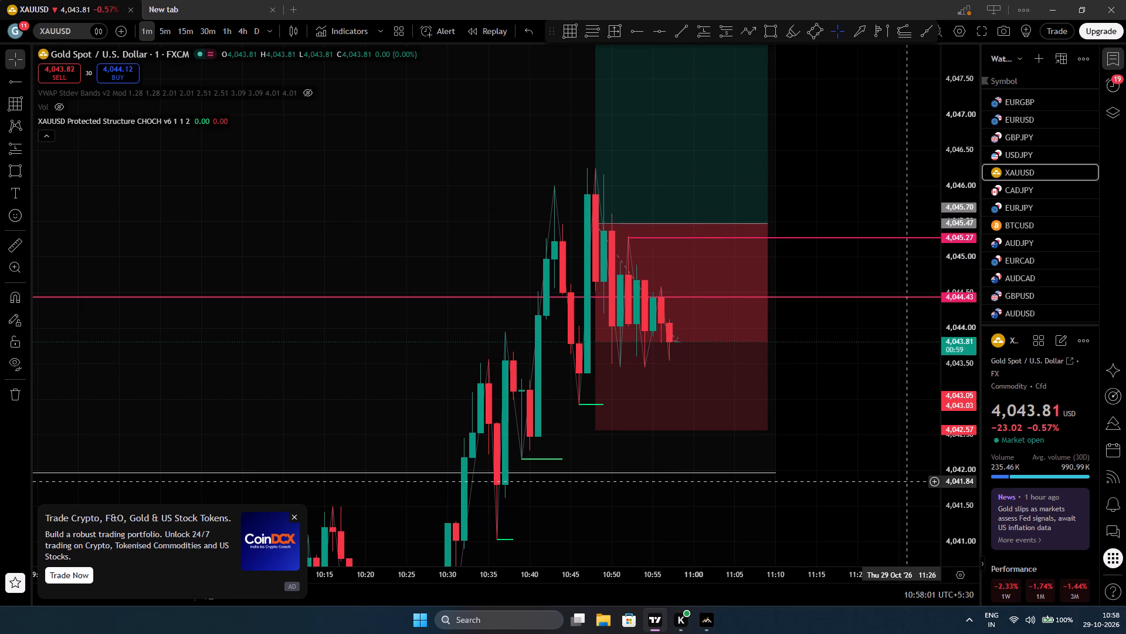
drag(883, 473, 859, 470)
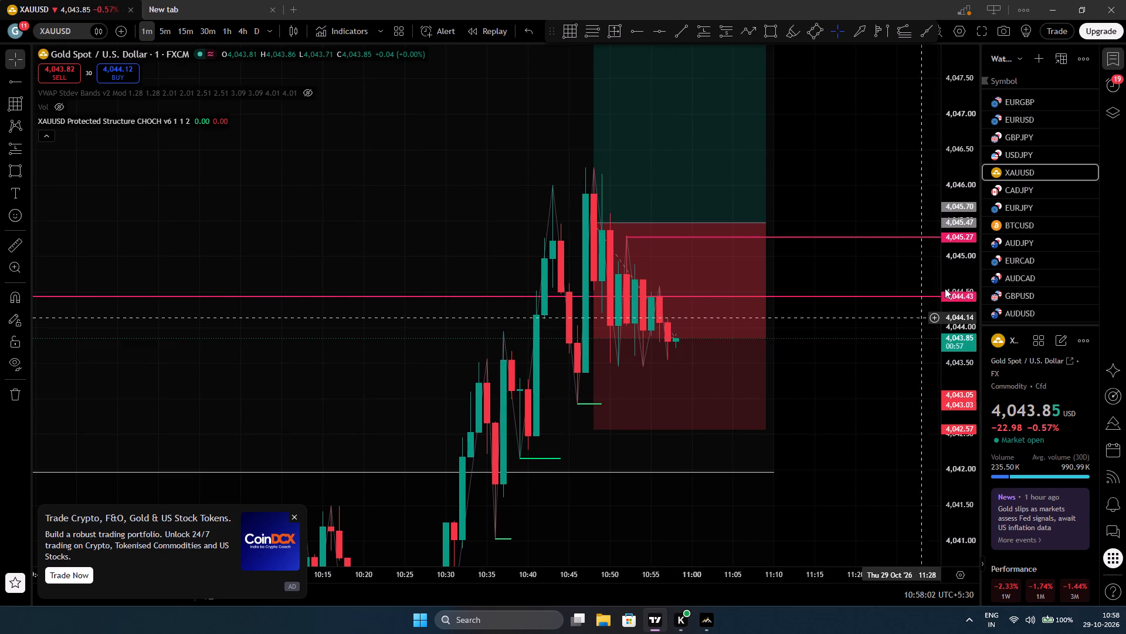
drag(954, 270, 947, 401)
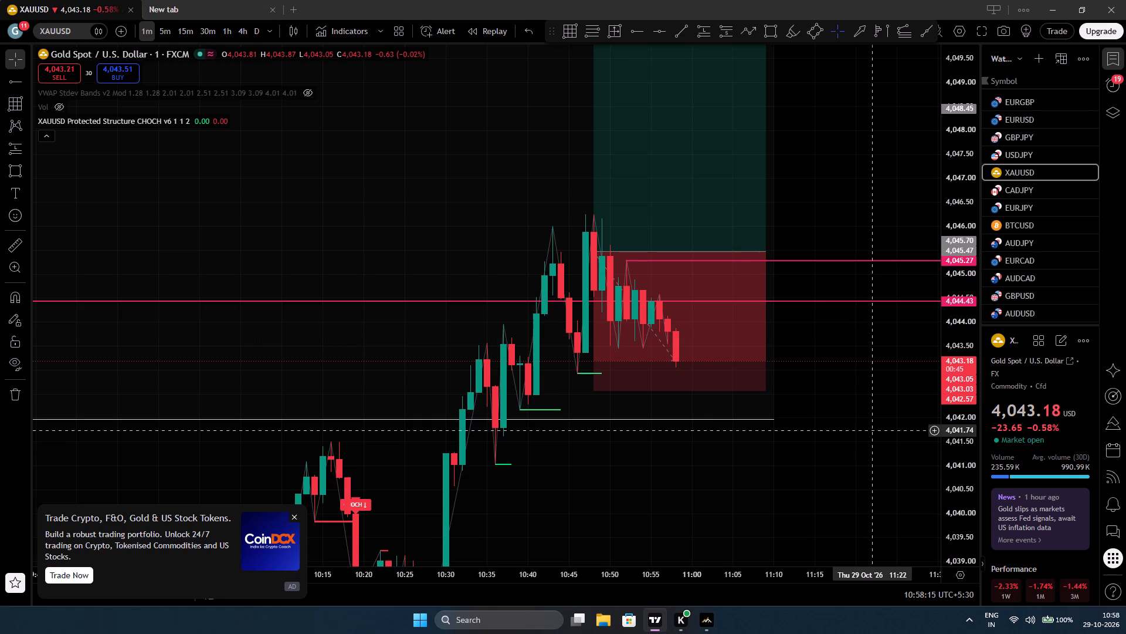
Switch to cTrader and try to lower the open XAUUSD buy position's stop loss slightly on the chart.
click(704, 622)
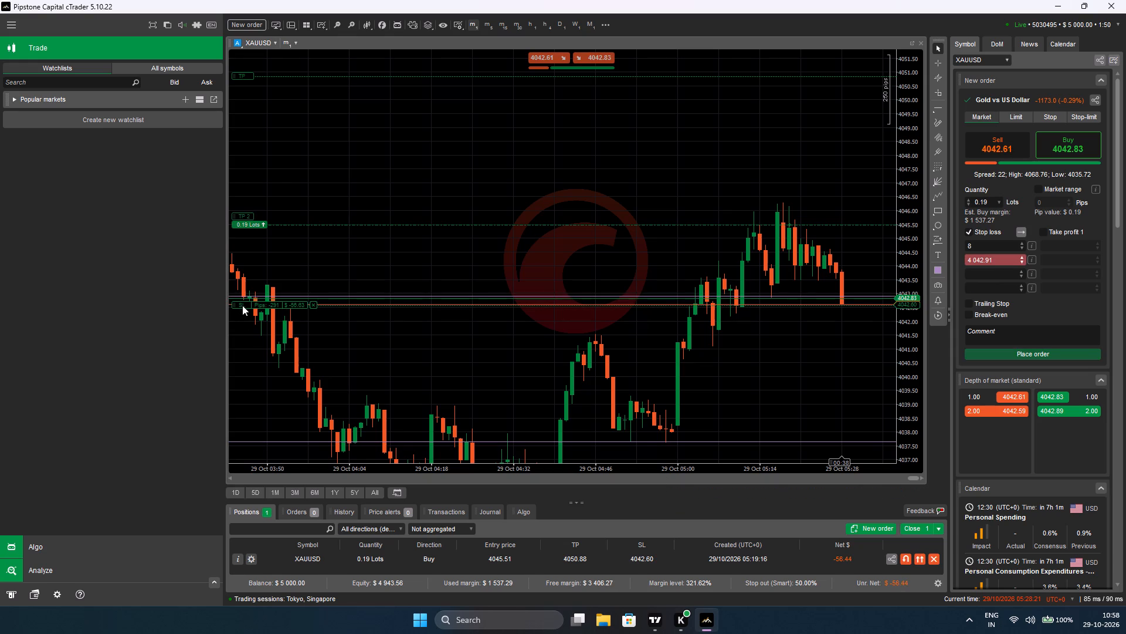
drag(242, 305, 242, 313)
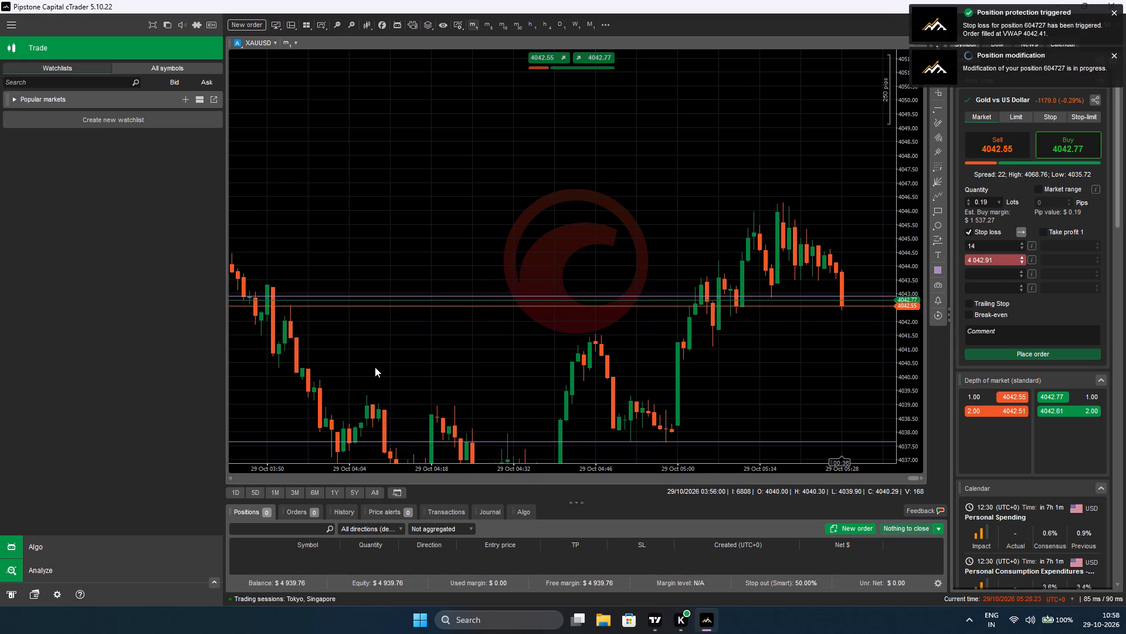
Examine the XAUUSD one-minute chart in cTrader around the latest candle and the marked horizontal levels.
click(464, 378)
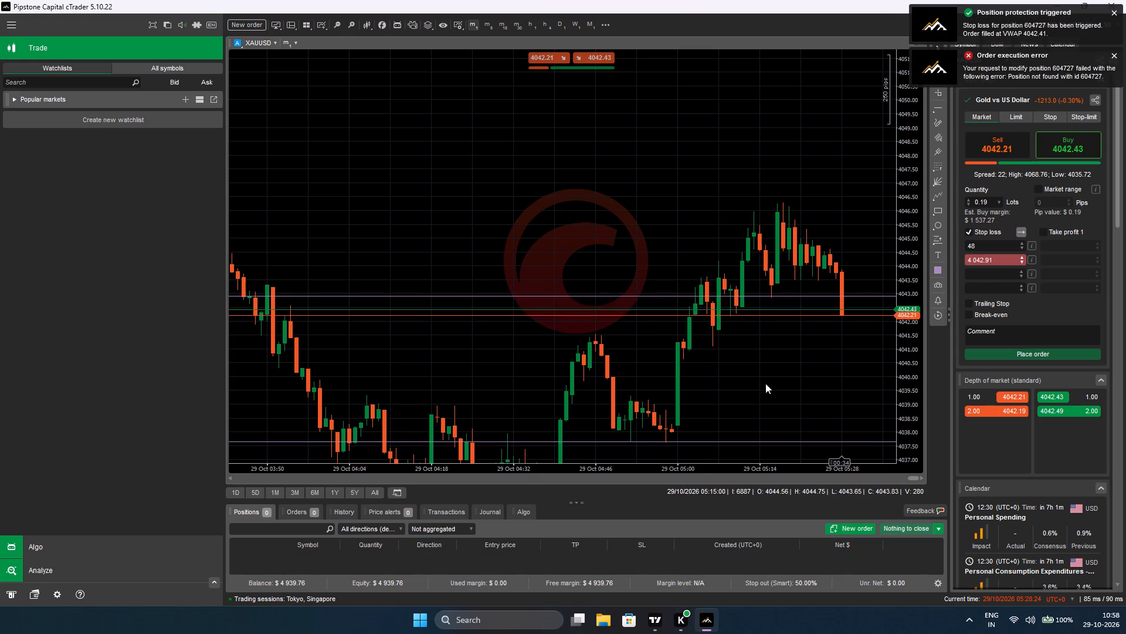
drag(765, 383, 752, 372)
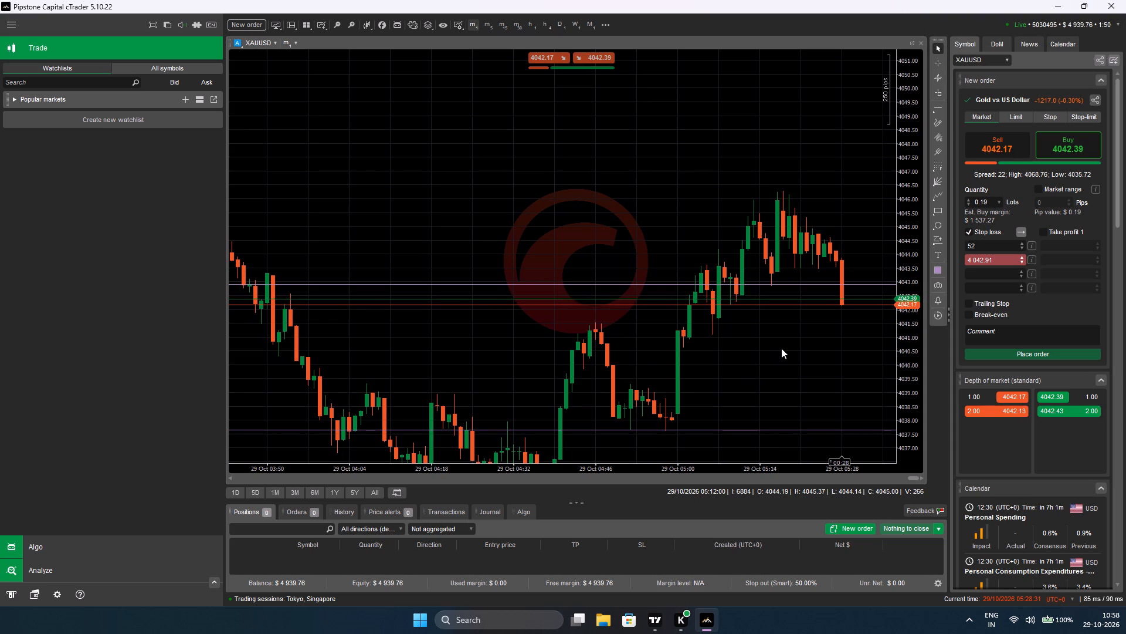
drag(823, 348, 818, 348)
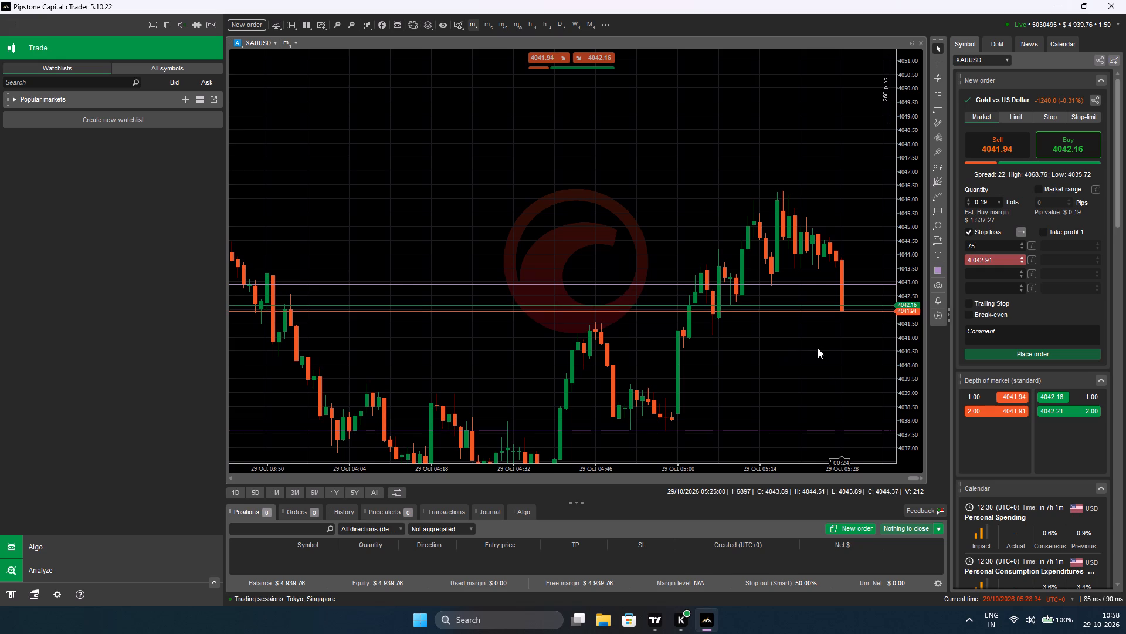
drag(818, 348, 770, 343)
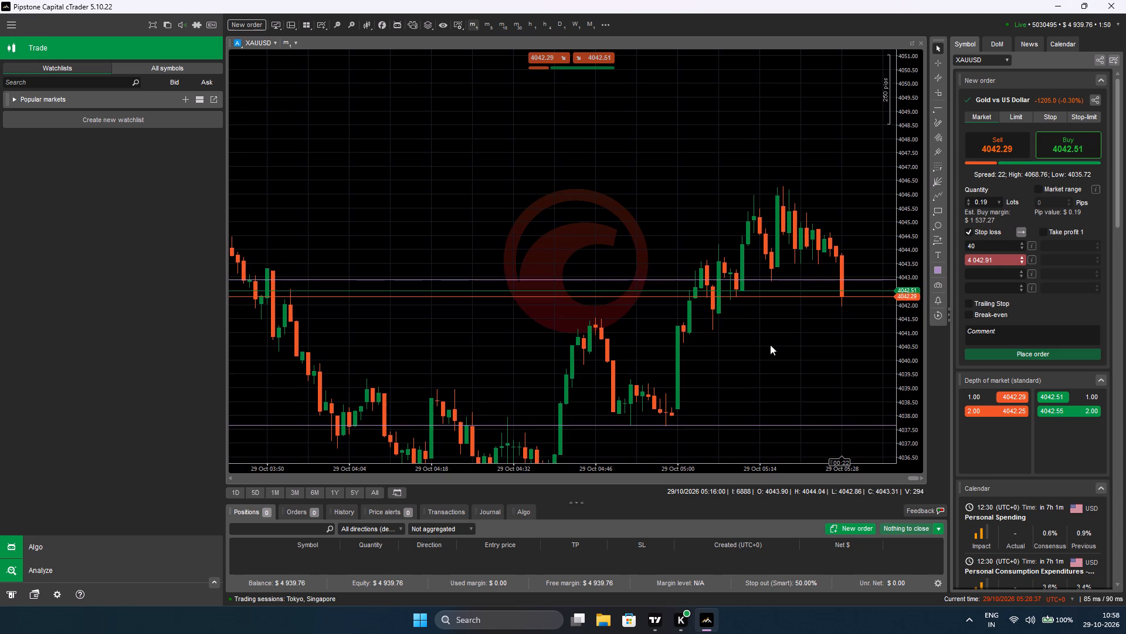
click(820, 360)
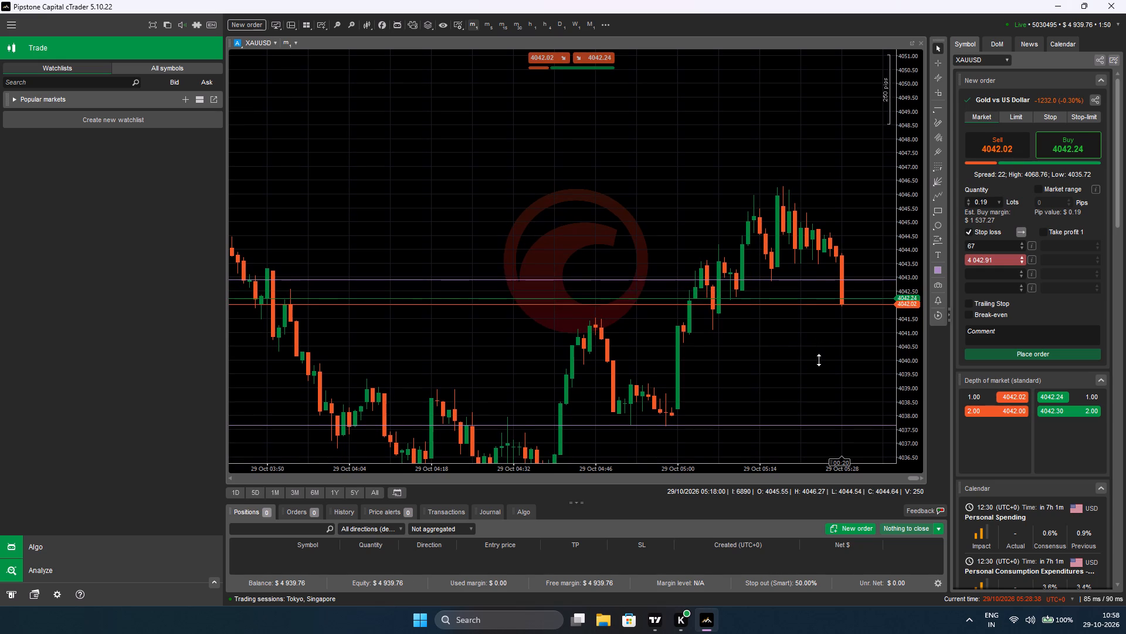
drag(781, 372, 745, 357)
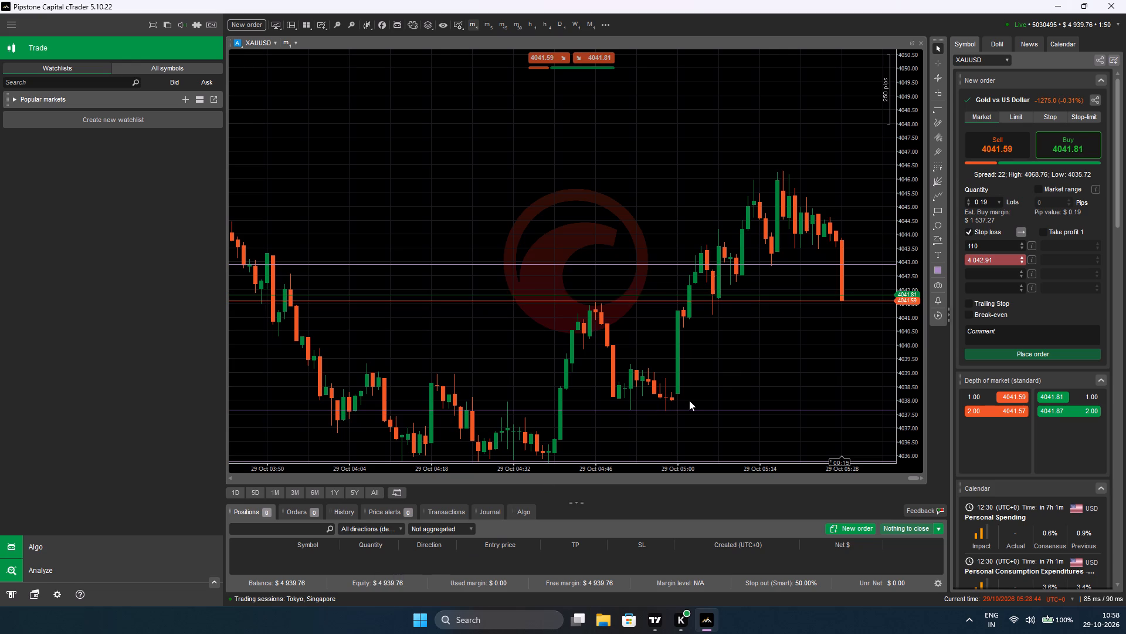
drag(805, 346, 773, 353)
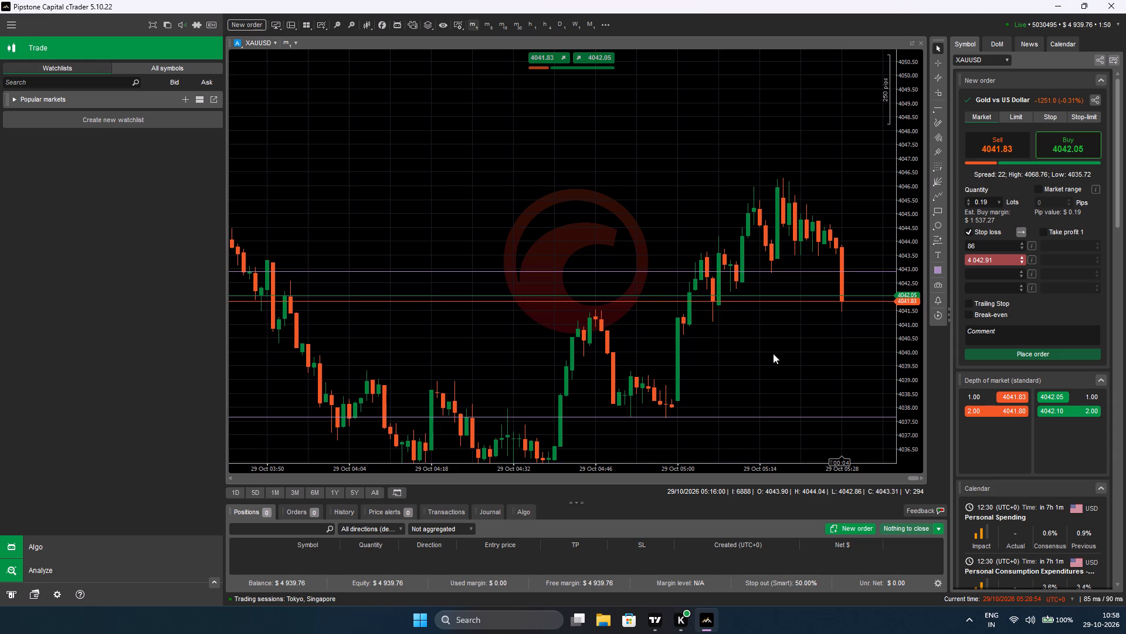
Turn off the stop loss for the new XAUUSD market order and choose Buy as its side.
click(968, 232)
drag(821, 364, 816, 365)
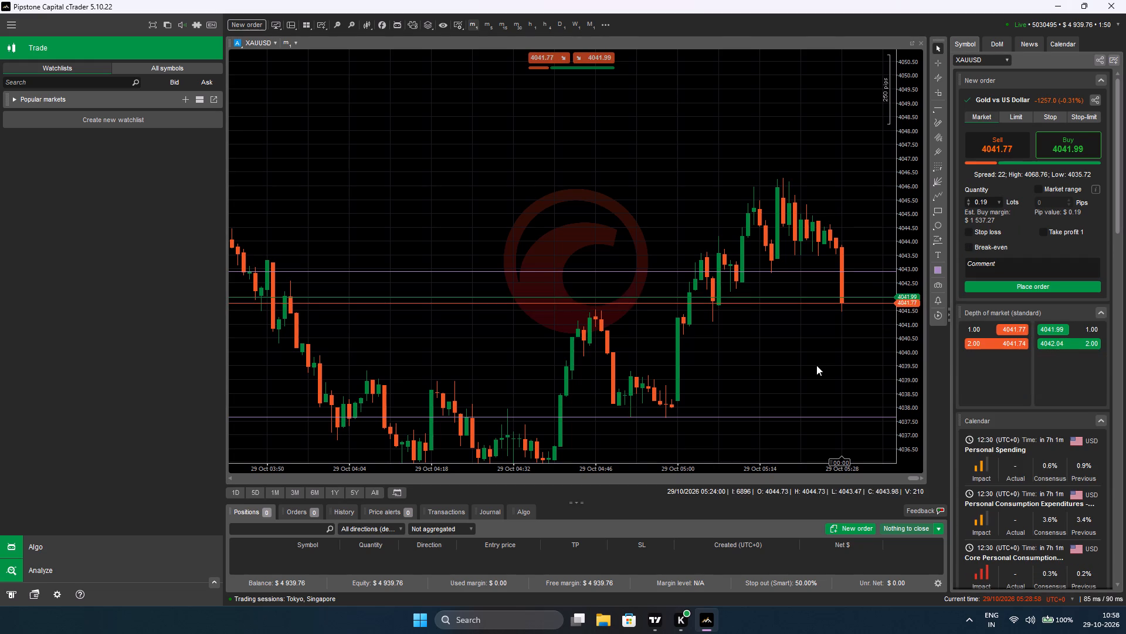
drag(816, 365, 809, 366)
click(1061, 146)
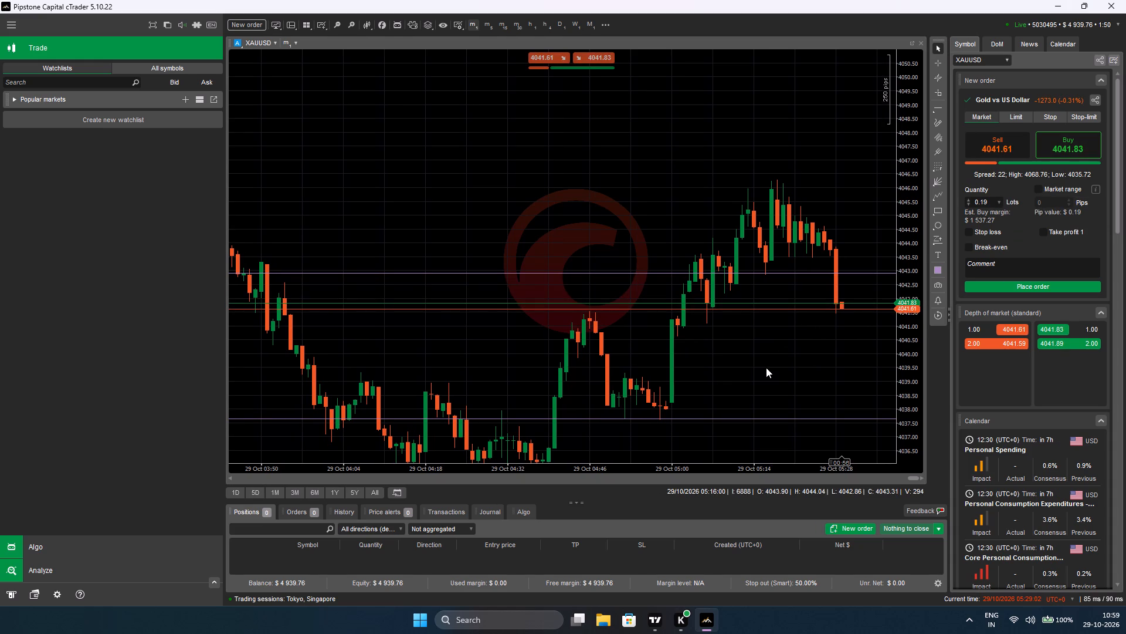
drag(768, 377, 752, 336)
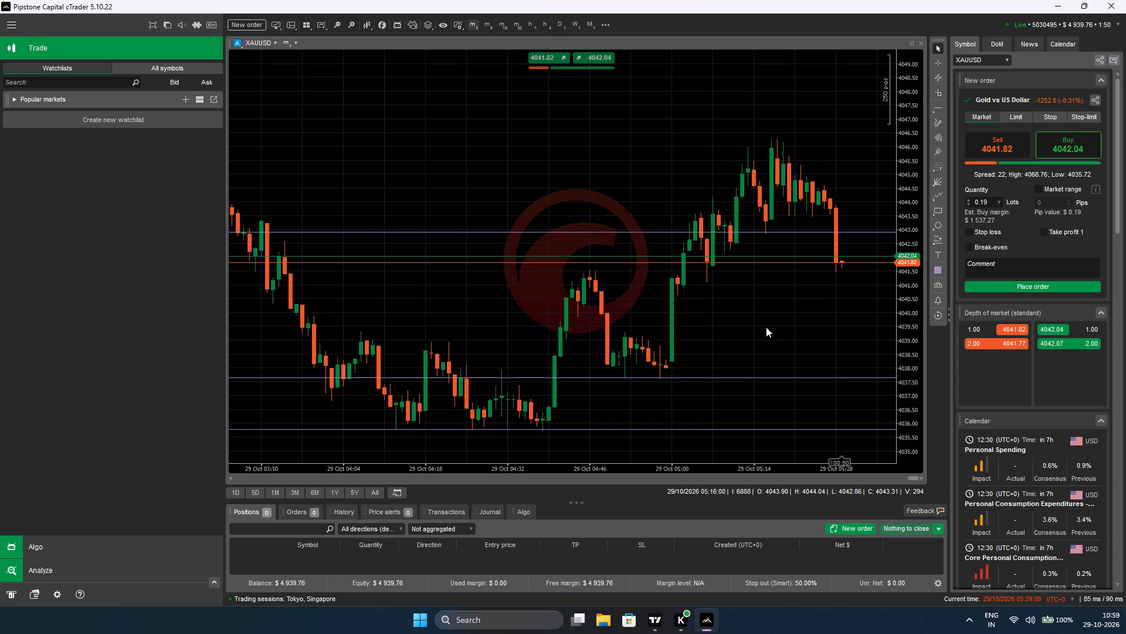
Switch to TradingView and delete the long position drawing from the XAUUSD chart.
click(658, 626)
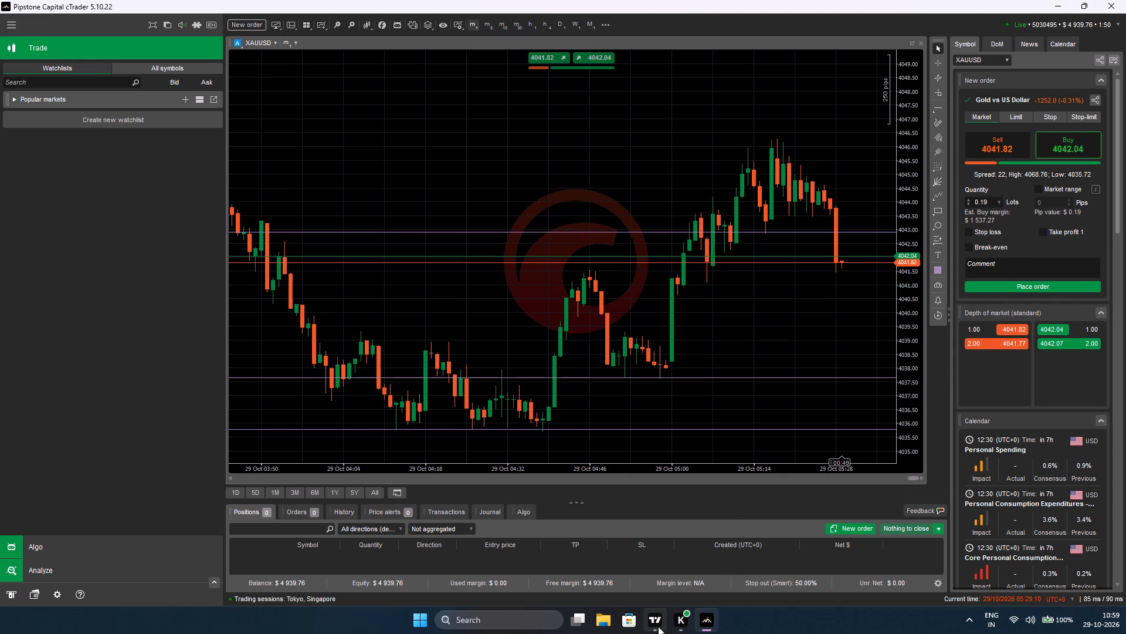
drag(689, 522, 708, 474)
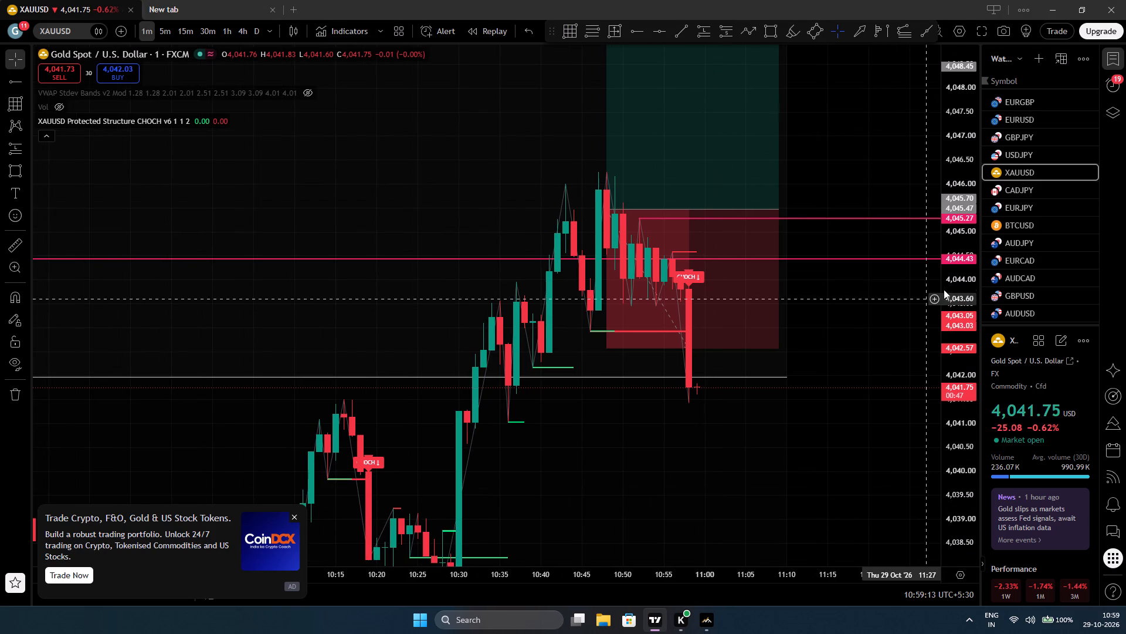
drag(958, 285, 939, 453)
scroll(687, 451, down, 6)
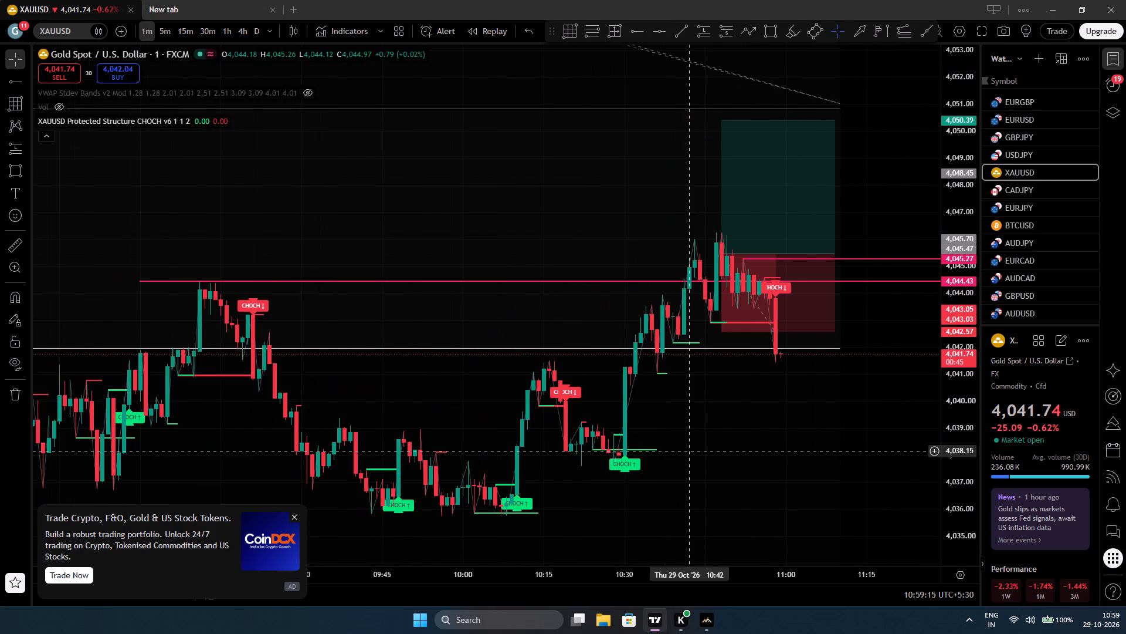
click(796, 201)
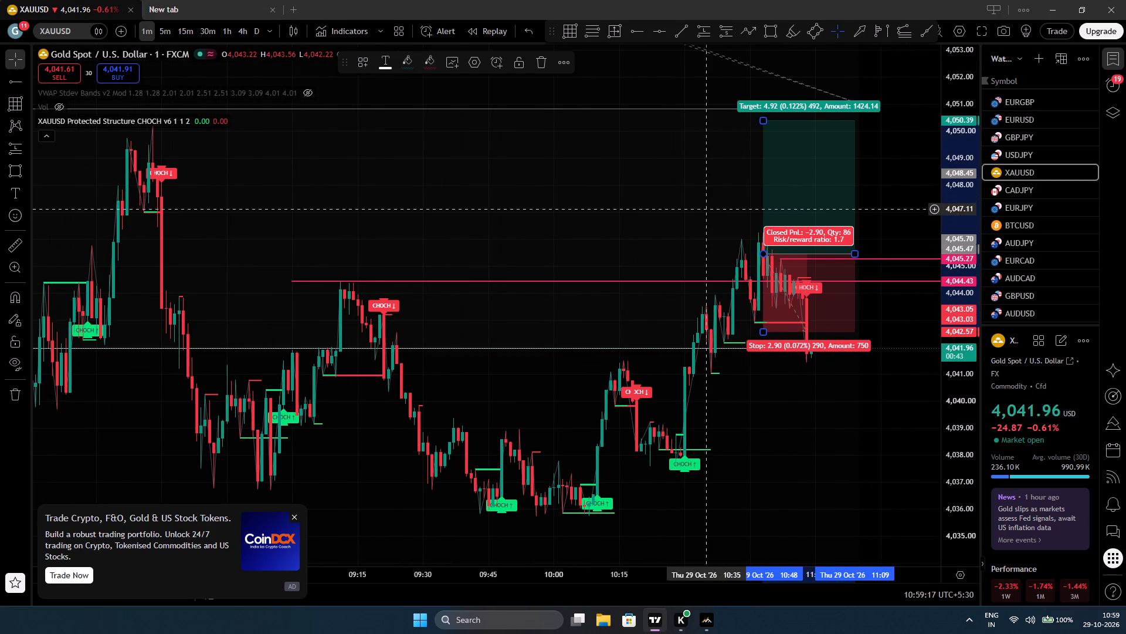
click(542, 68)
click(632, 192)
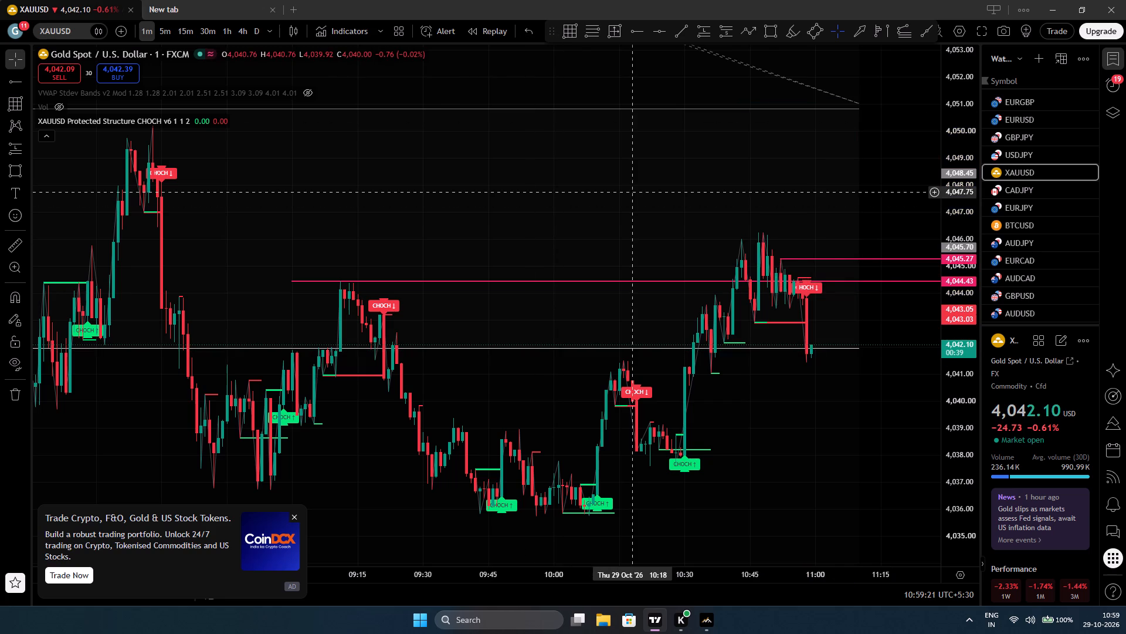
Delete the horizontal ray that starts at the 10:52 candle's high.
click(816, 258)
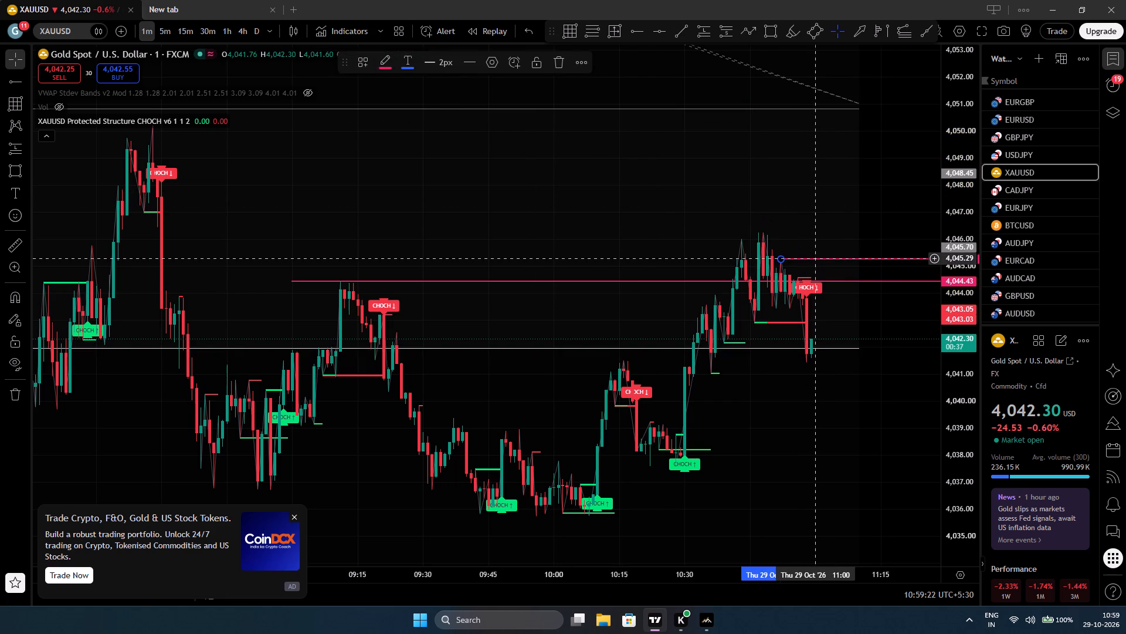
click(557, 63)
Raise the remaining pink horizontal ray to 4,044.58, near the high of the candles just before the sharp drop.
drag(959, 419, 917, 269)
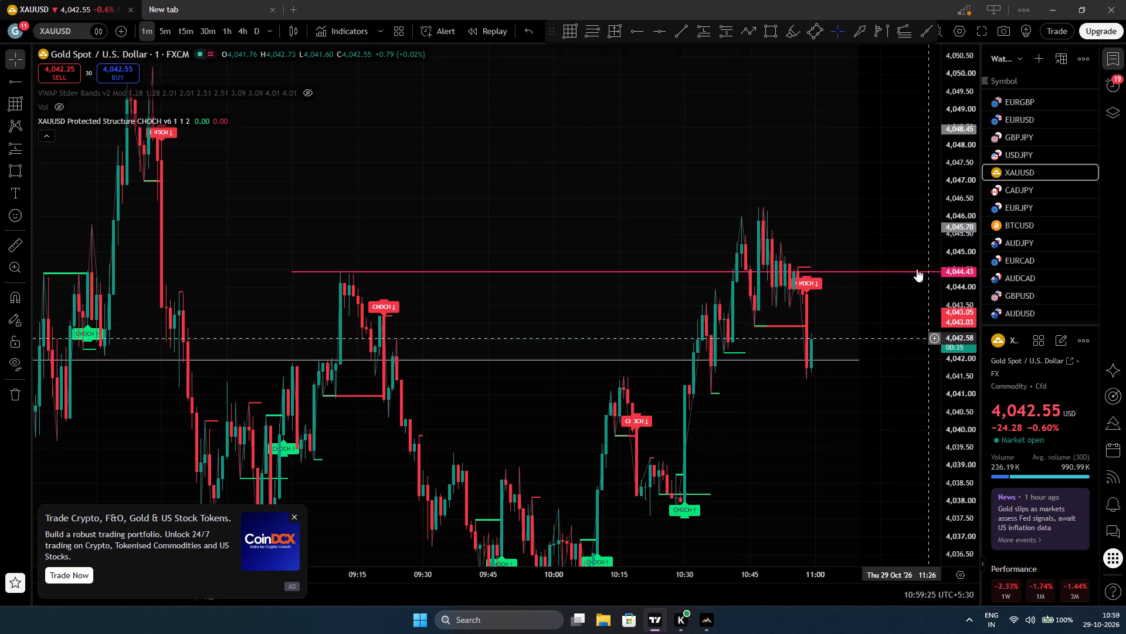
drag(917, 269, 915, 262)
scroll(775, 337, up, 9)
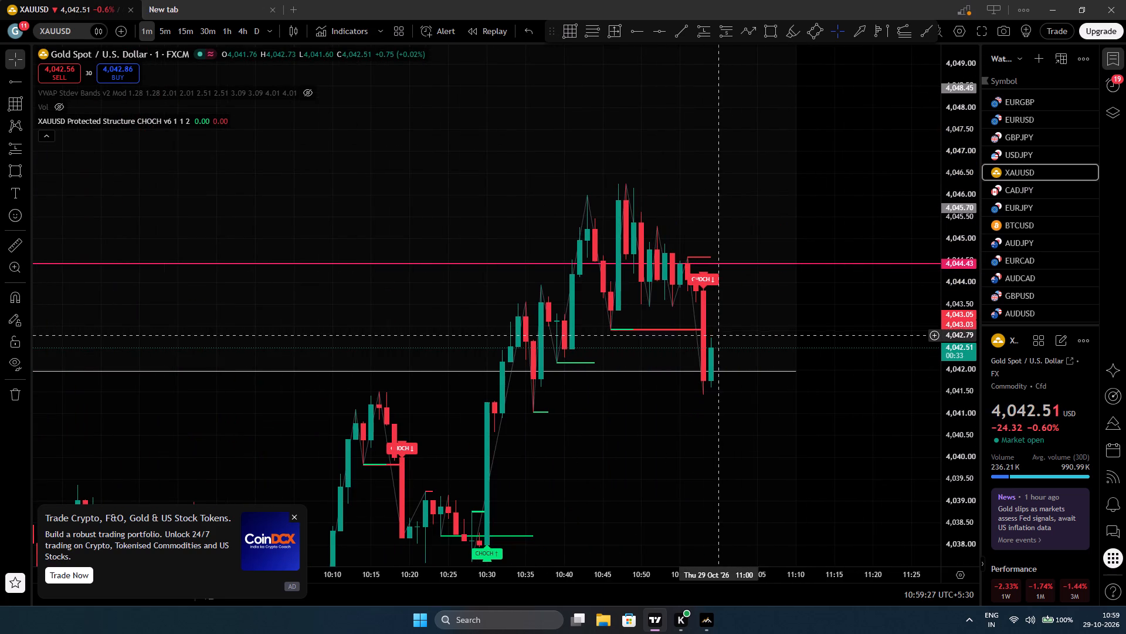
drag(782, 303, 784, 320)
drag(744, 271, 748, 271)
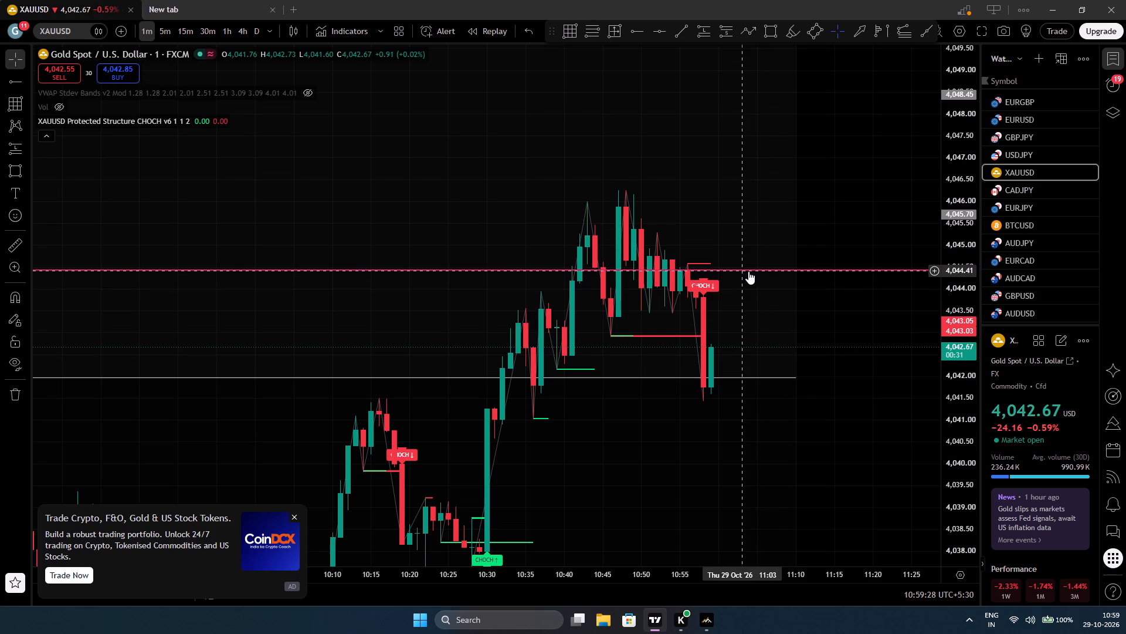
drag(748, 271, 782, 264)
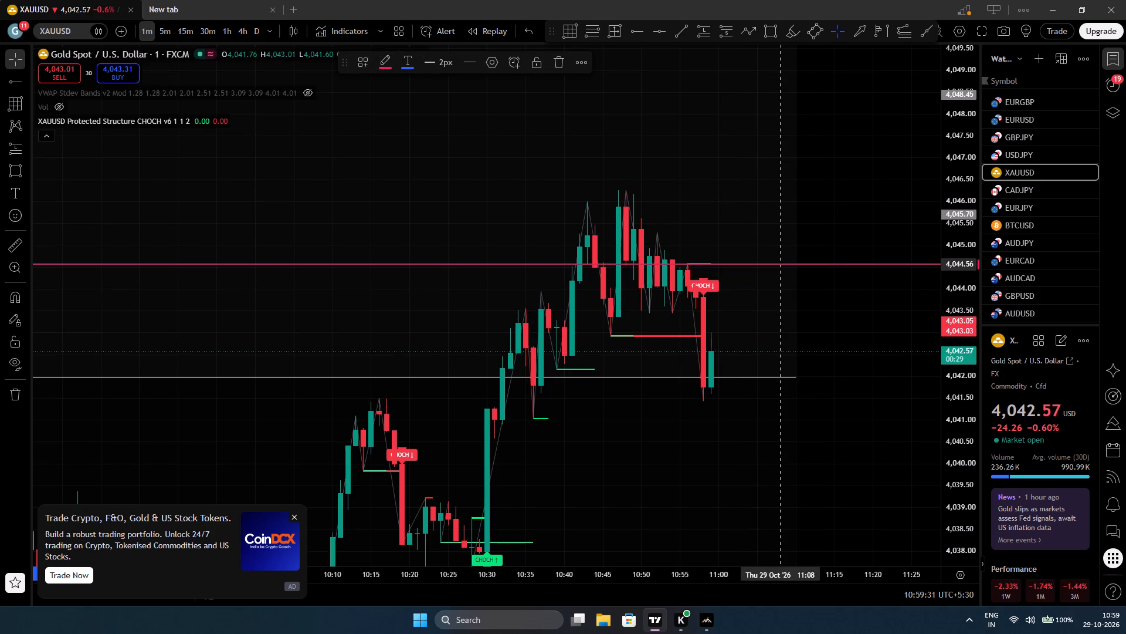
drag(782, 264, 784, 264)
click(790, 336)
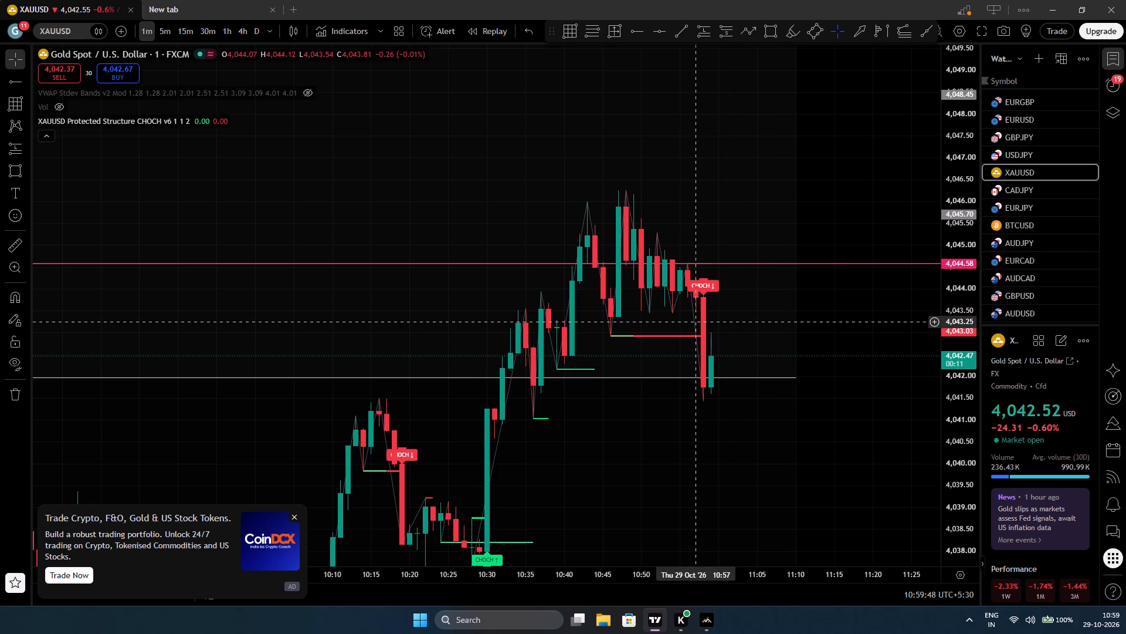
Draw a horizontal ray from near the 10:52 candle's high at about 4,045.21.
click(641, 29)
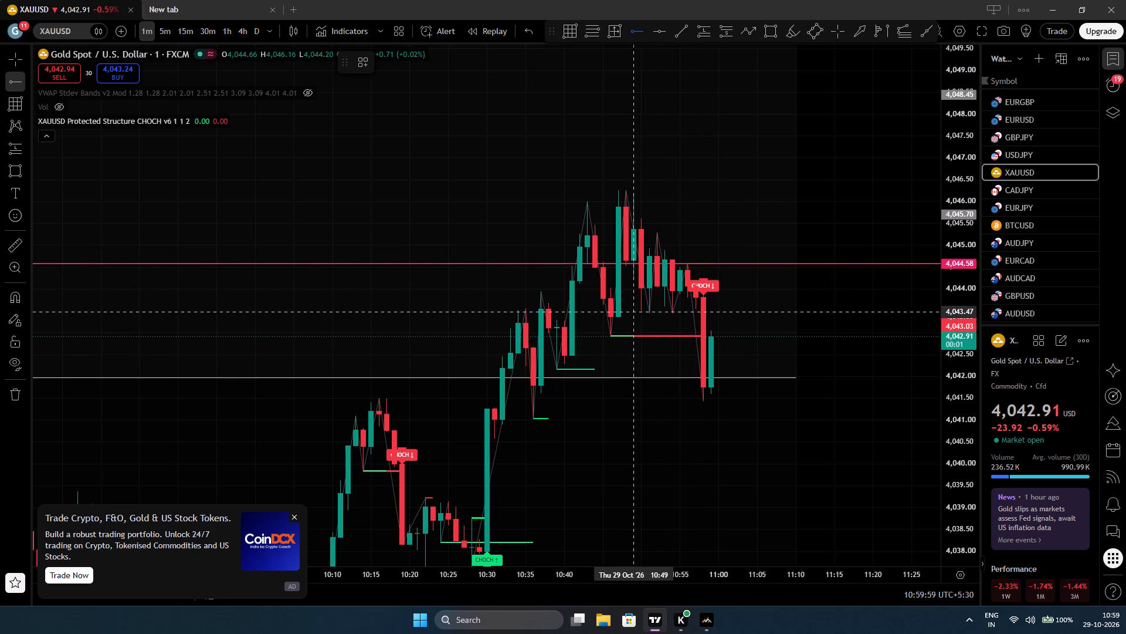
click(654, 236)
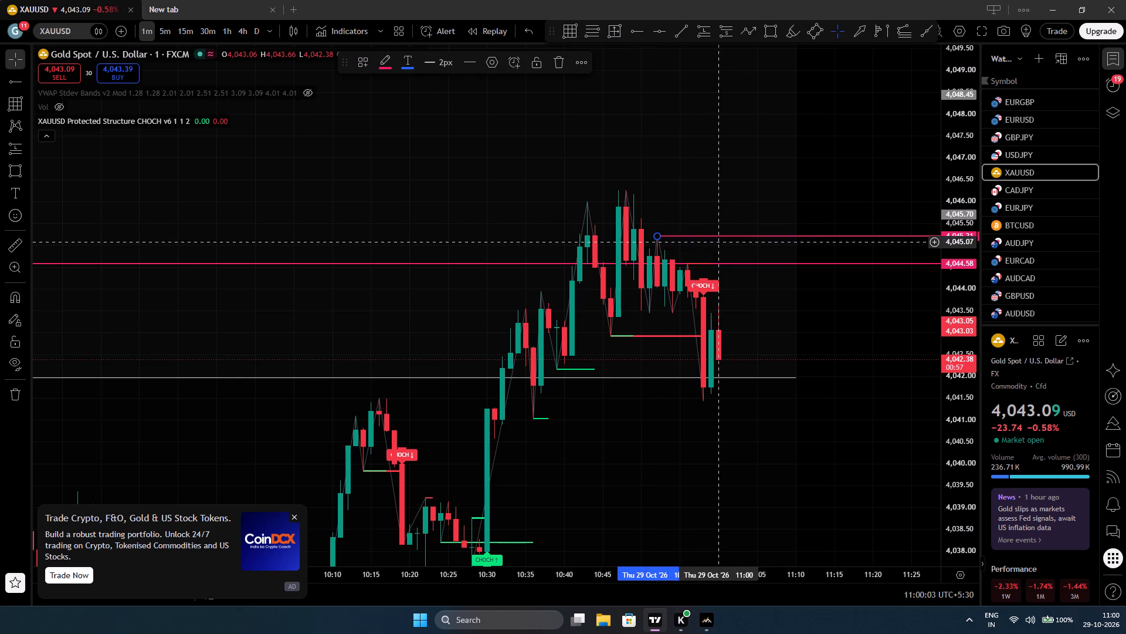
Move the new horizontal ray to the 11:00 candle's high at 4,043.66.
drag(729, 237, 799, 299)
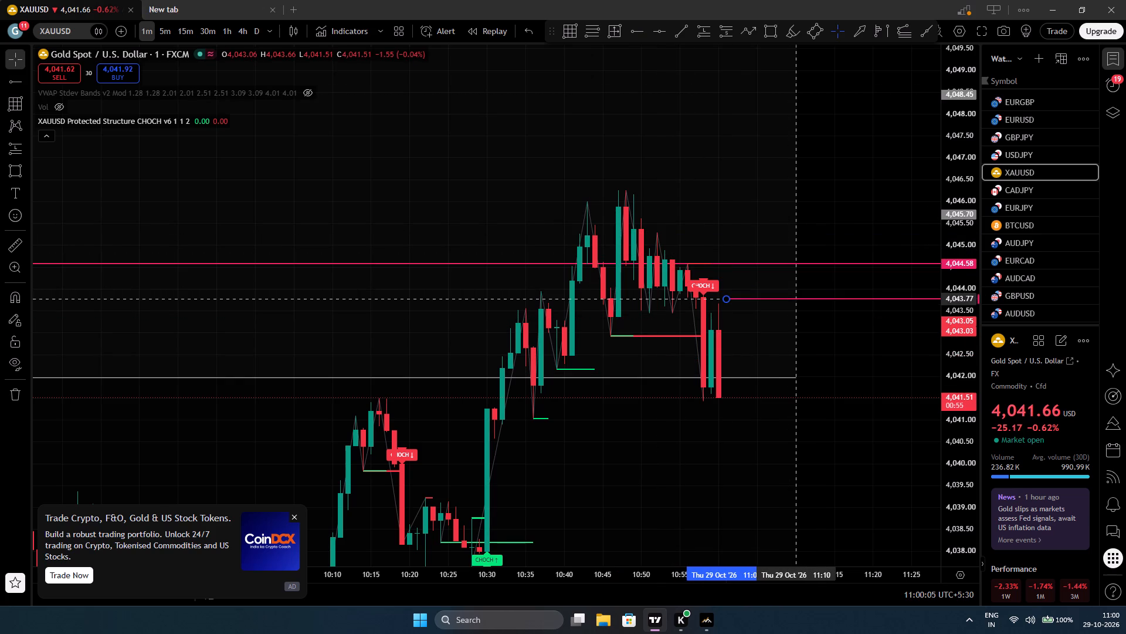
drag(799, 299, 784, 303)
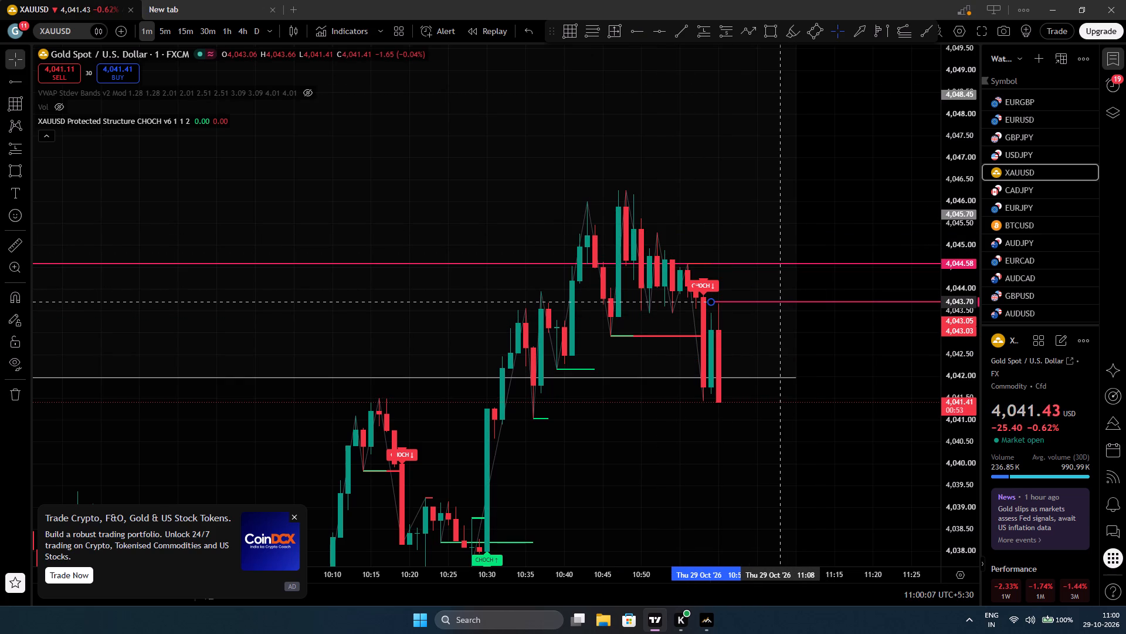
drag(784, 303, 786, 303)
click(793, 471)
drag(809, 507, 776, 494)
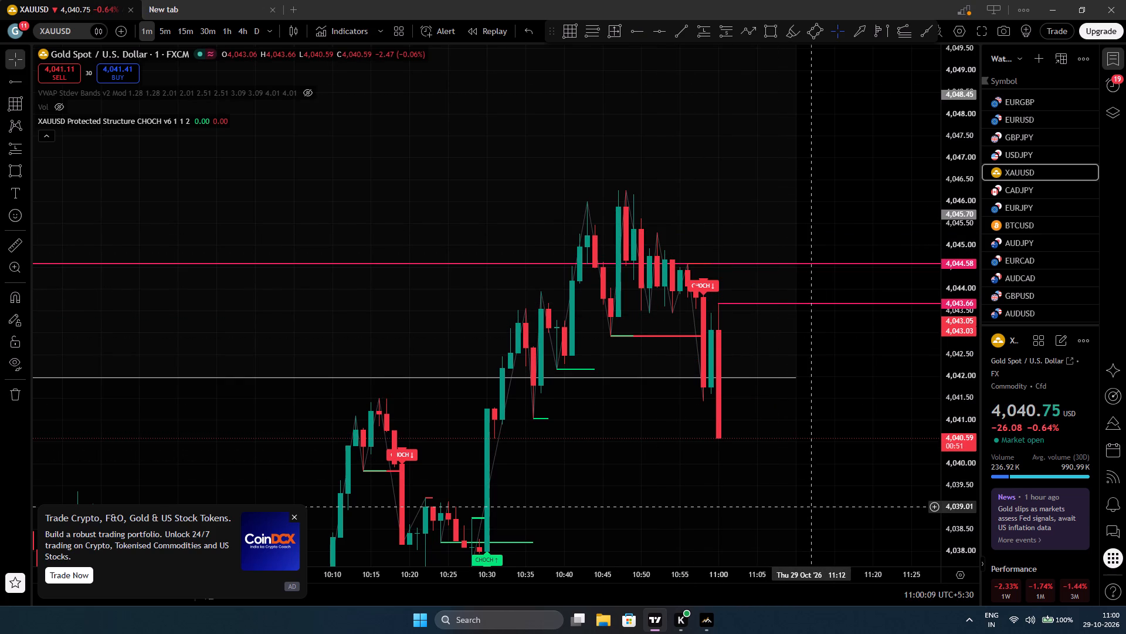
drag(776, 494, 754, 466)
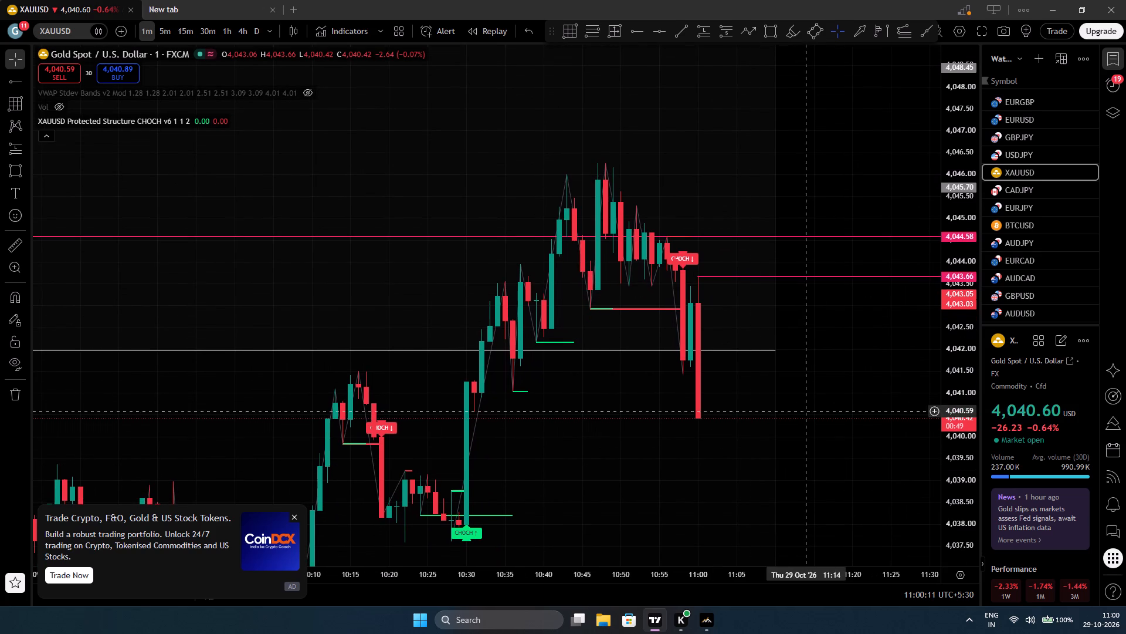
Draw a long position starting at 11:11 with entry at 4,043.67 on the lower pink ray and stop at 4,040.31.
drag(955, 291, 947, 437)
scroll(781, 447, down, 4)
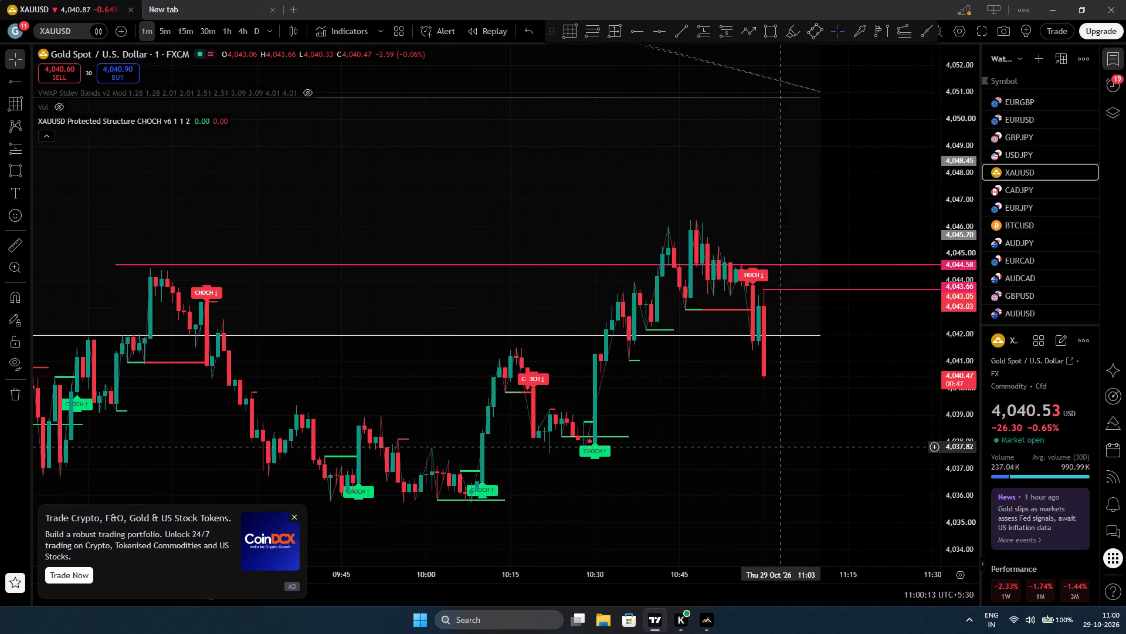
drag(839, 448, 805, 452)
drag(805, 463, 788, 472)
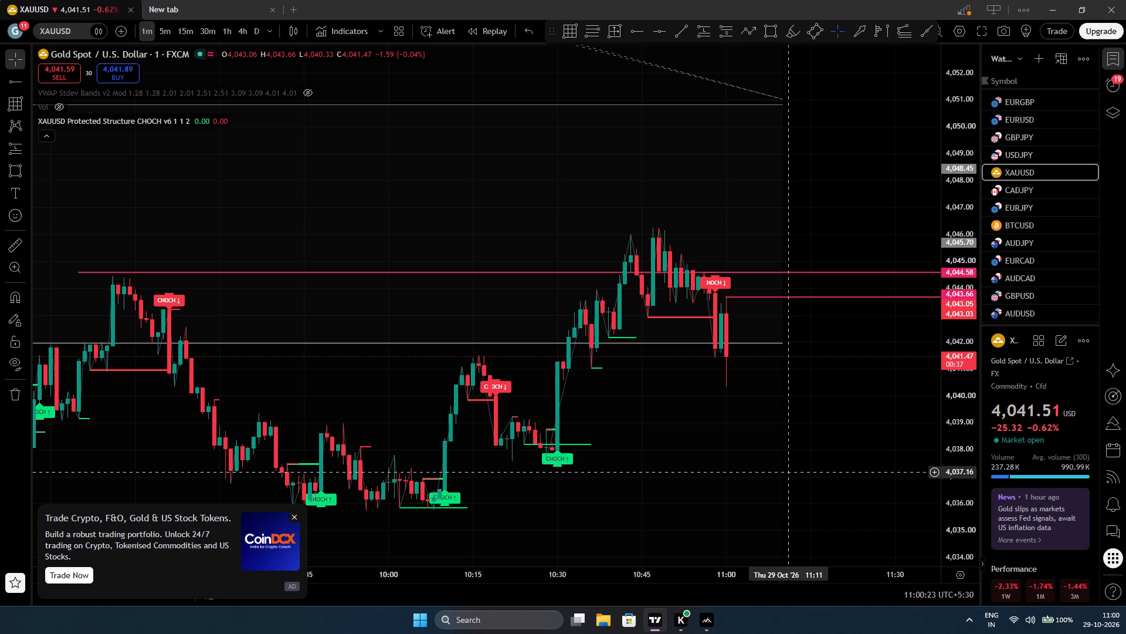
click(707, 29)
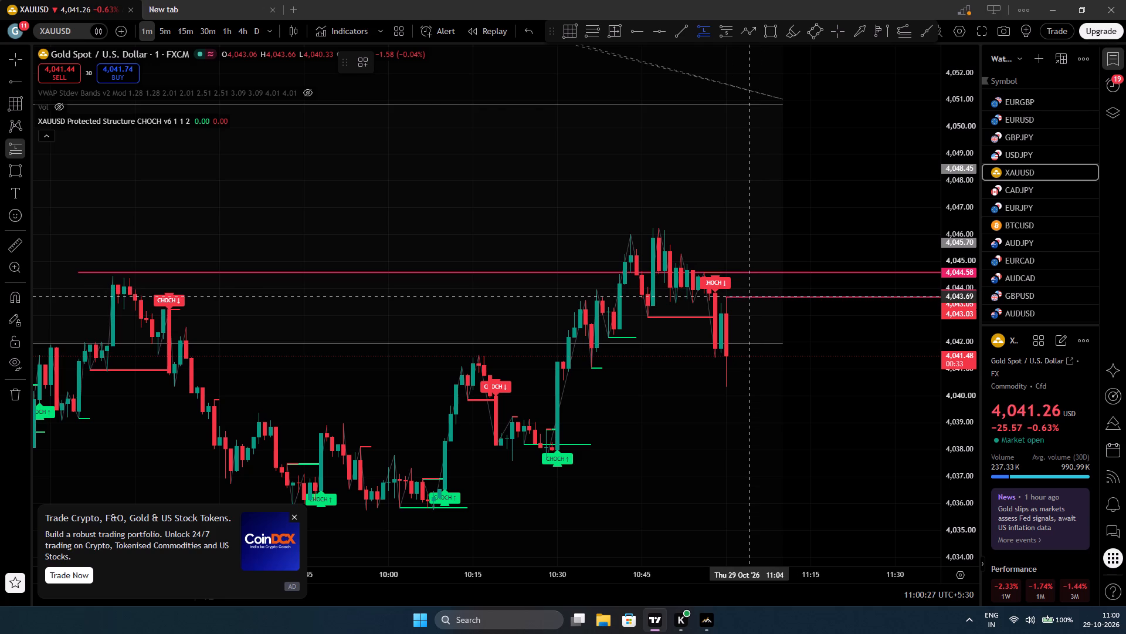
click(787, 297)
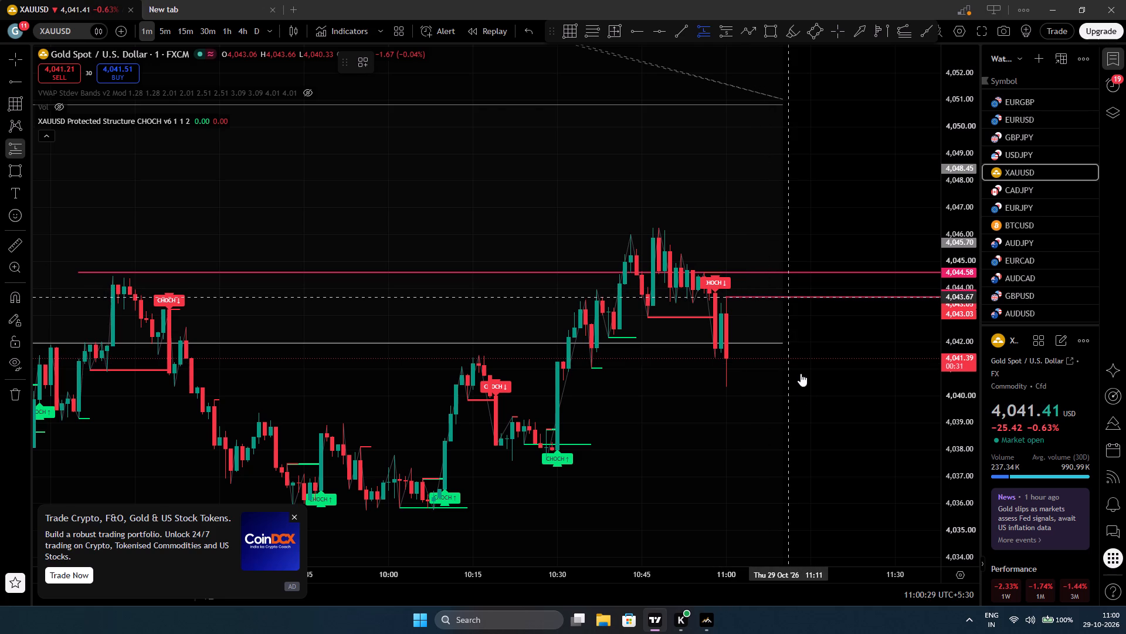
drag(791, 355, 794, 389)
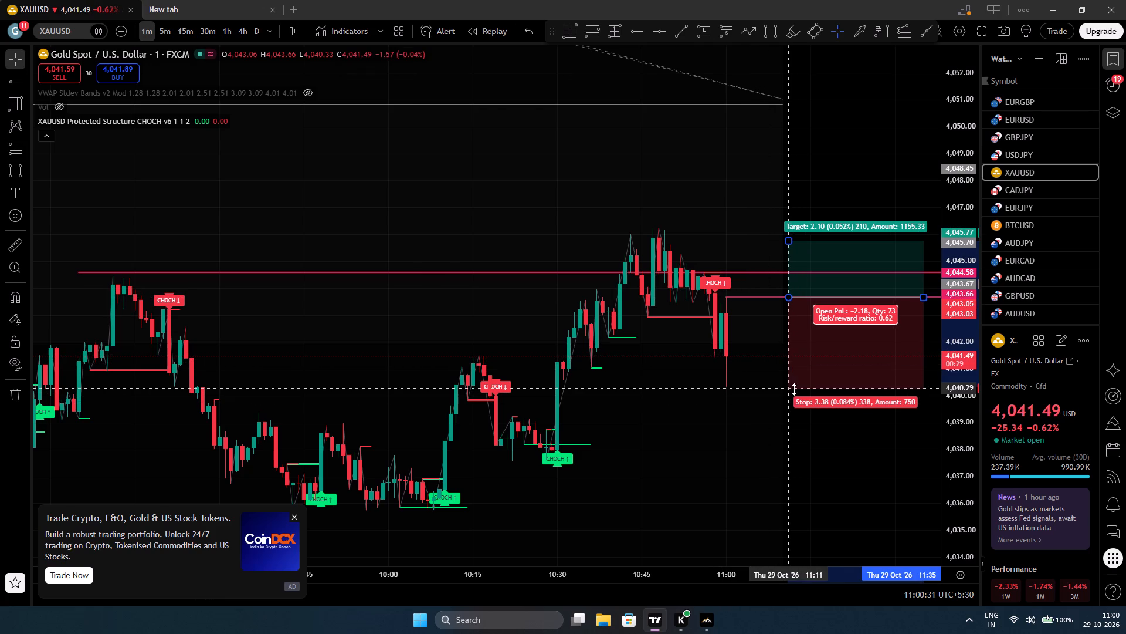
drag(794, 389, 798, 387)
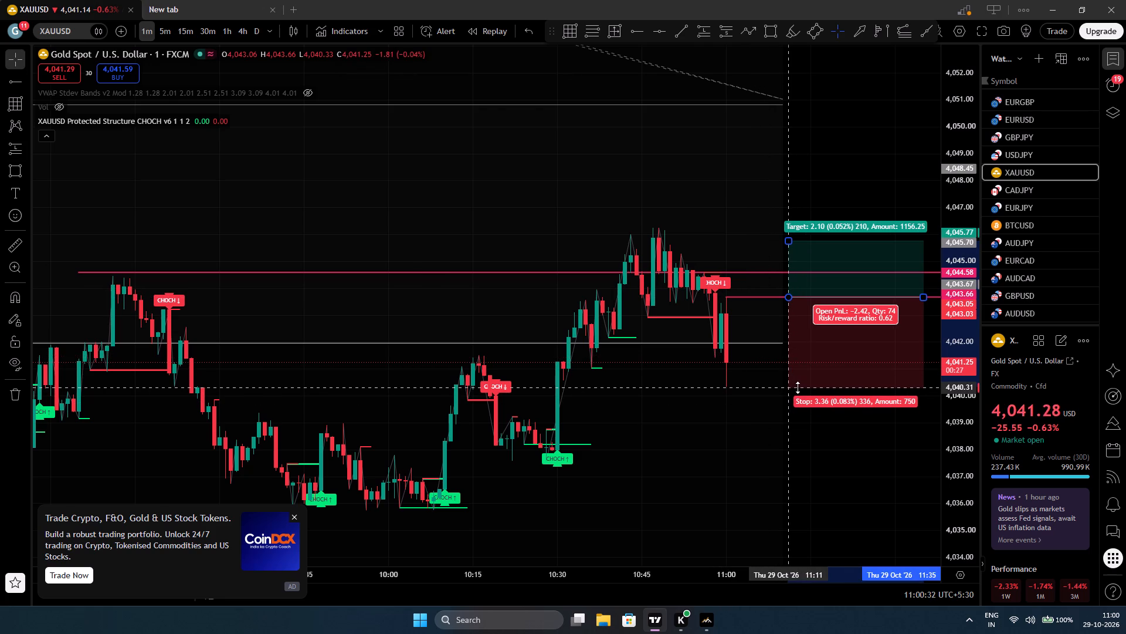
drag(798, 387, 798, 387)
click(693, 442)
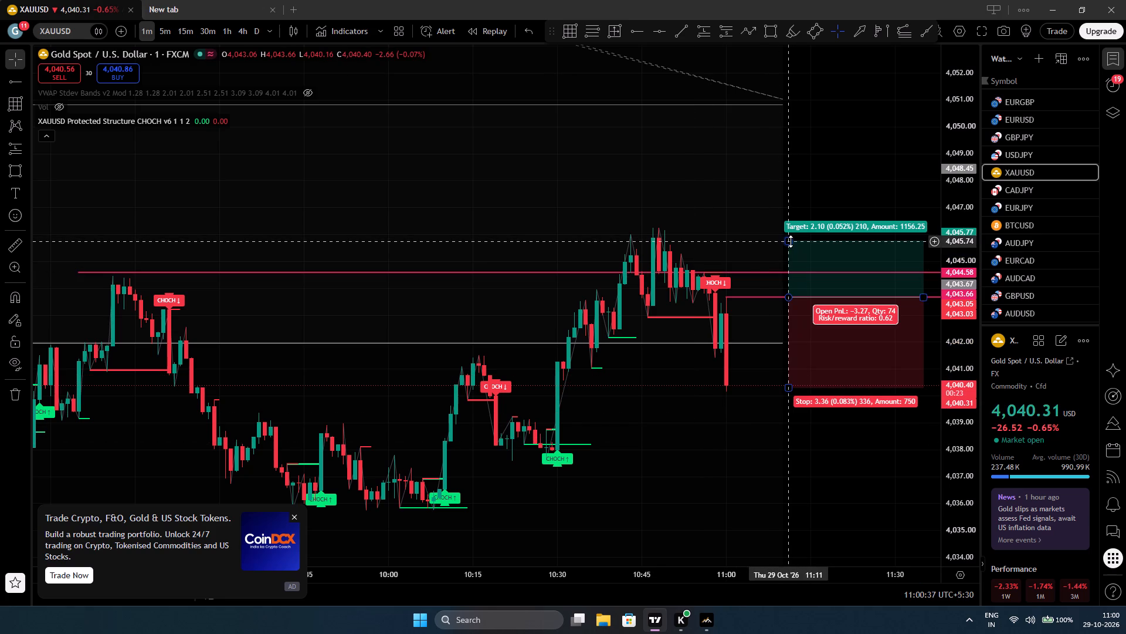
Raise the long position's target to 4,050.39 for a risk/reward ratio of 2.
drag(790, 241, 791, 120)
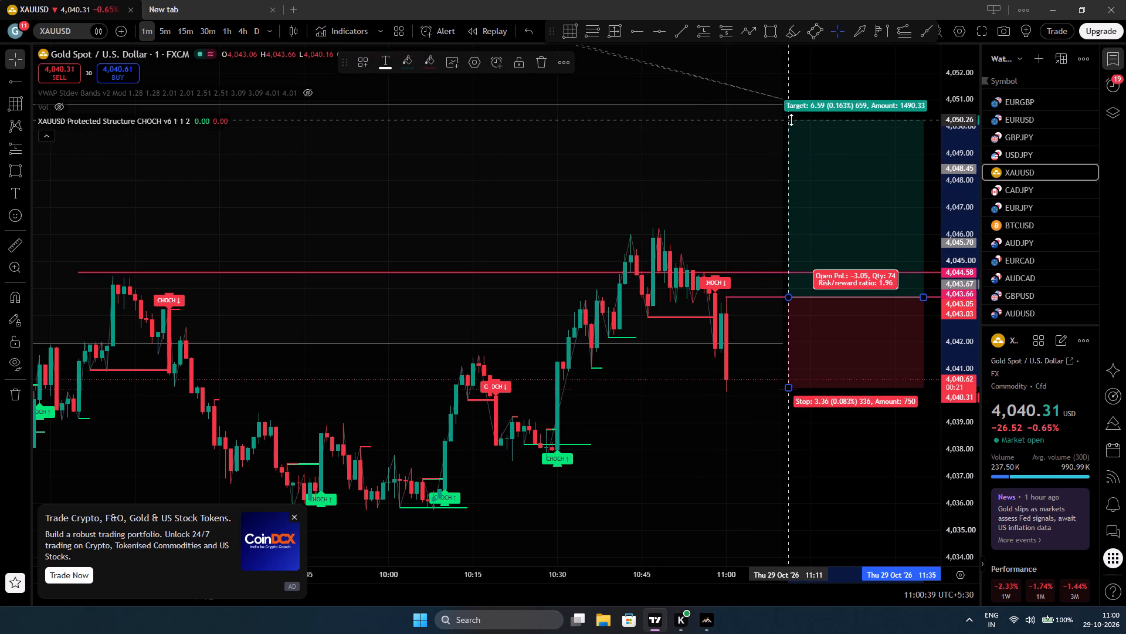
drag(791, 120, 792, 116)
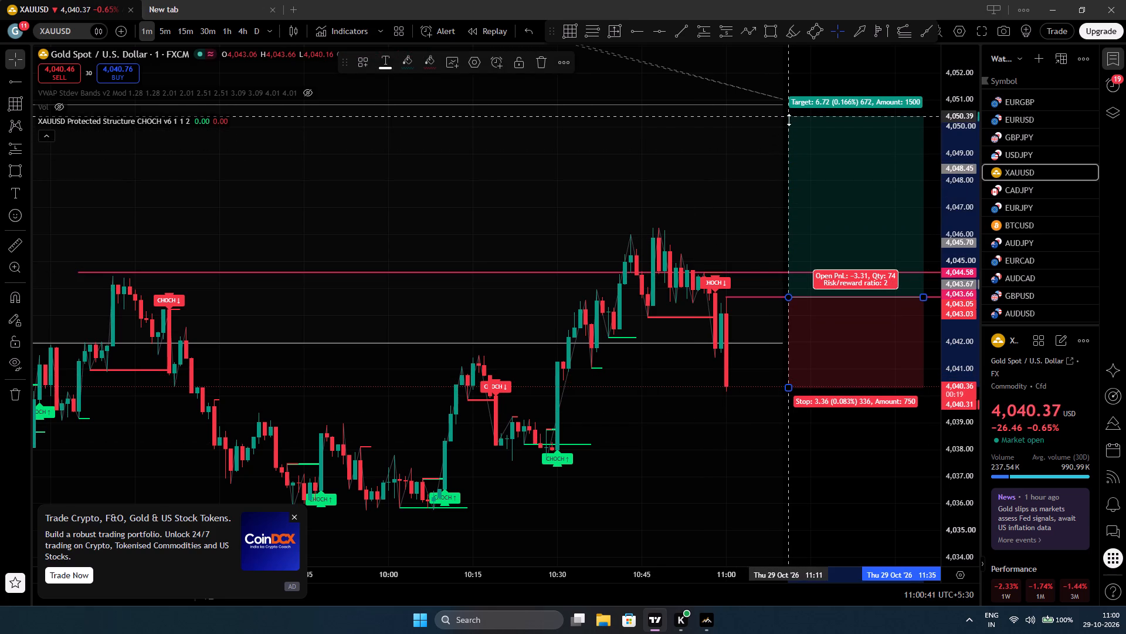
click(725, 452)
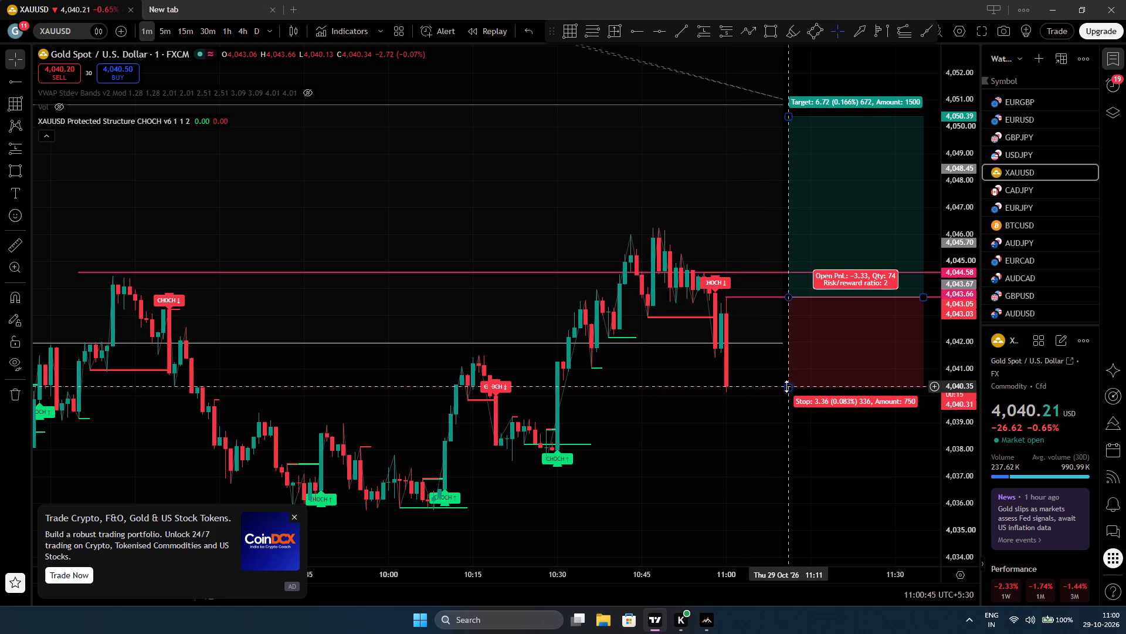
Lower the long position's stop to 4,039.81, near the low of the 11:00 candle.
drag(786, 386, 785, 397)
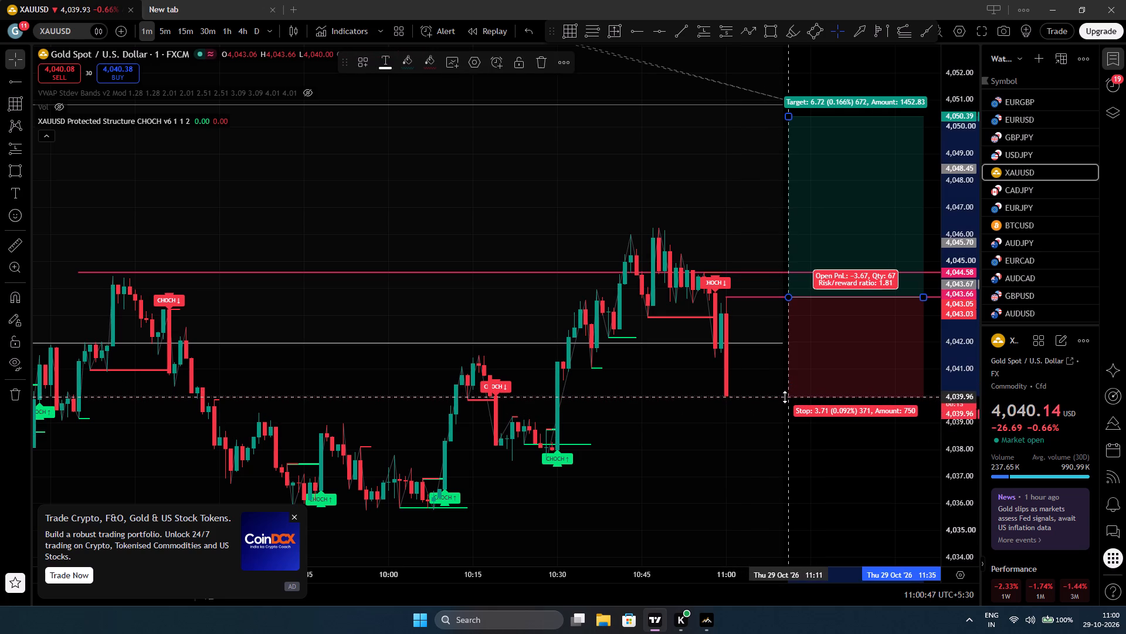
drag(785, 397, 785, 398)
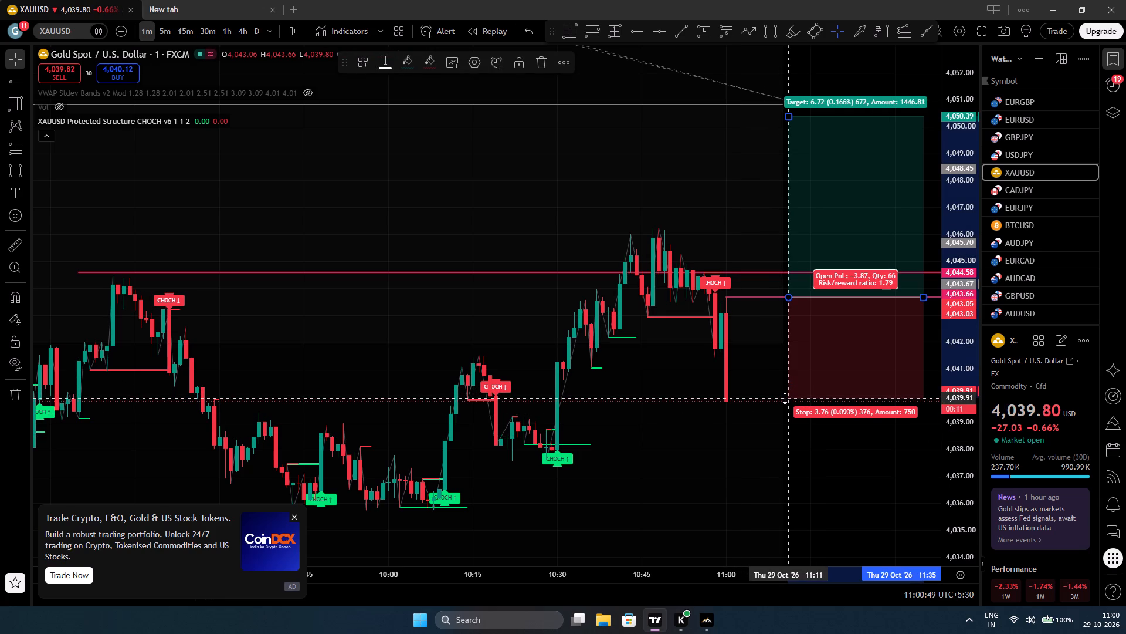
drag(785, 398, 785, 401)
click(732, 440)
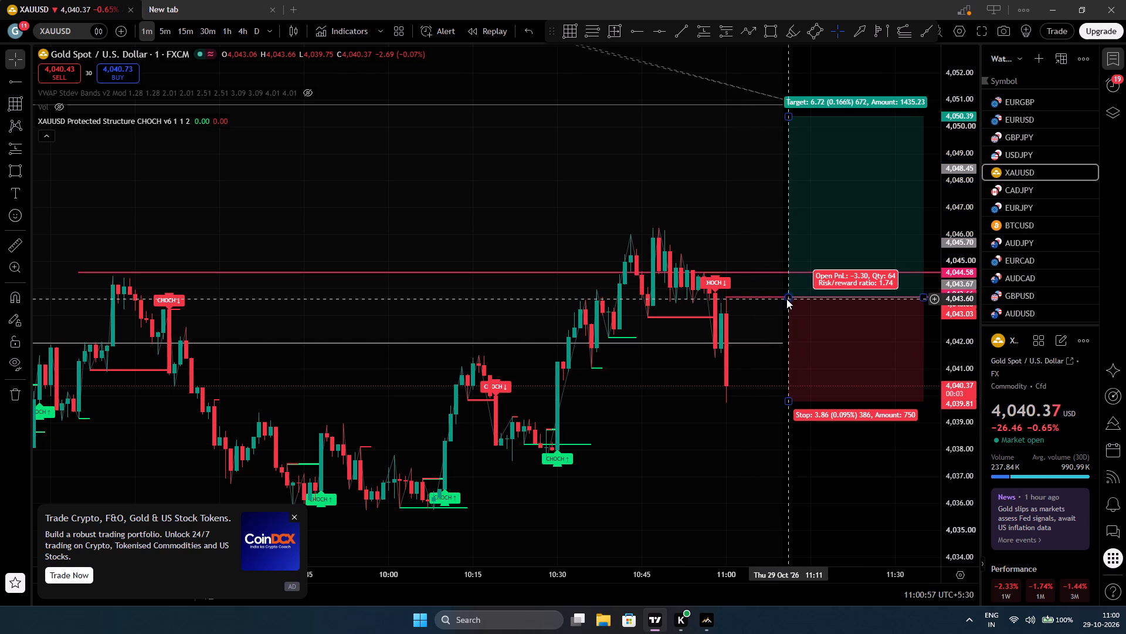
Raise the long position's target to 4,051.39 for a risk/reward ratio of 2.
drag(789, 119, 790, 103)
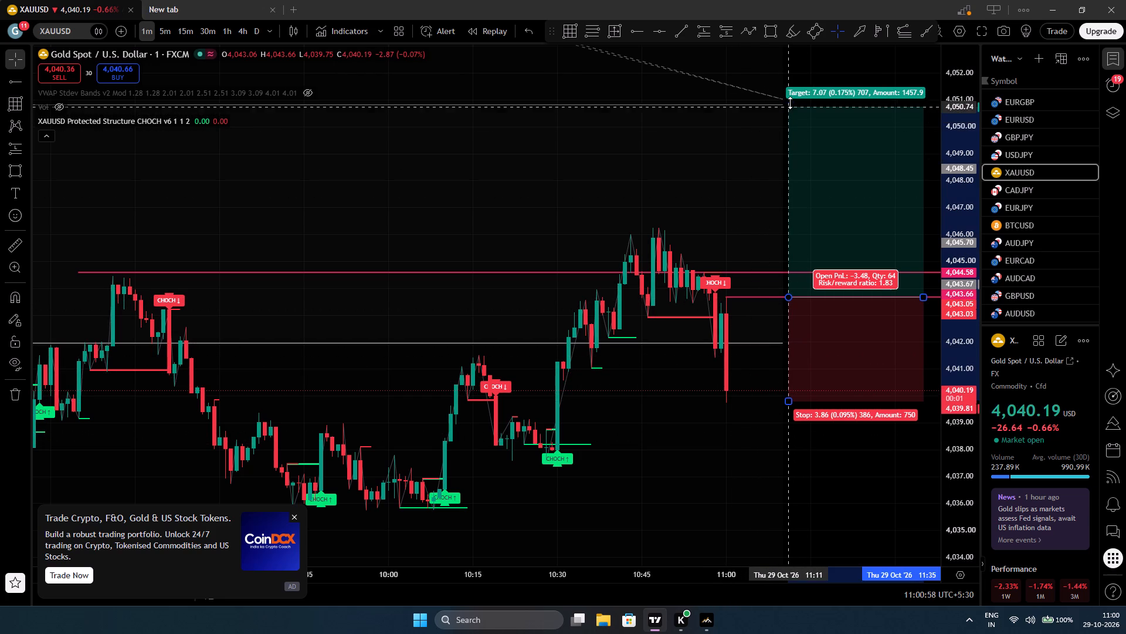
drag(790, 103, 798, 86)
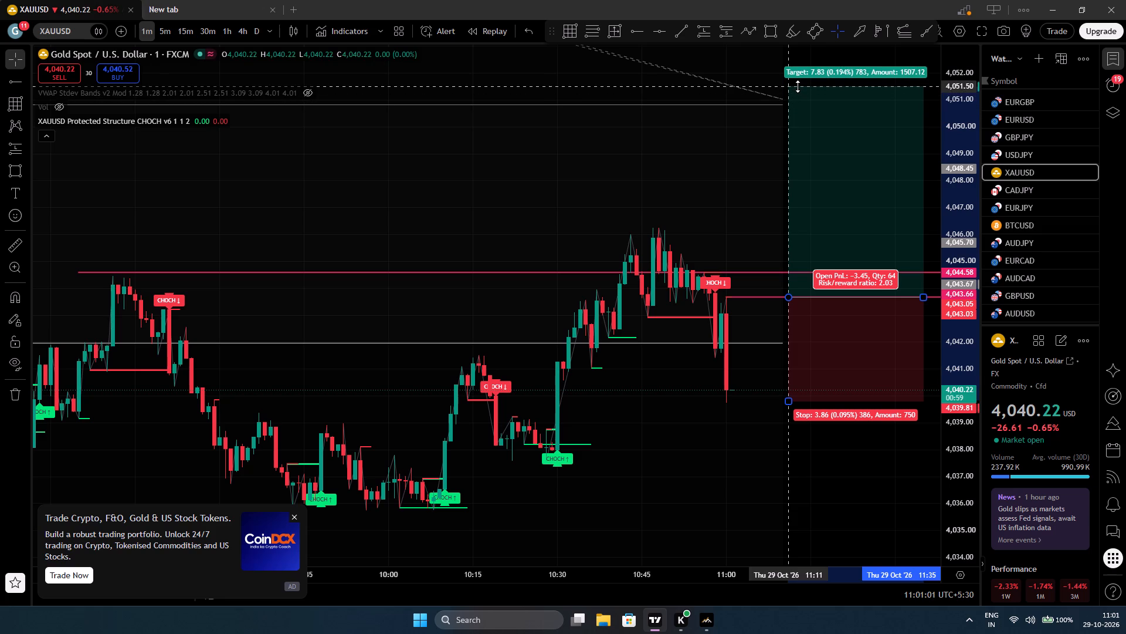
drag(798, 86, 796, 89)
click(717, 463)
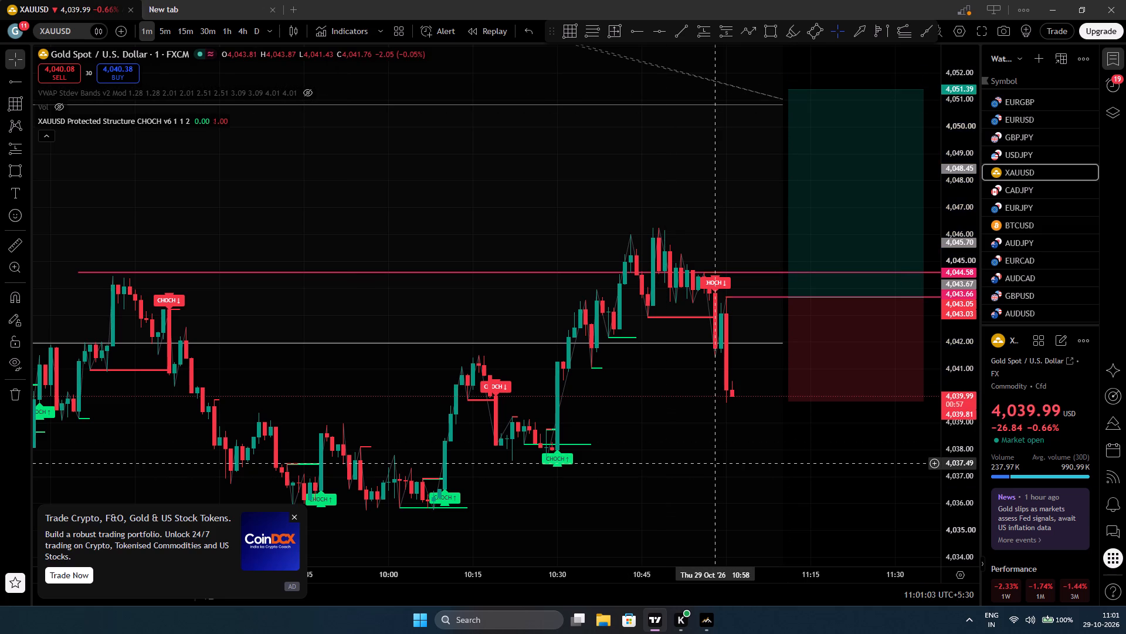
click(717, 456)
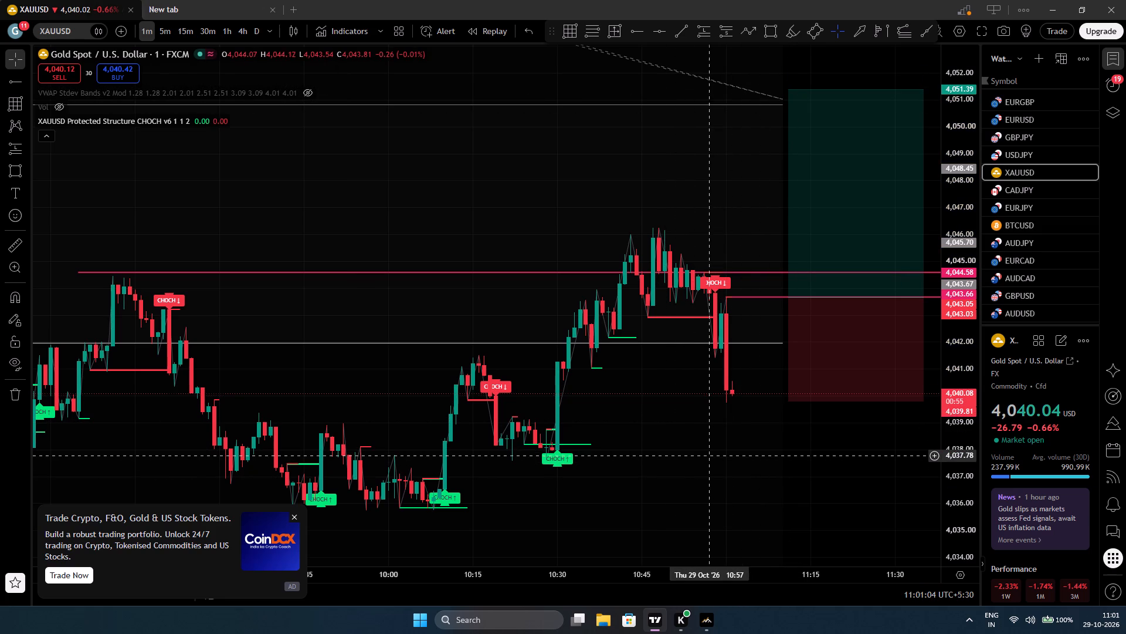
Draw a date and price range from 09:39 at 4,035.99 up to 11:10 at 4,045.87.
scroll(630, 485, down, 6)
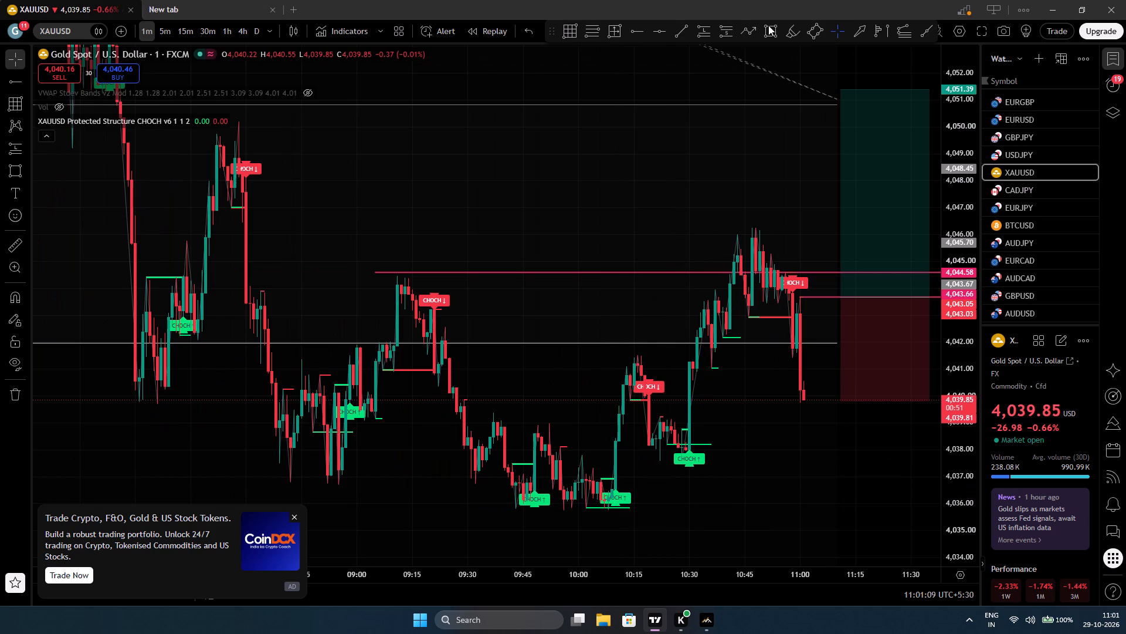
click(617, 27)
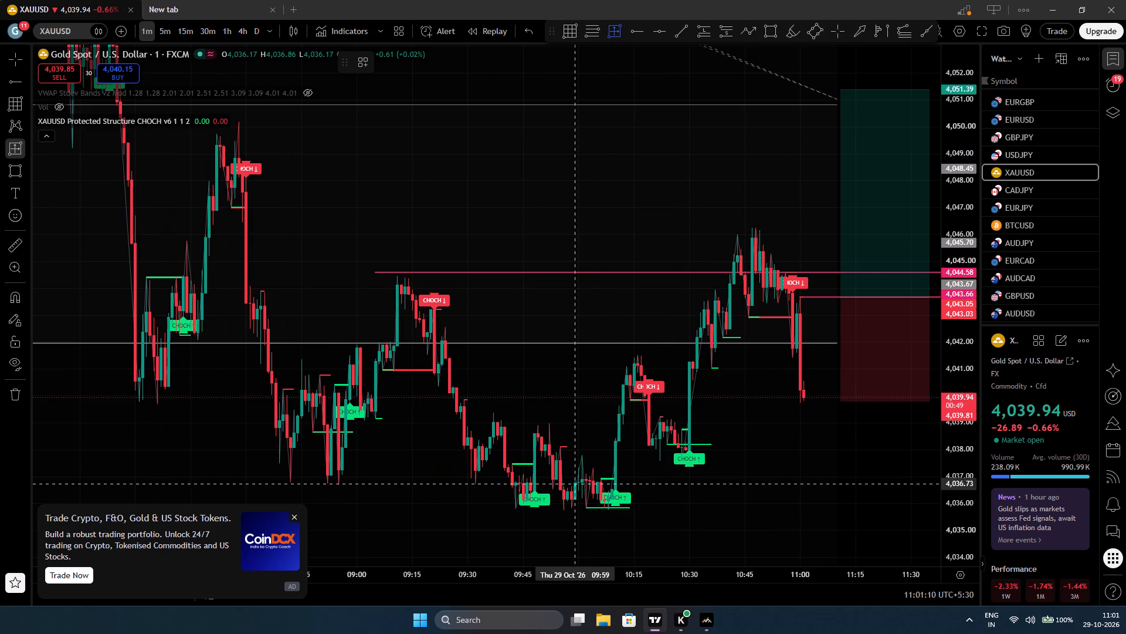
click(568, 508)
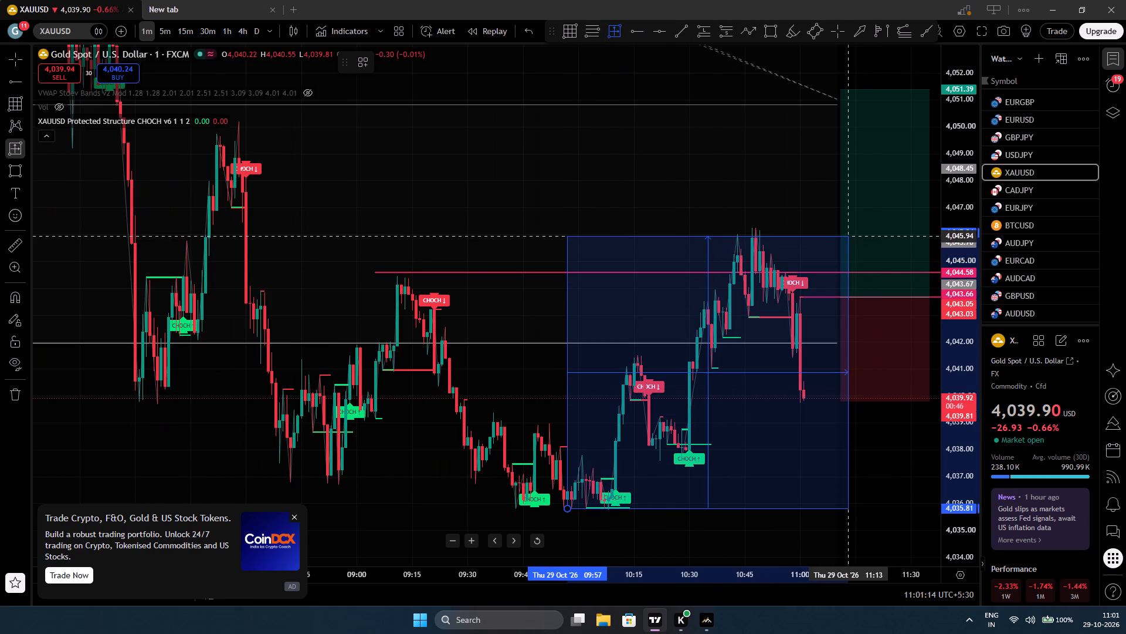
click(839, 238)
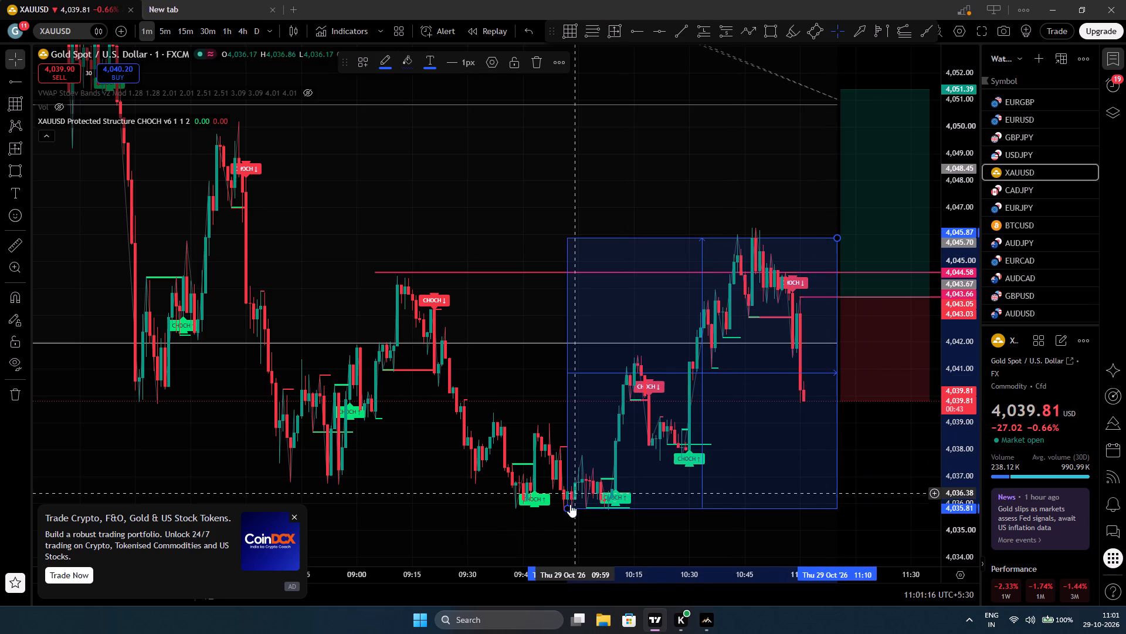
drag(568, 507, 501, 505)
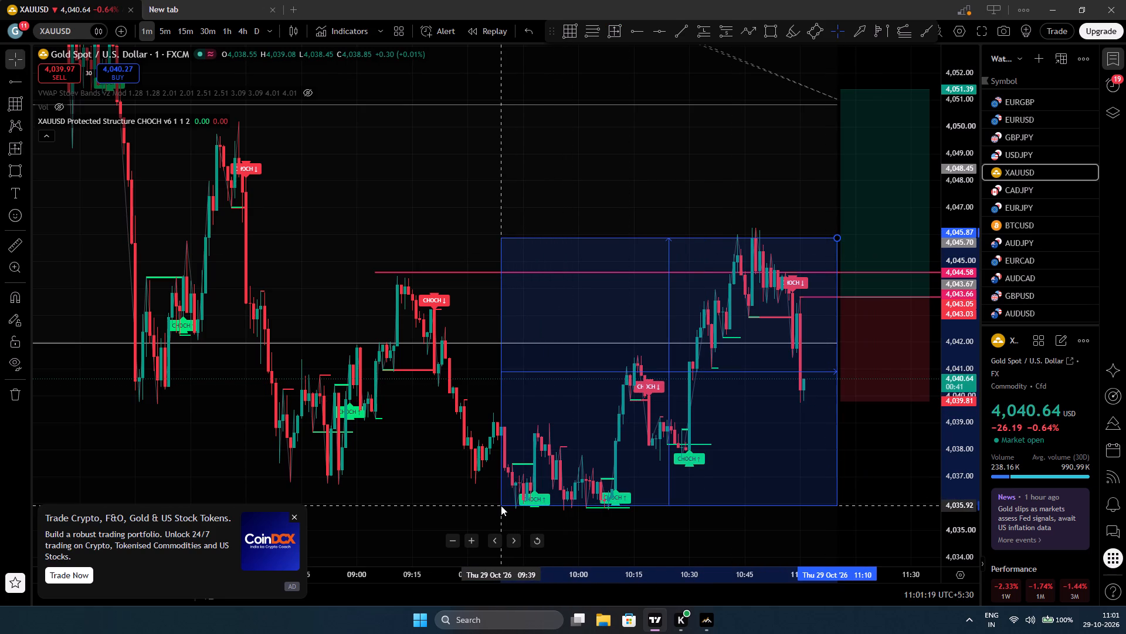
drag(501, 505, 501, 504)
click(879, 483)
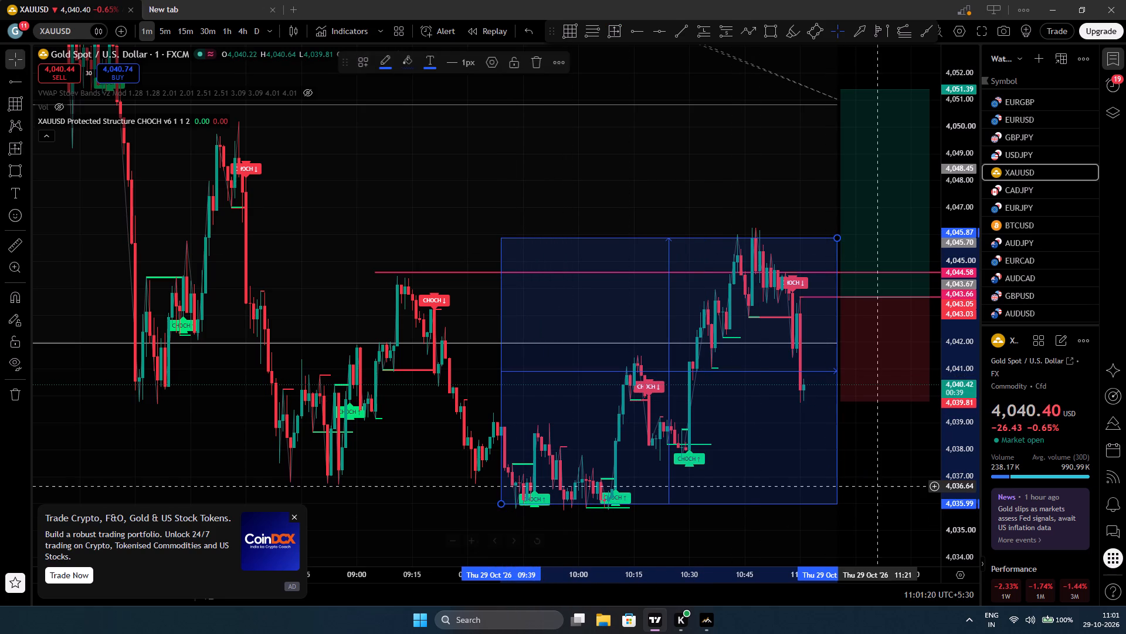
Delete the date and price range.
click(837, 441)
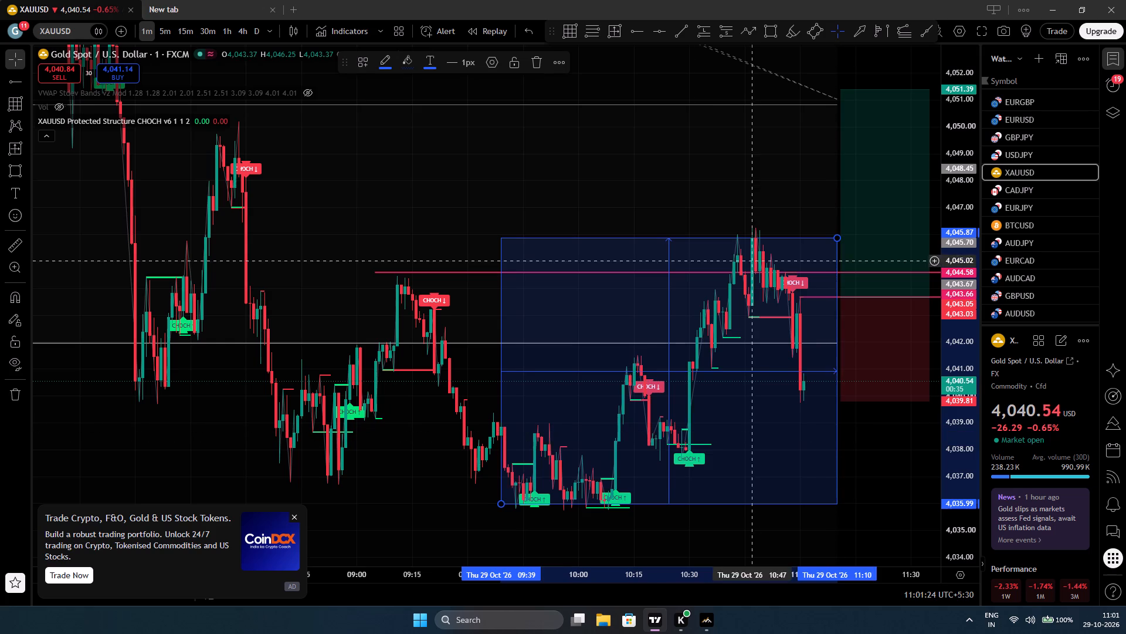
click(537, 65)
Move the lower pink horizontal ray from the 11:00 candle to the 11:01 candle's high at 4,041.94.
drag(797, 454, 772, 458)
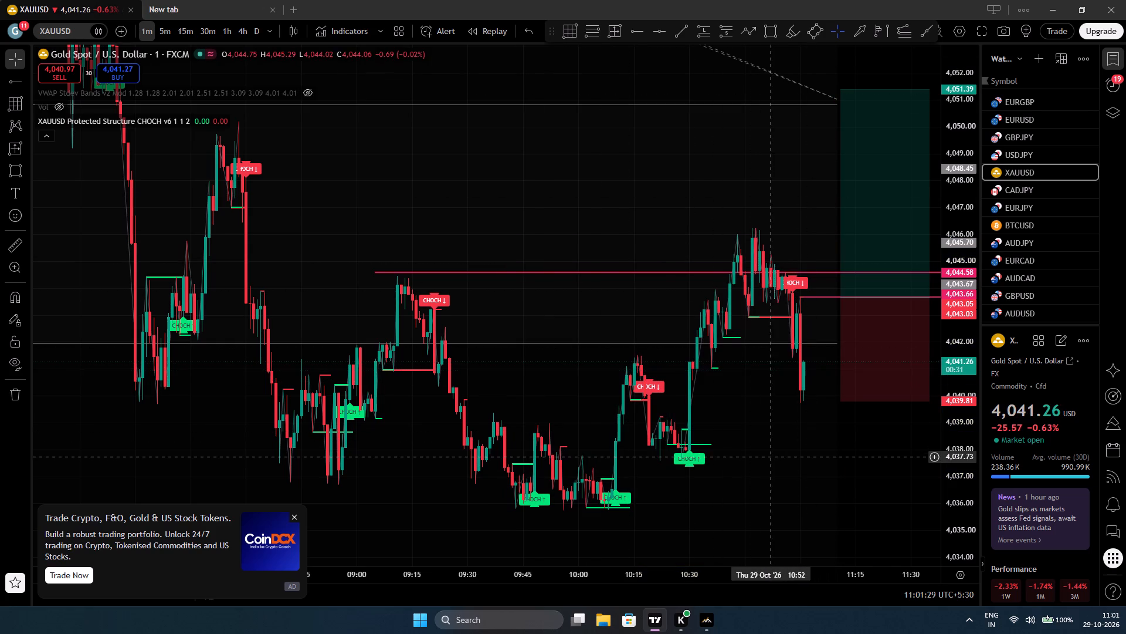
scroll(764, 448, up, 5)
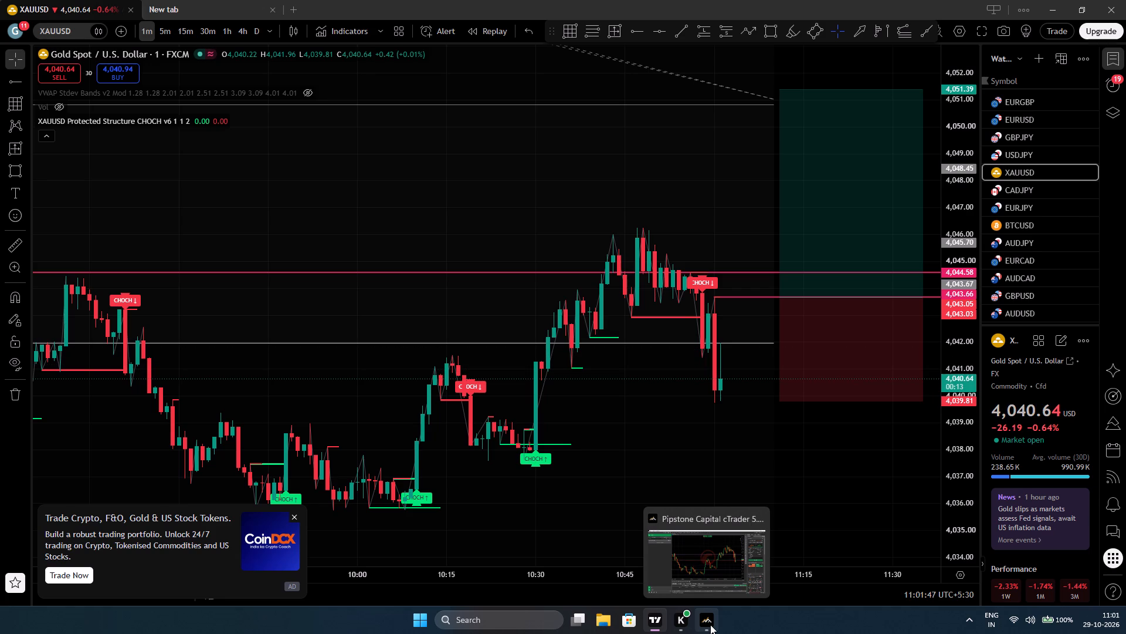
drag(715, 298, 721, 304)
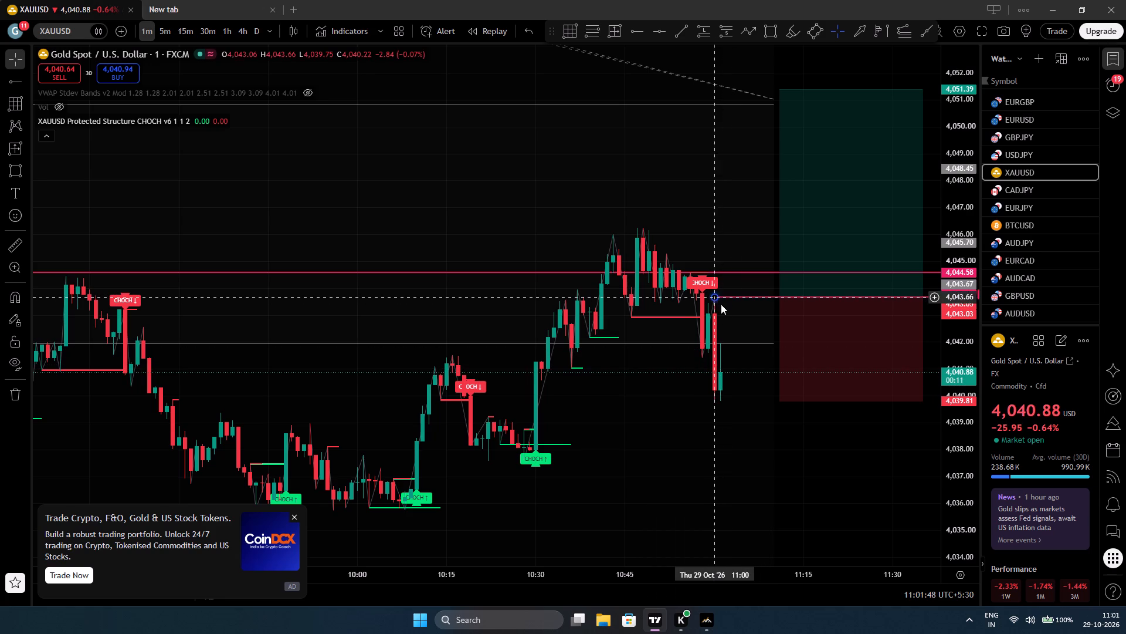
drag(721, 304, 720, 343)
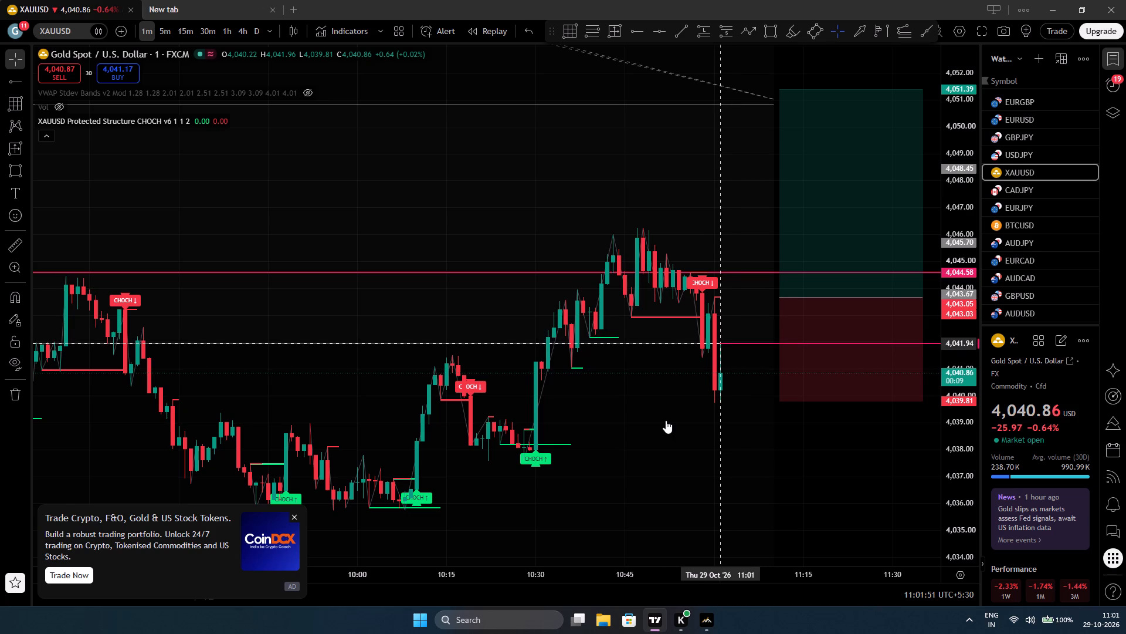
click(632, 470)
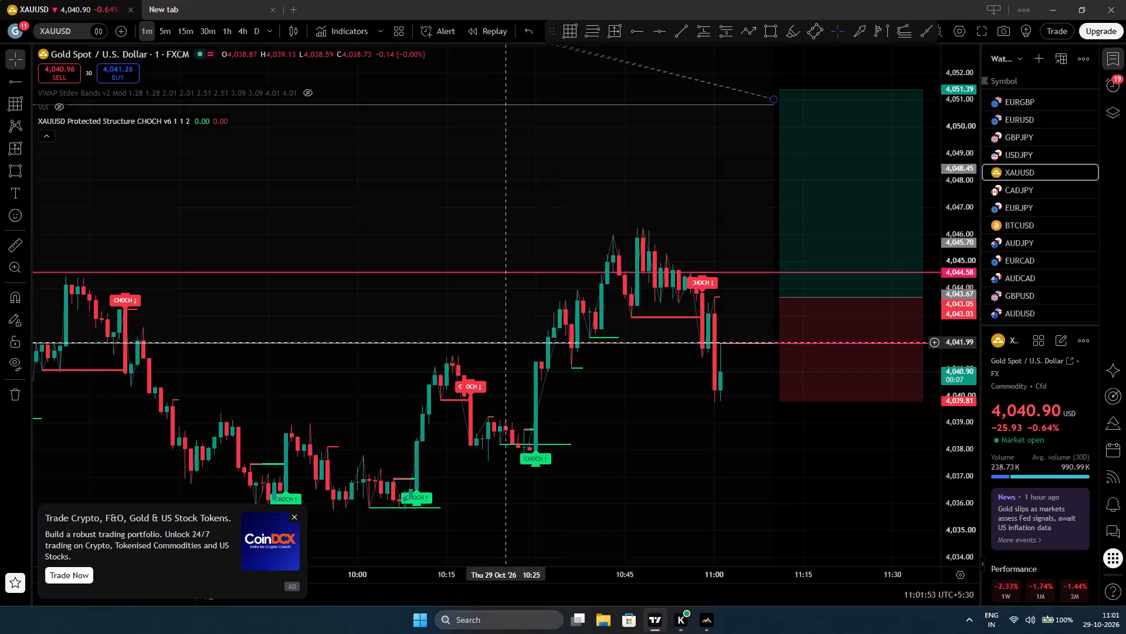
Shift the drawing with grey levels and a dashed diagonal back in time so its end anchor sits near 10:48 at 4,051.04.
drag(480, 343, 471, 340)
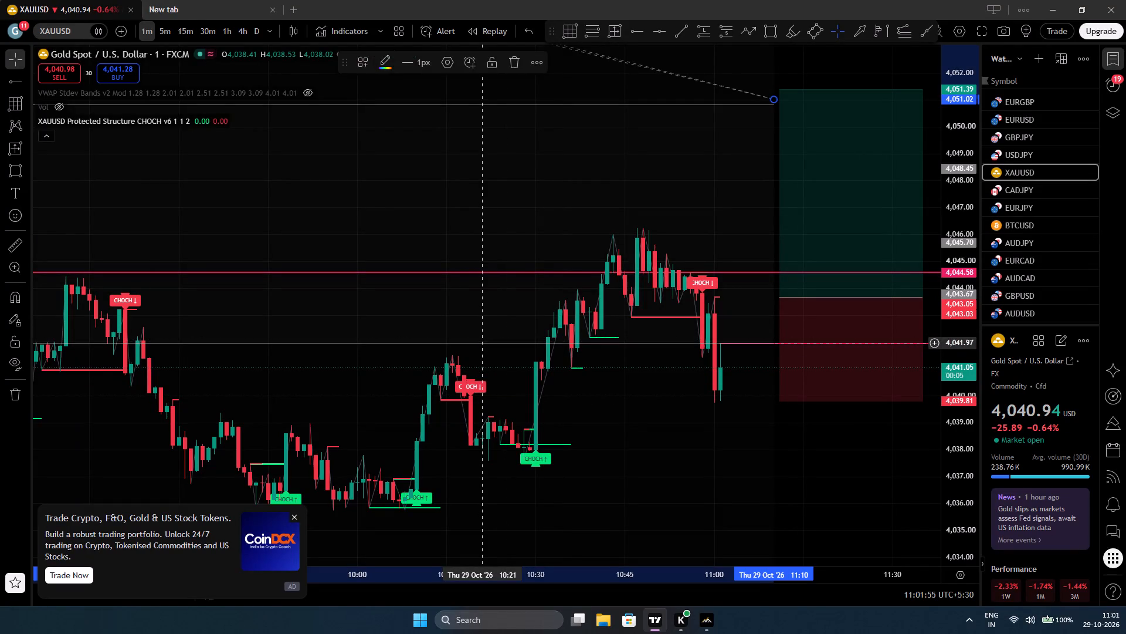
drag(471, 340, 353, 342)
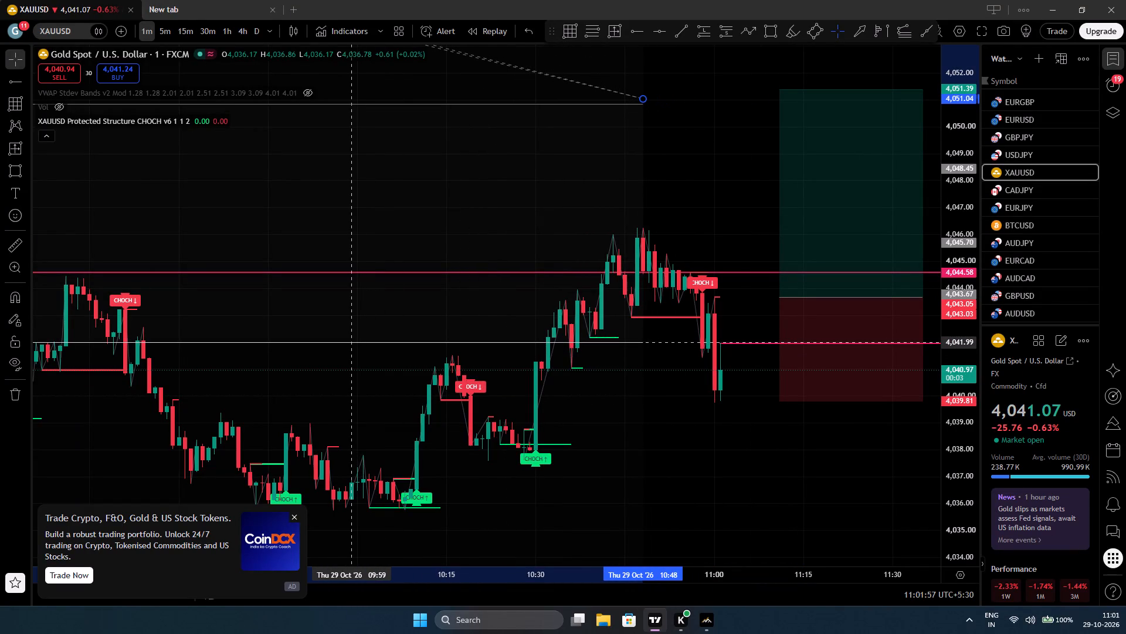
drag(353, 342, 351, 343)
click(741, 444)
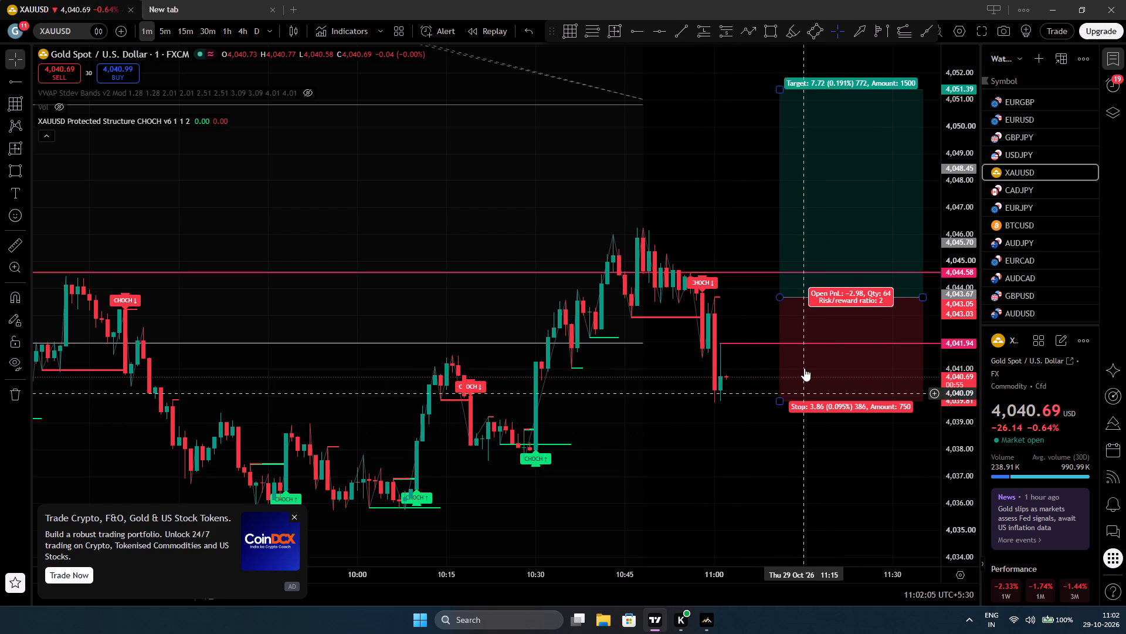
Move the whole long position to start at 11:06 with its entry at 4,041.95 on the lower pink ray.
drag(804, 367, 771, 412)
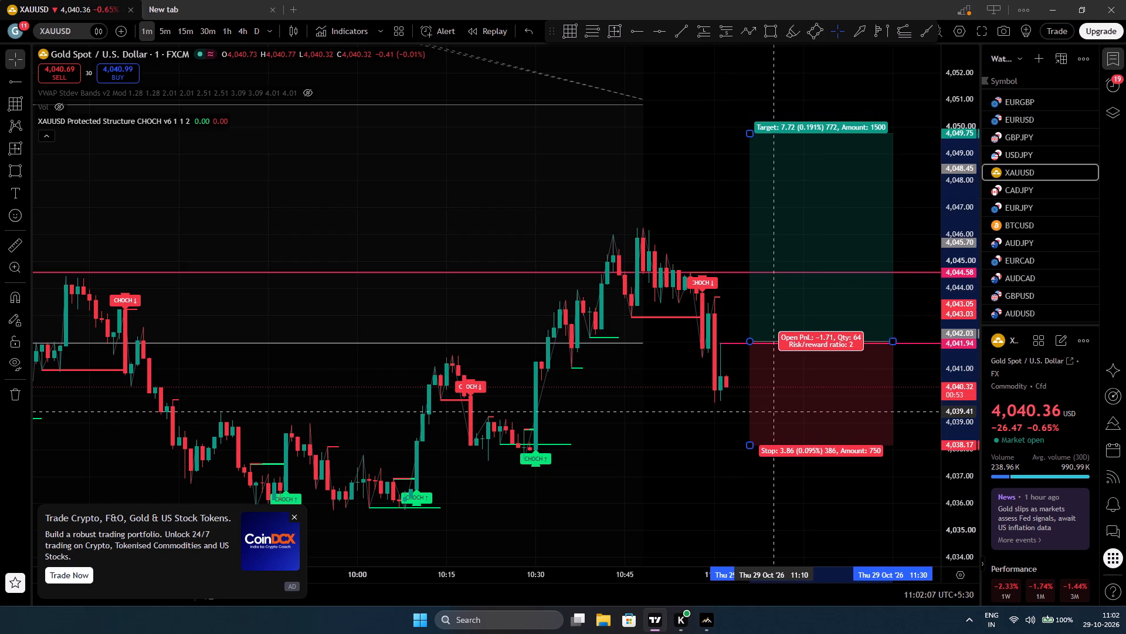
drag(771, 412, 772, 414)
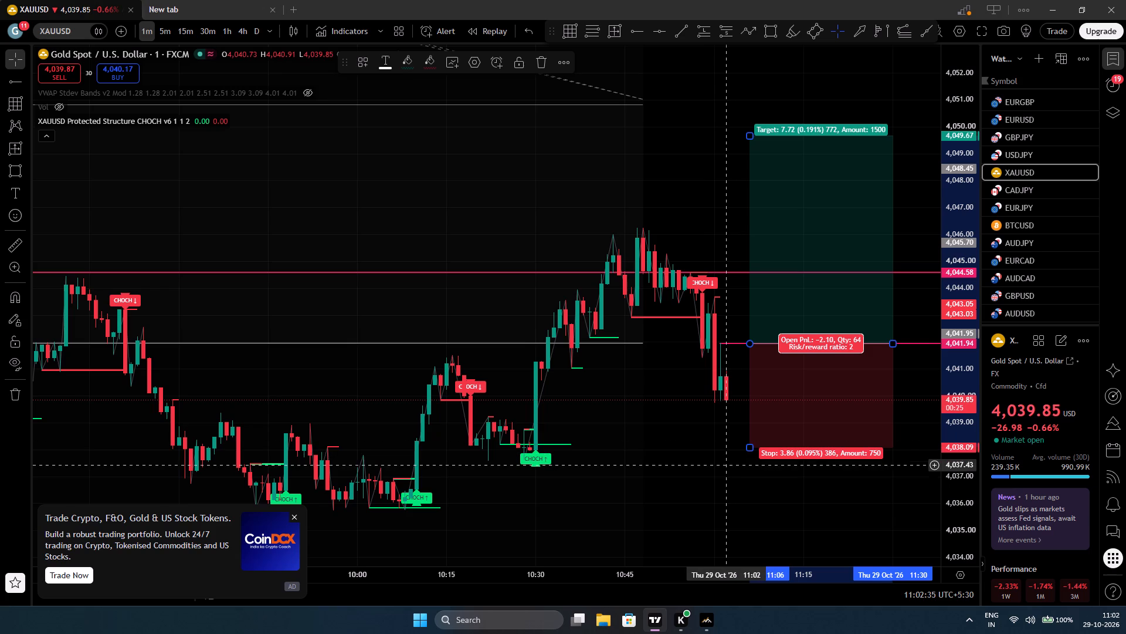
Raise the stop level of the long position drawing to 4,039.67, just below the latest candle lows.
drag(751, 449, 749, 423)
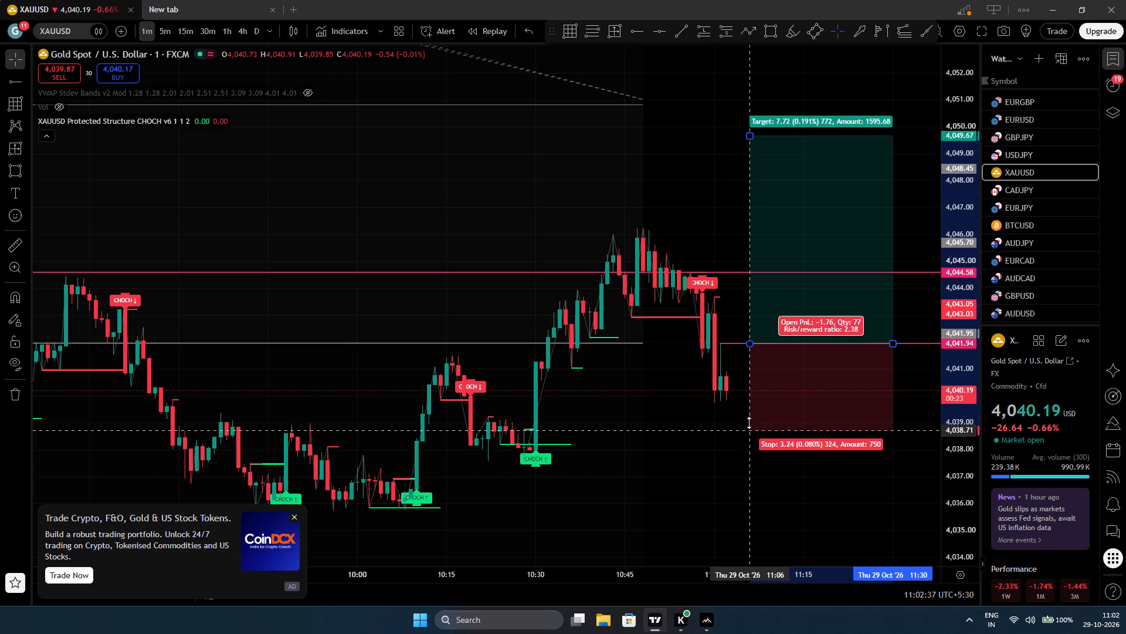
drag(749, 423, 747, 409)
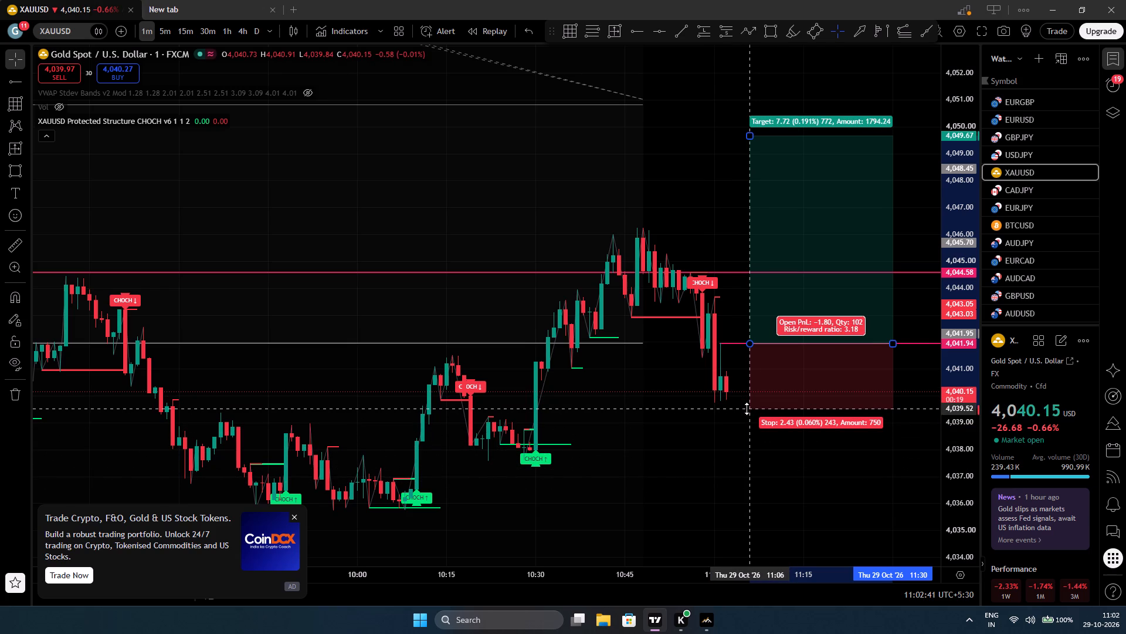
drag(747, 409, 746, 407)
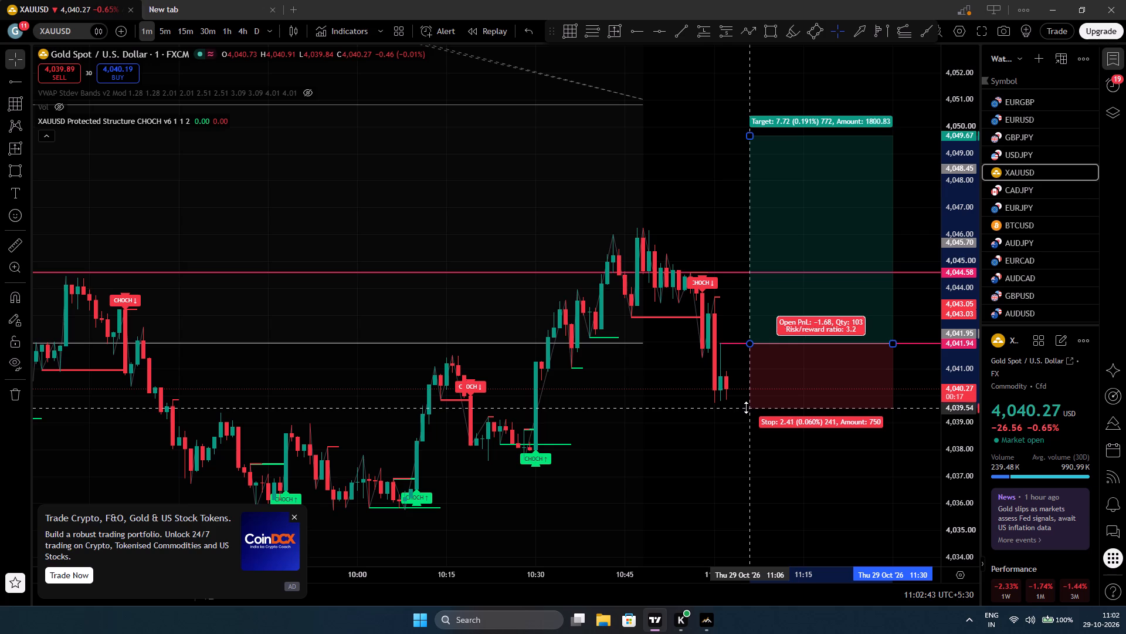
drag(746, 407, 746, 403)
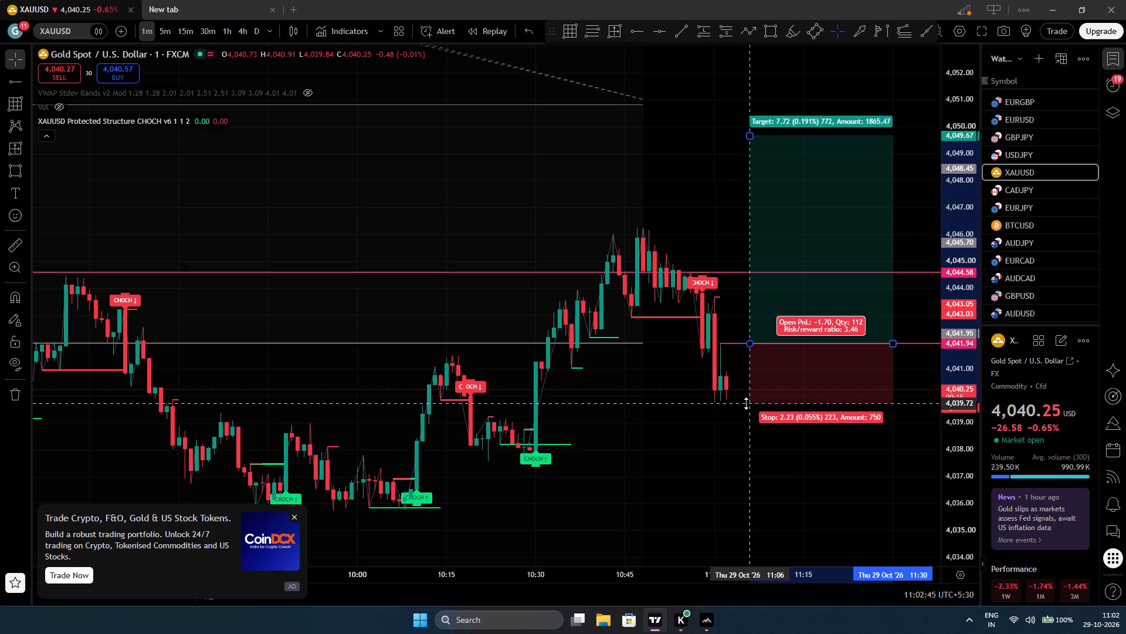
drag(746, 403, 745, 404)
click(731, 463)
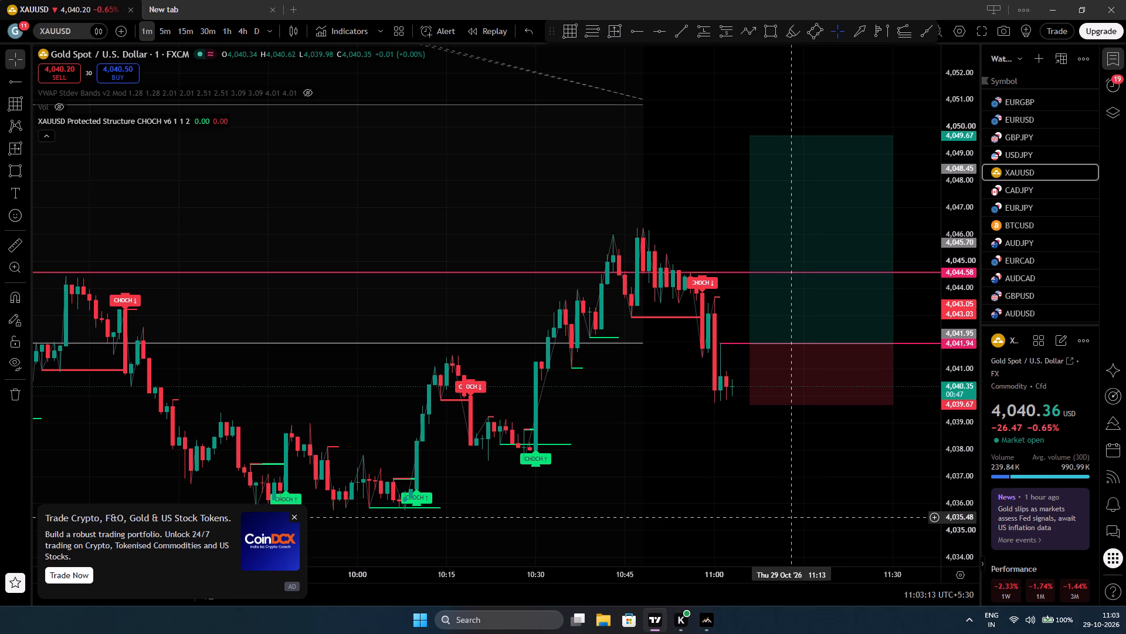
Switch to cTrader and enable the stop loss on the new XAUUSD market order.
click(1078, 11)
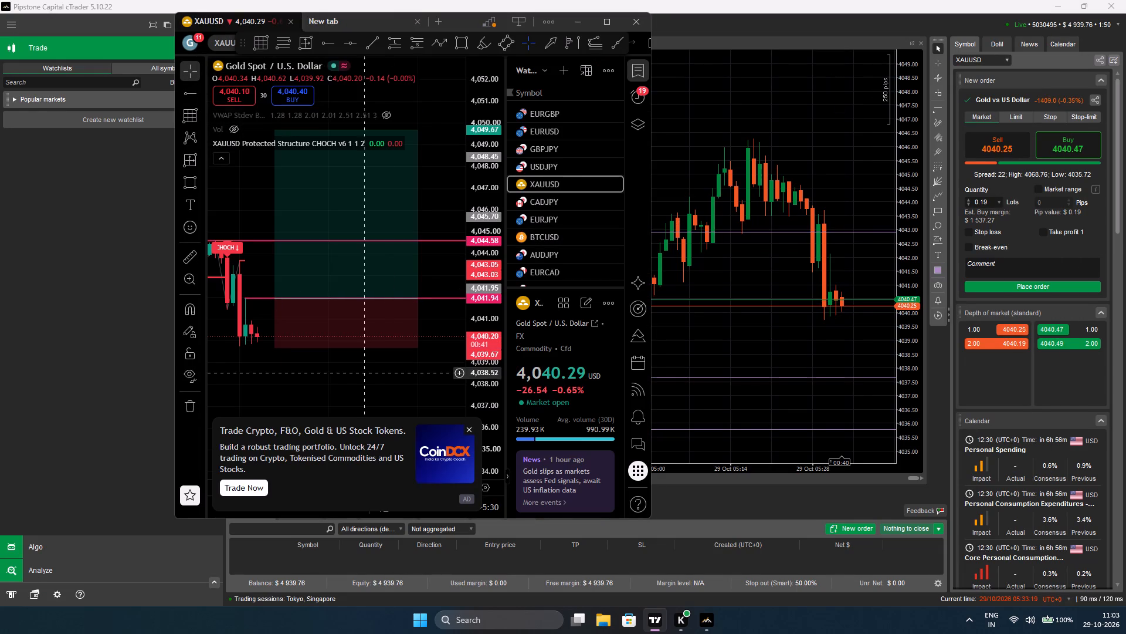
drag(378, 379, 364, 379)
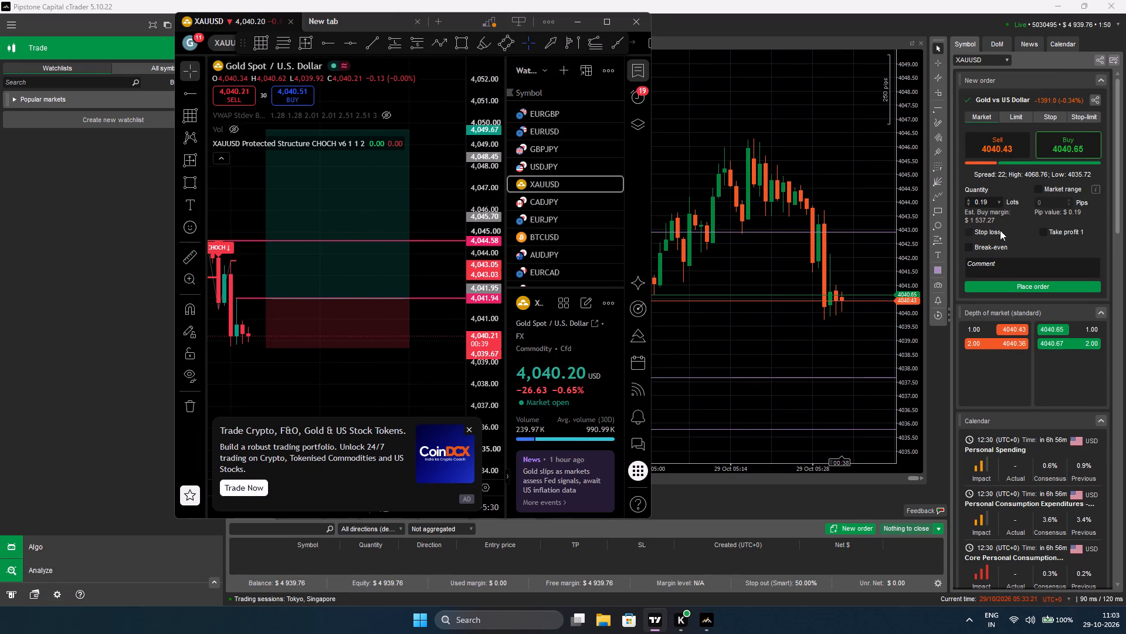
click(971, 230)
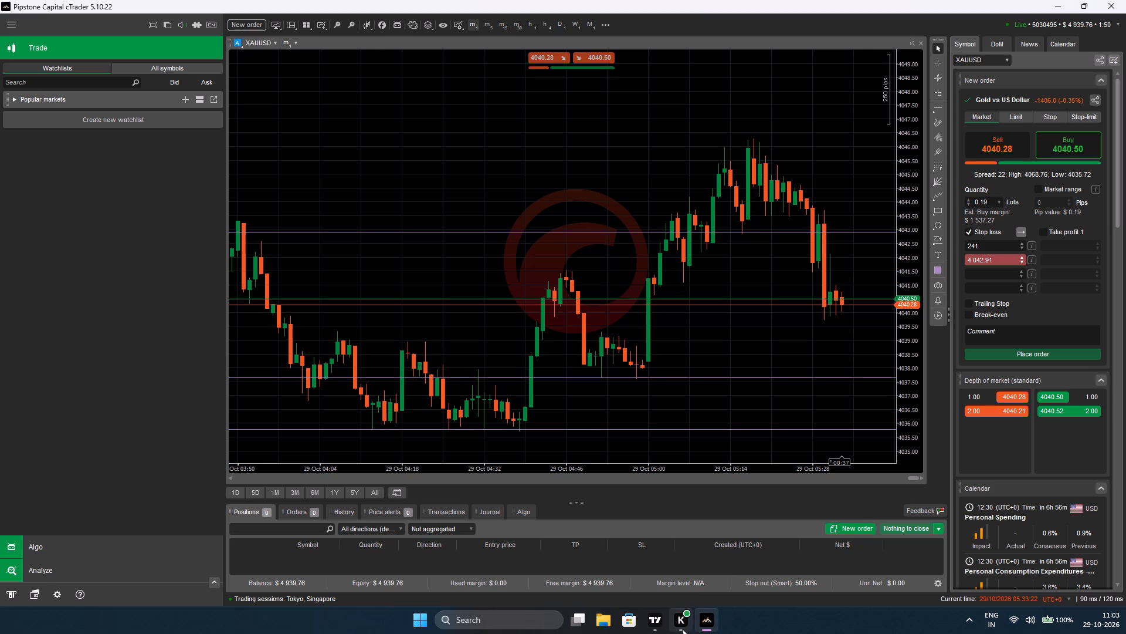
Arrange cTrader and TradingView side by side so each window fills half of the desktop.
click(653, 621)
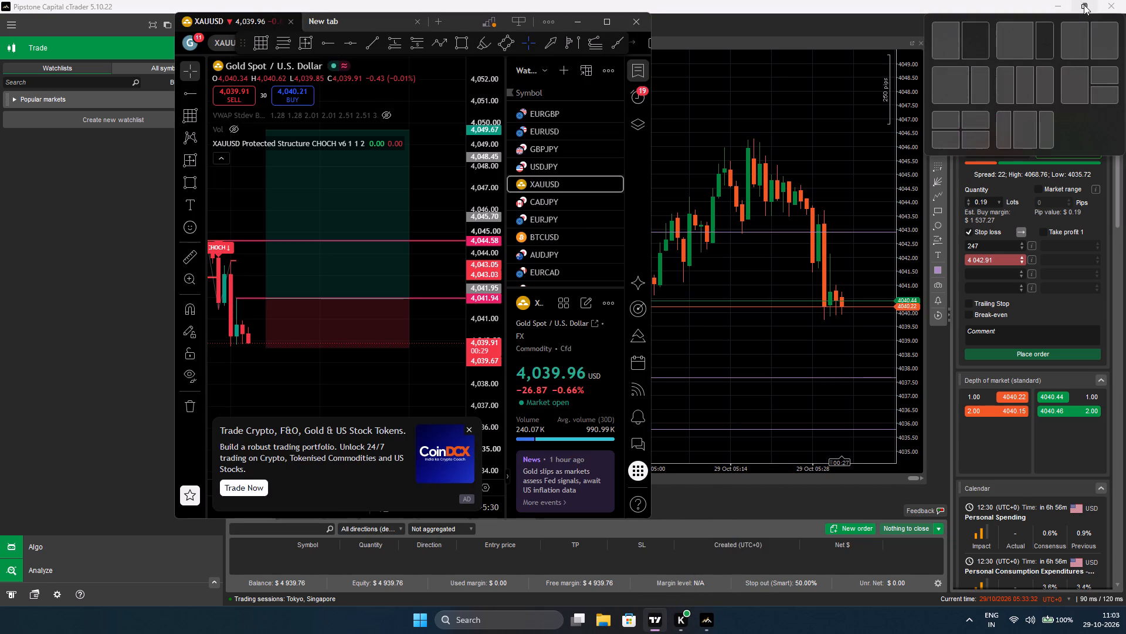
click(1096, 41)
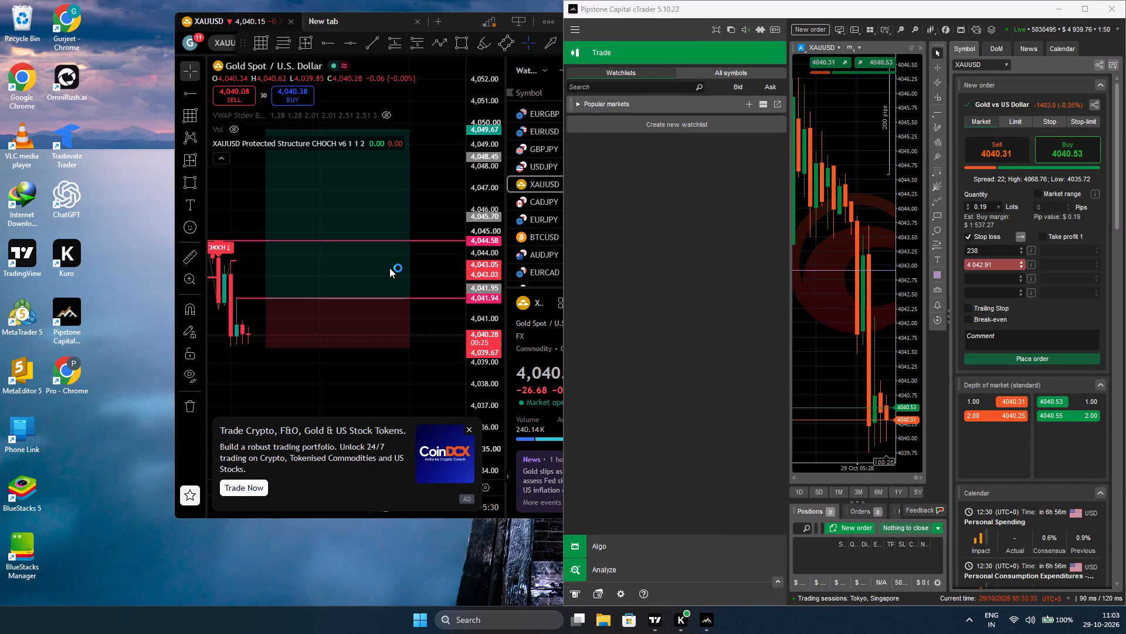
click(289, 274)
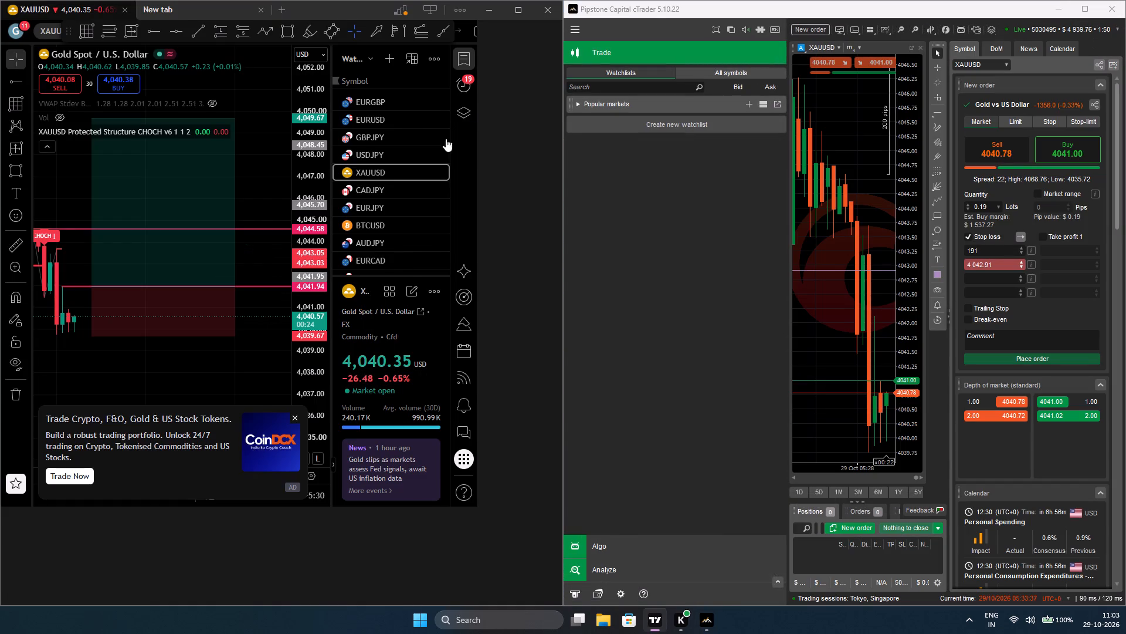
click(552, 59)
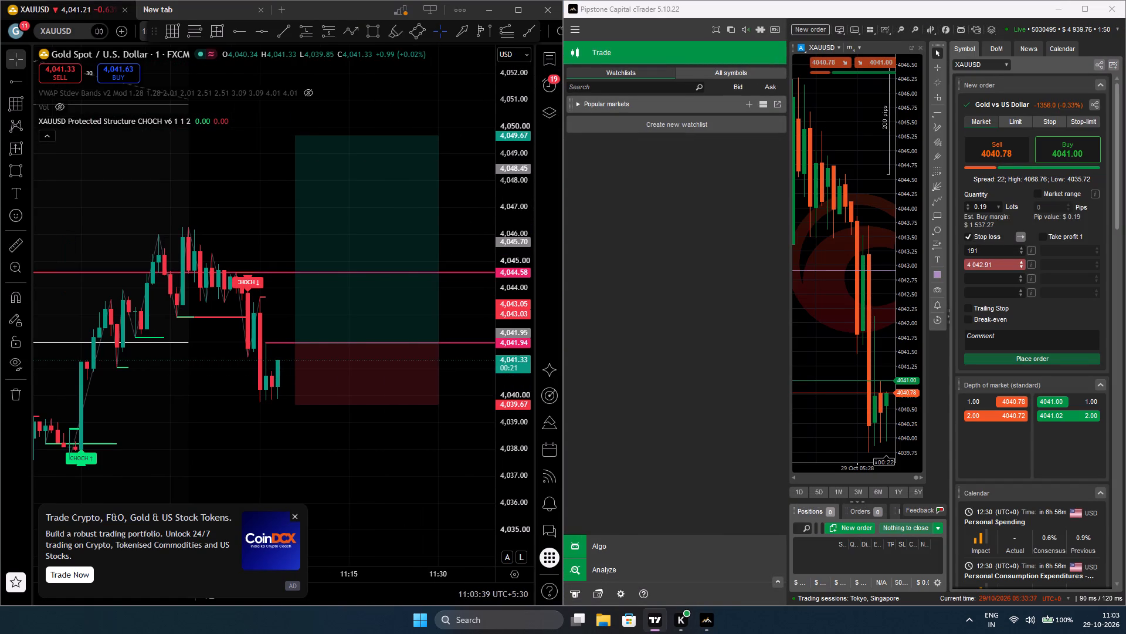
Adjust the stop level of the long position drawing on the TradingView chart to 4,039.77.
click(295, 404)
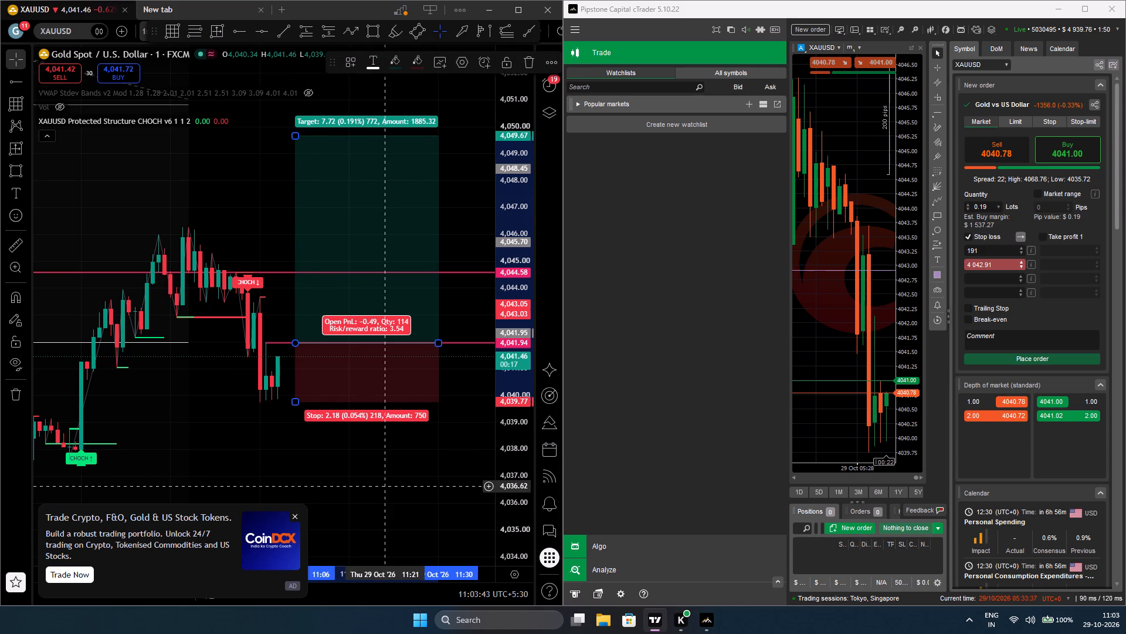
Set the stop loss price of the new XAUUSD order in cTrader to 4039.77.
double_click(984, 261)
double_click(984, 262)
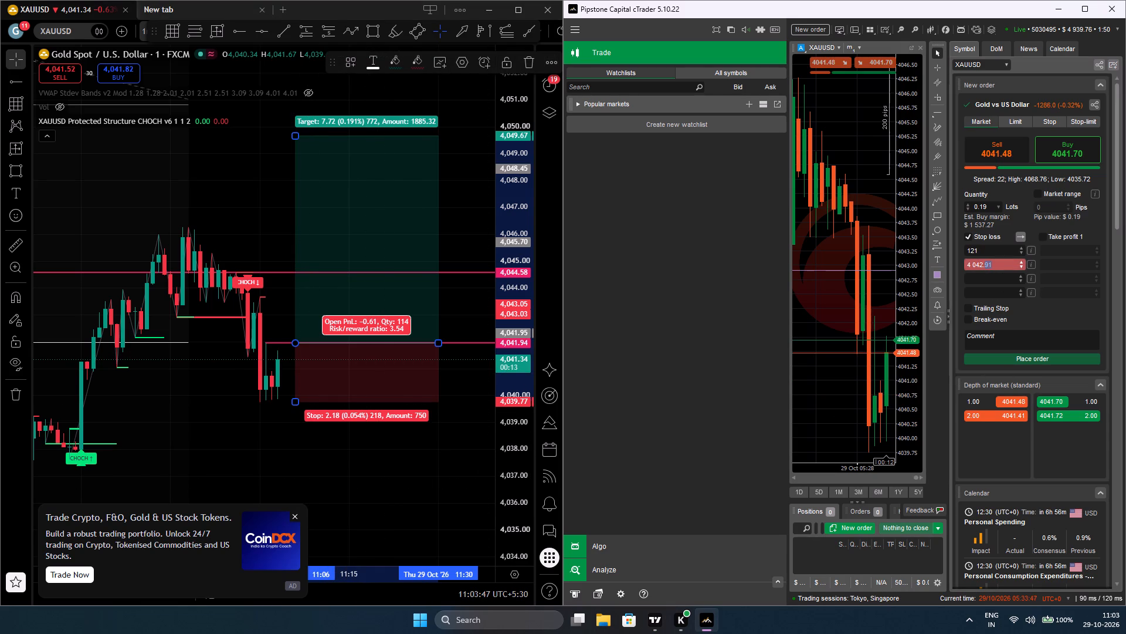
click(979, 264)
key(ctrl+a)
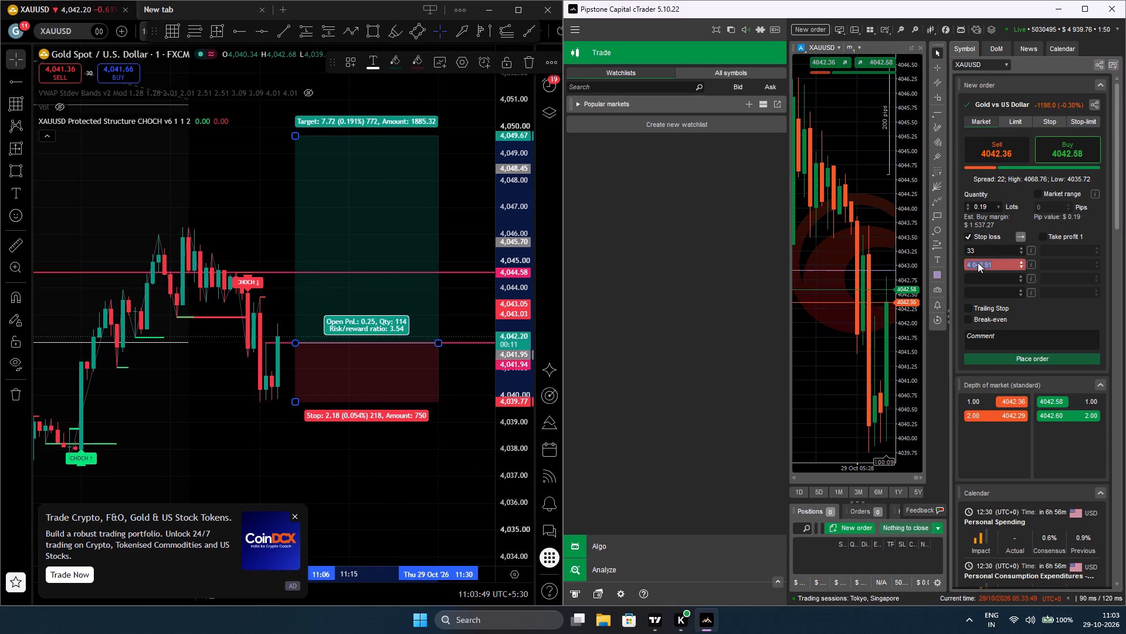
text(40)
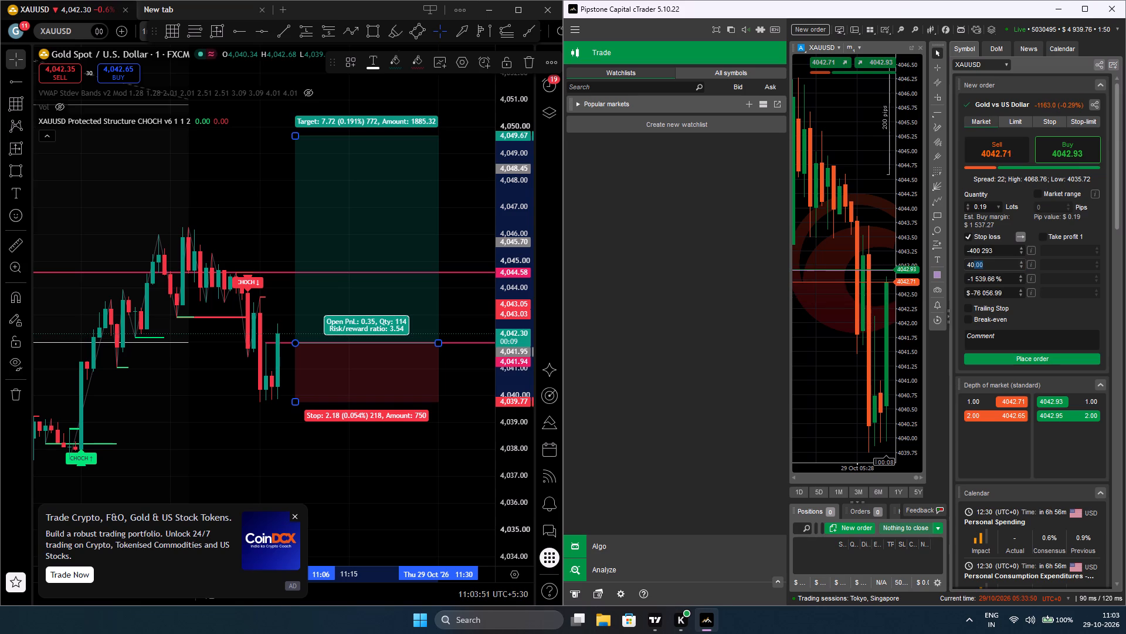
text(39)
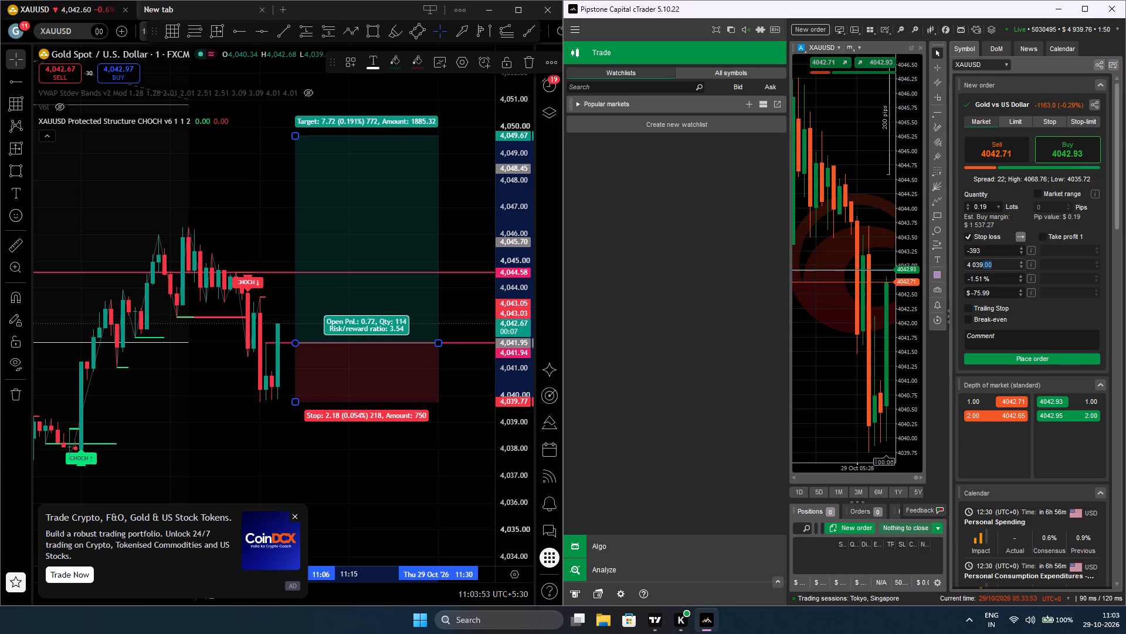
text(.77)
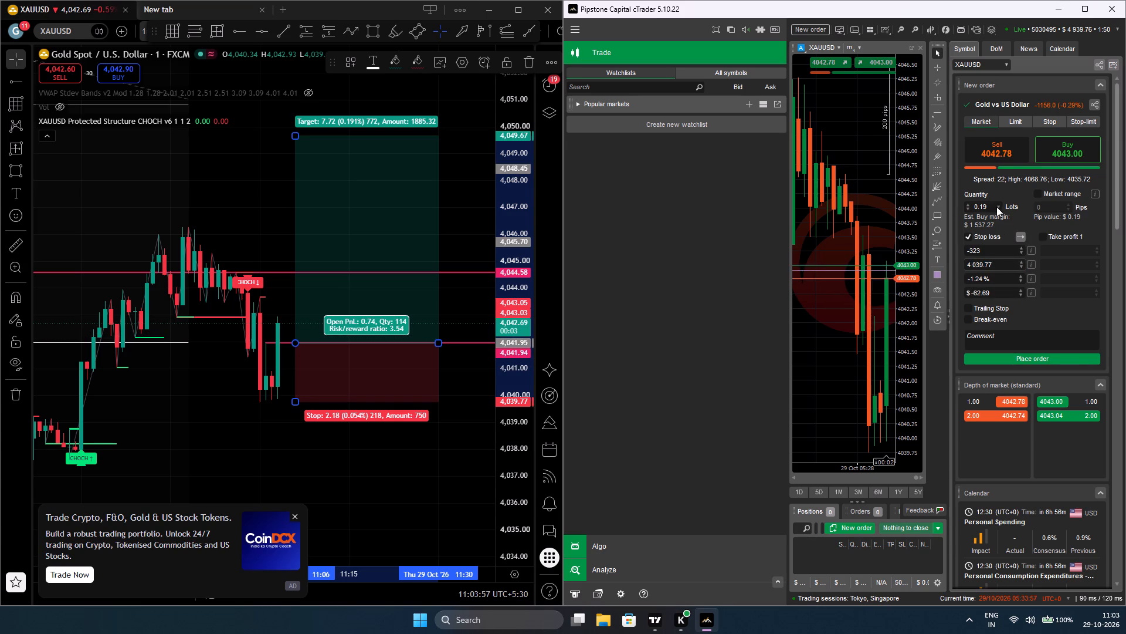
Place the XAUUSD market buy order with a quantity of 0.19 lots.
click(968, 207)
click(968, 207)
double_click(968, 207)
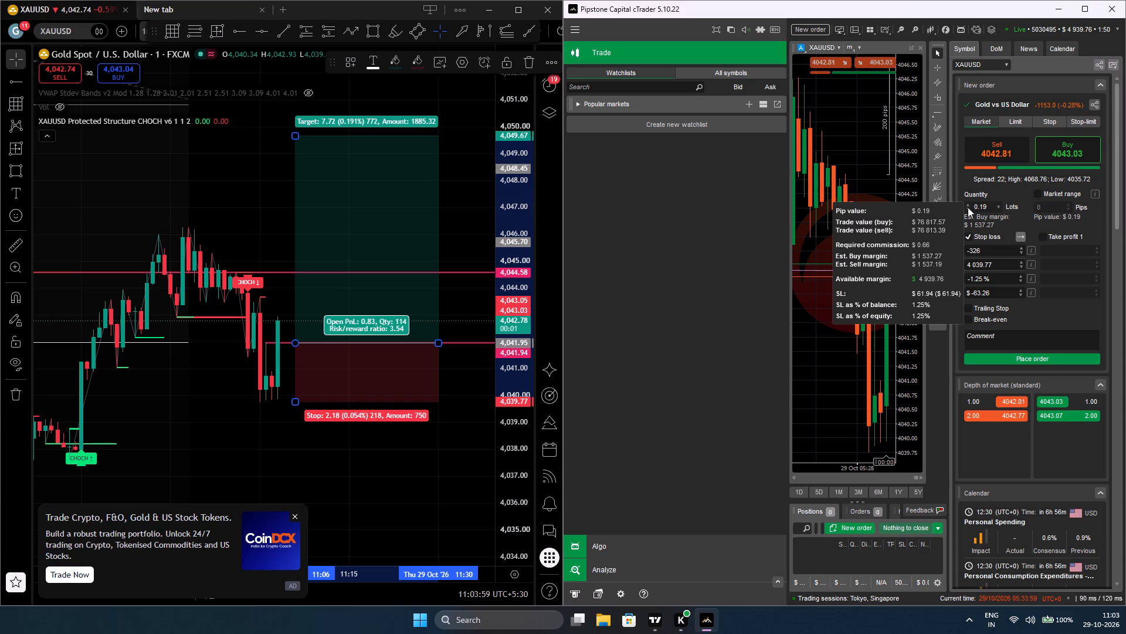
click(968, 207)
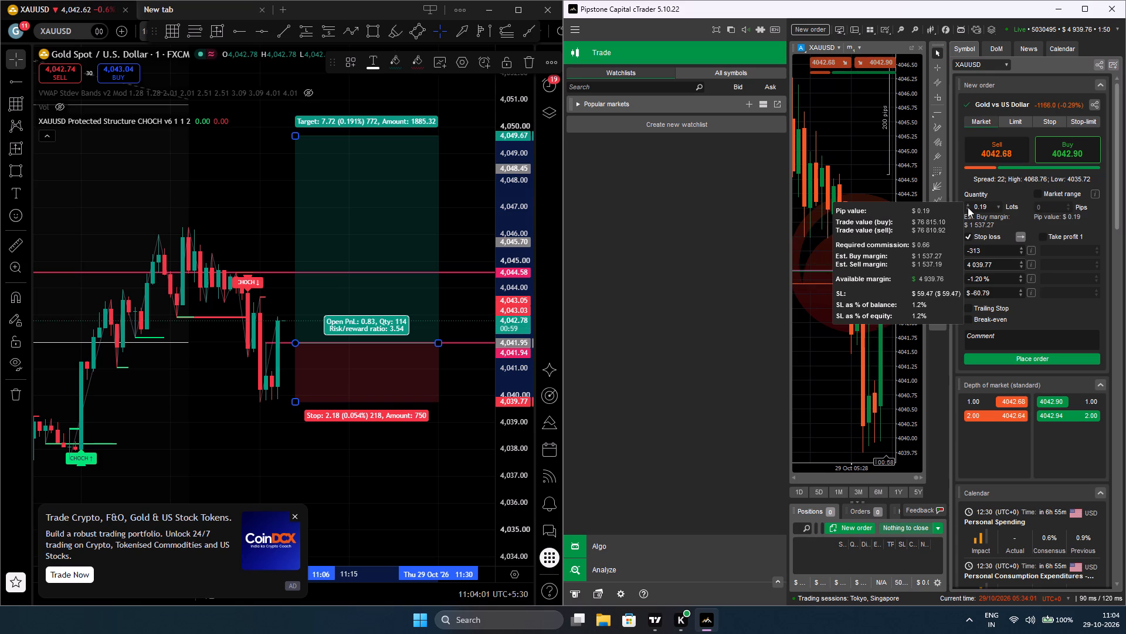
click(968, 207)
click(1063, 358)
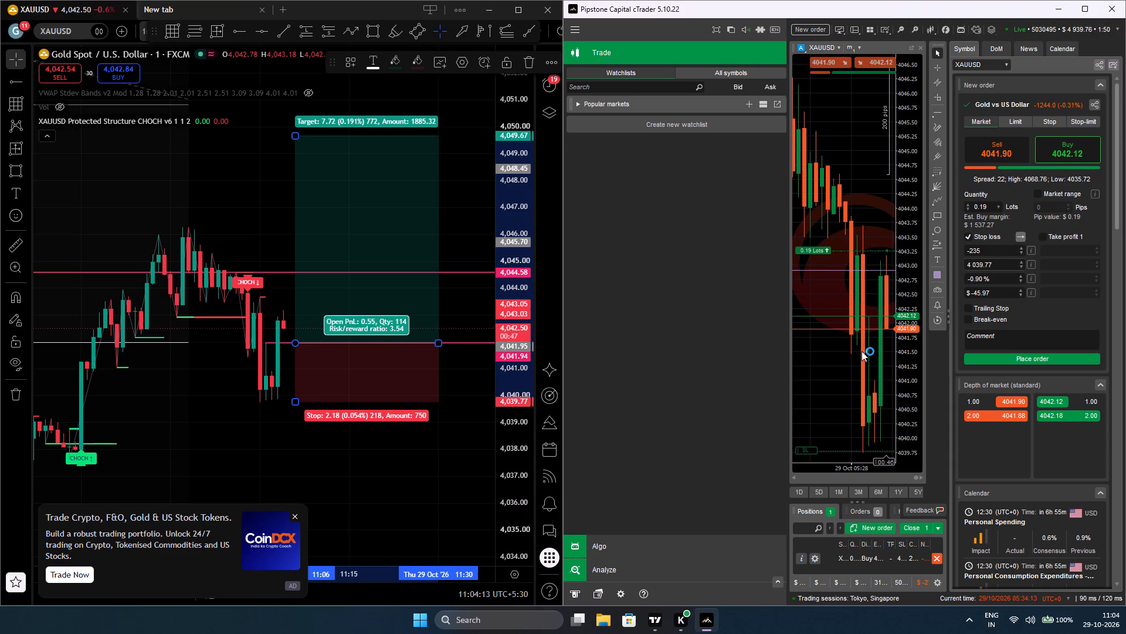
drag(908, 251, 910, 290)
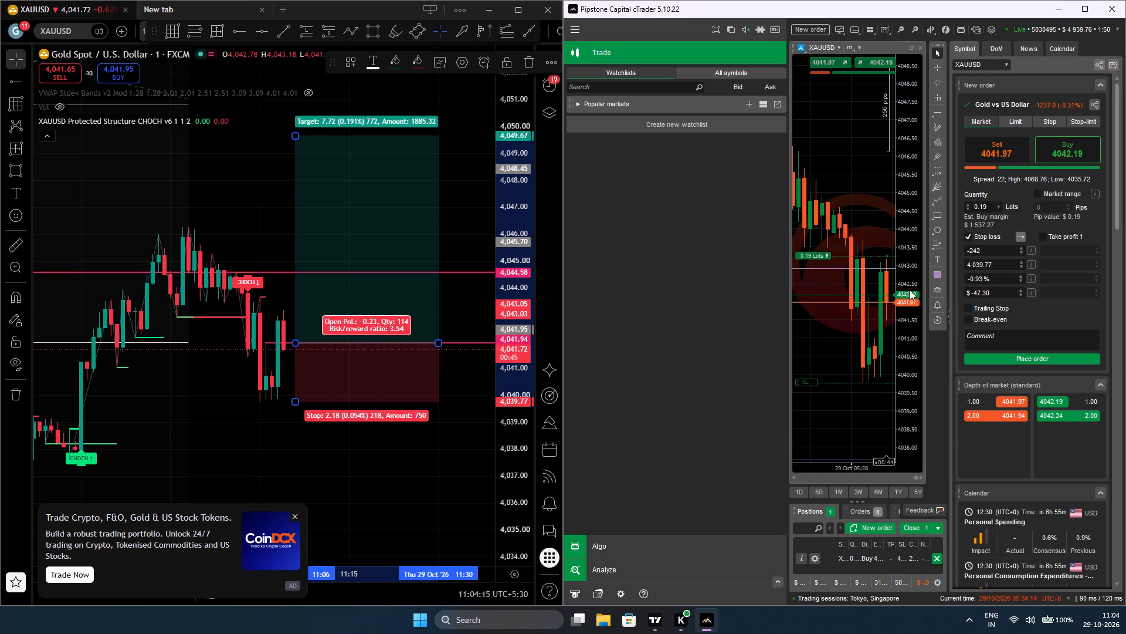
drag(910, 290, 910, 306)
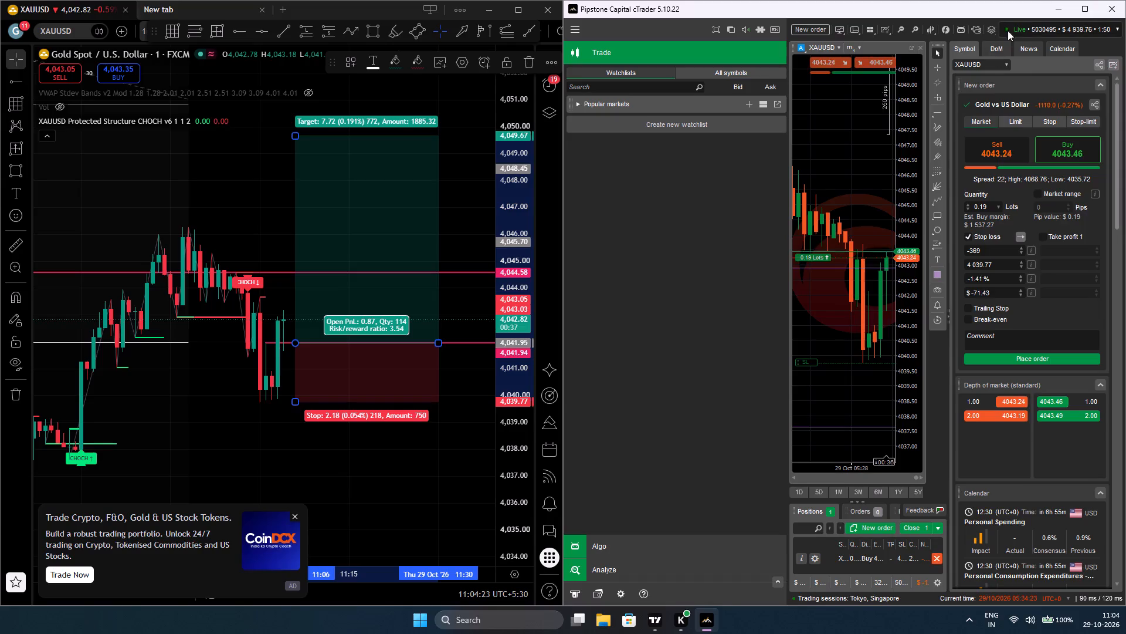
Switch cTrader to the other live hedging account and collapse the watchlist sidebar to widen the chart.
click(1039, 29)
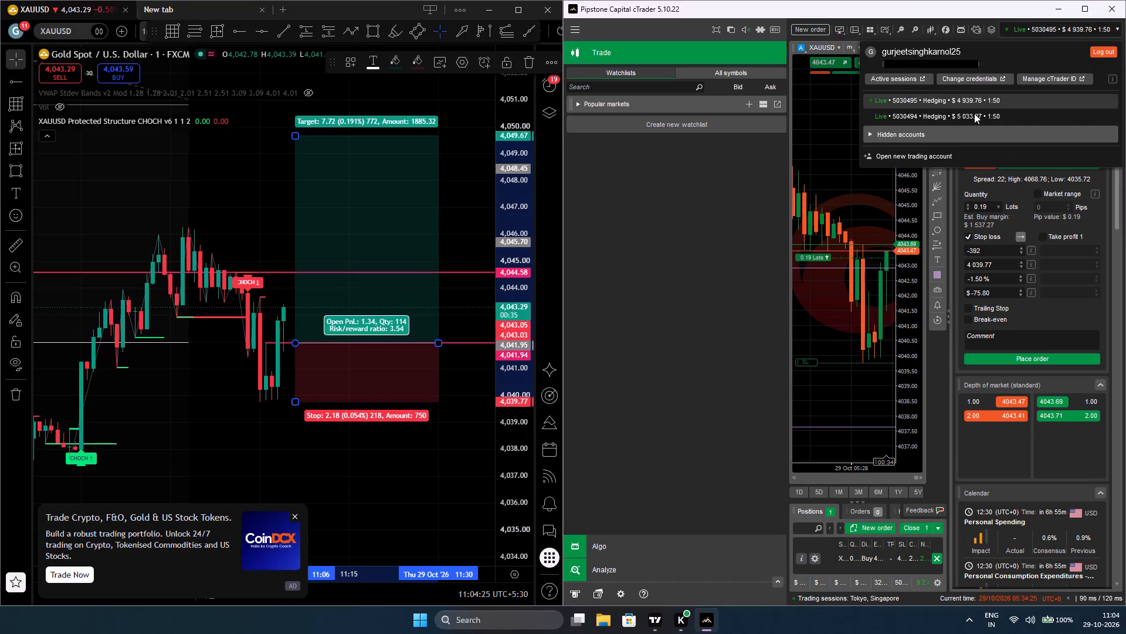
click(974, 115)
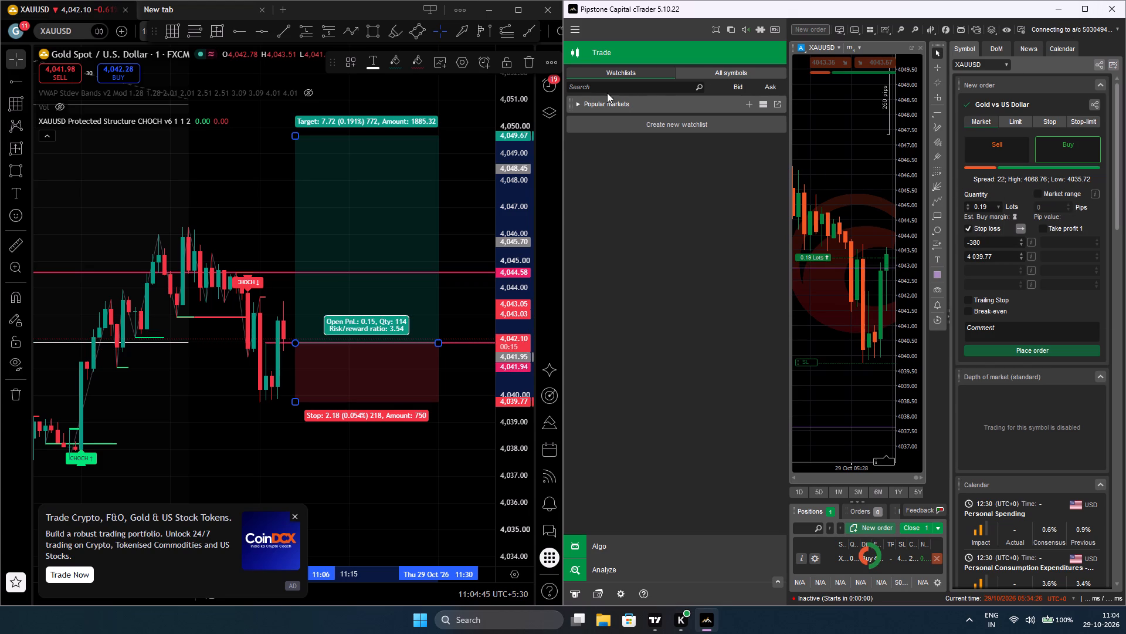
click(572, 27)
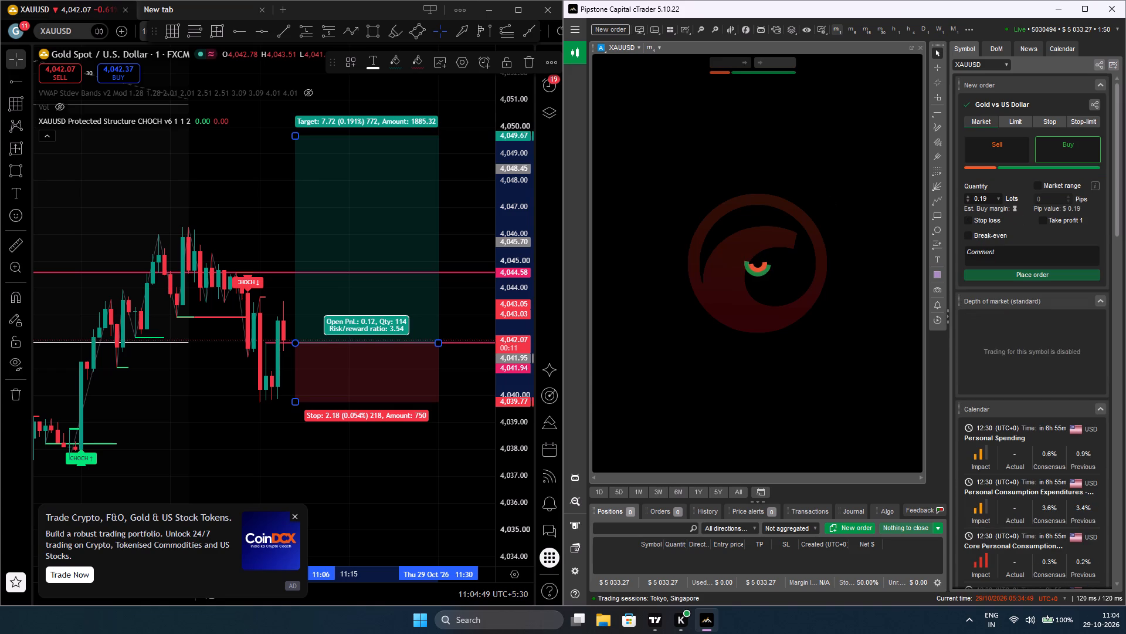
Place a 0.19-lot XAUUSD market buy order on this account with a stop loss at 4039.77.
click(967, 236)
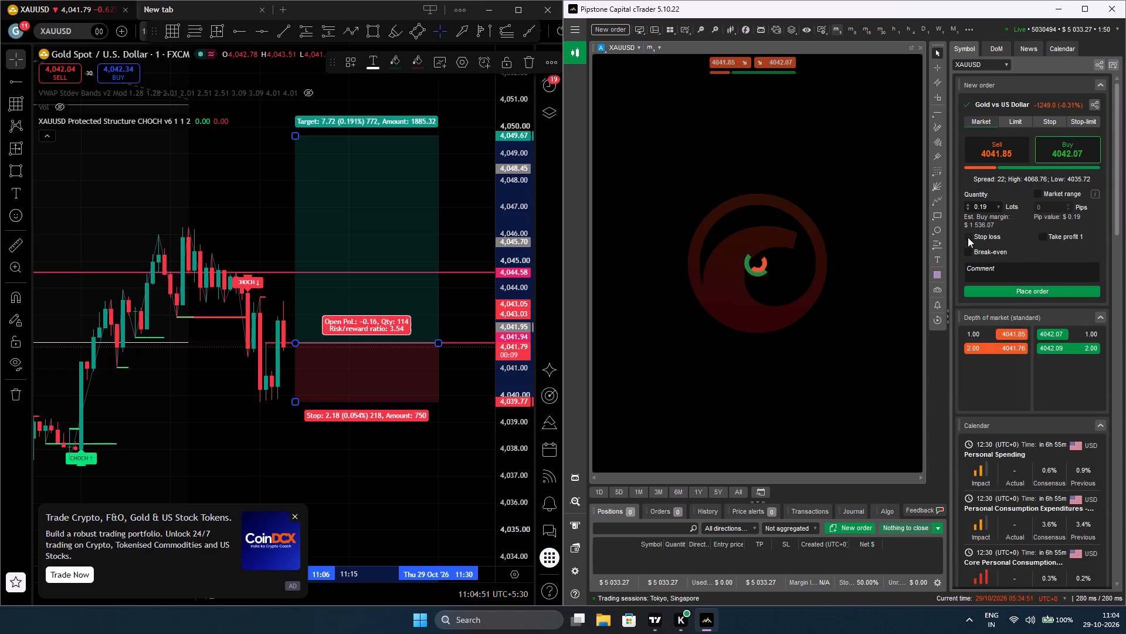
double_click(979, 262)
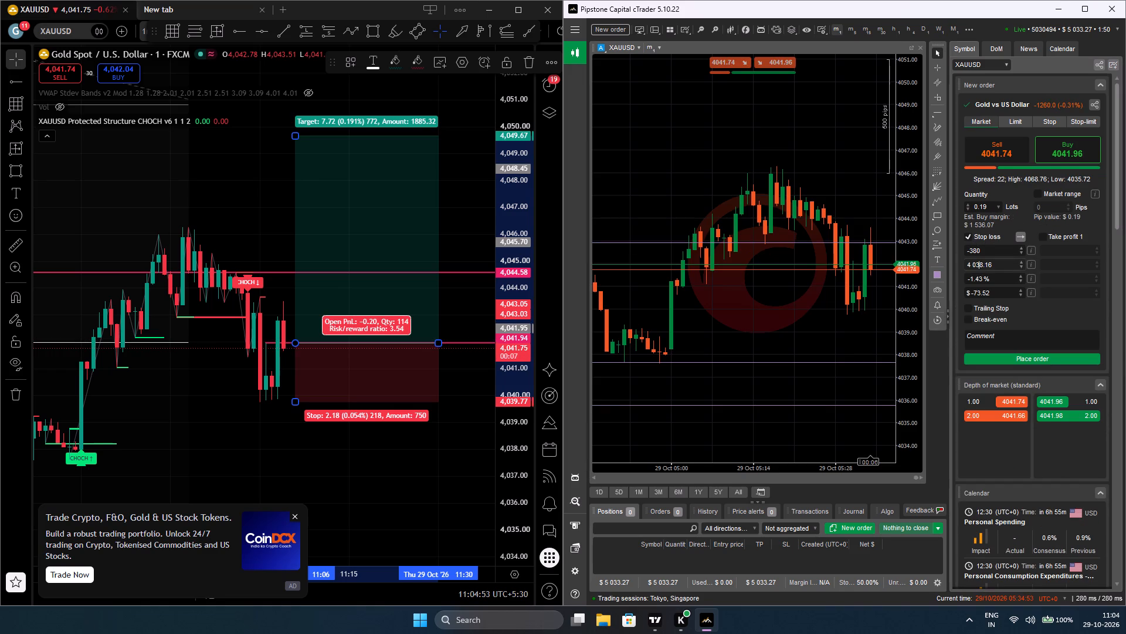
key(ctrl+a)
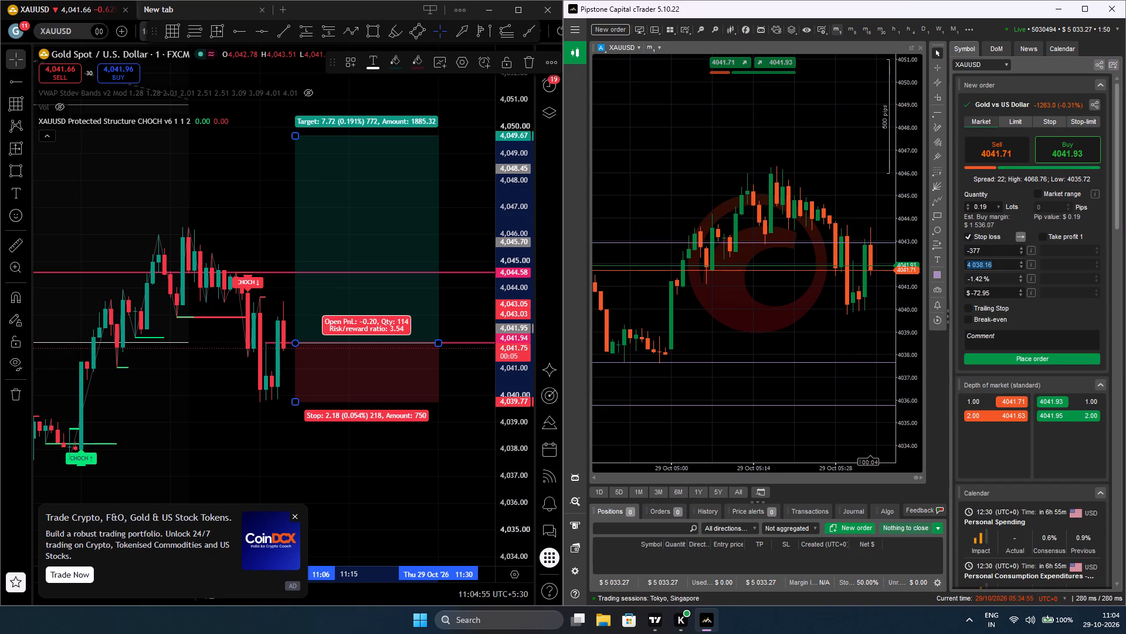
text(4039)
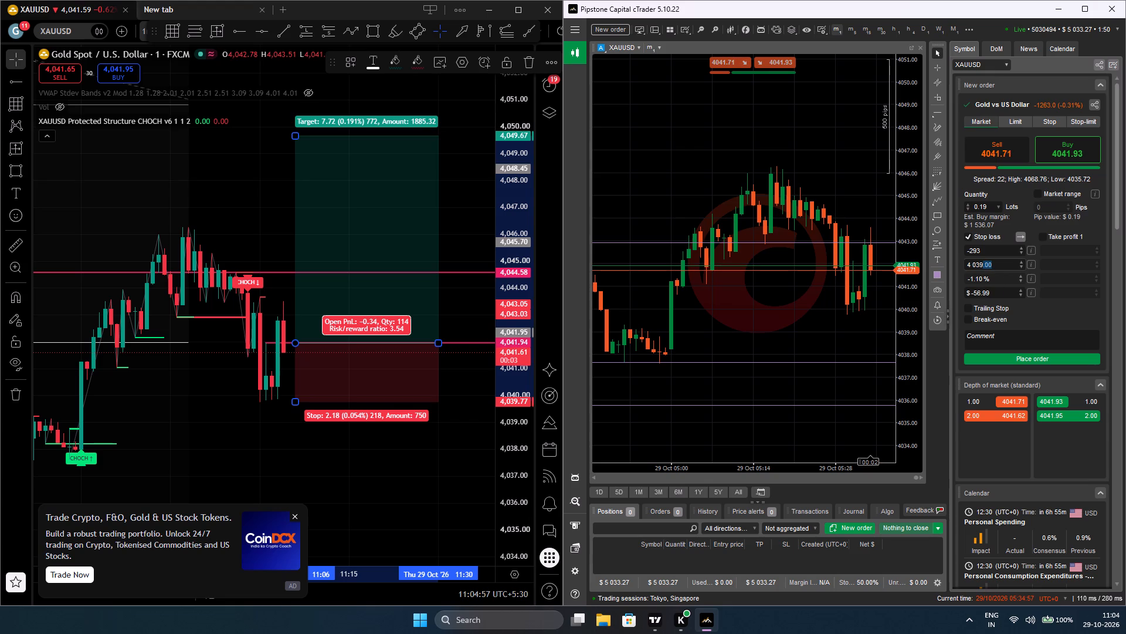
text(.77)
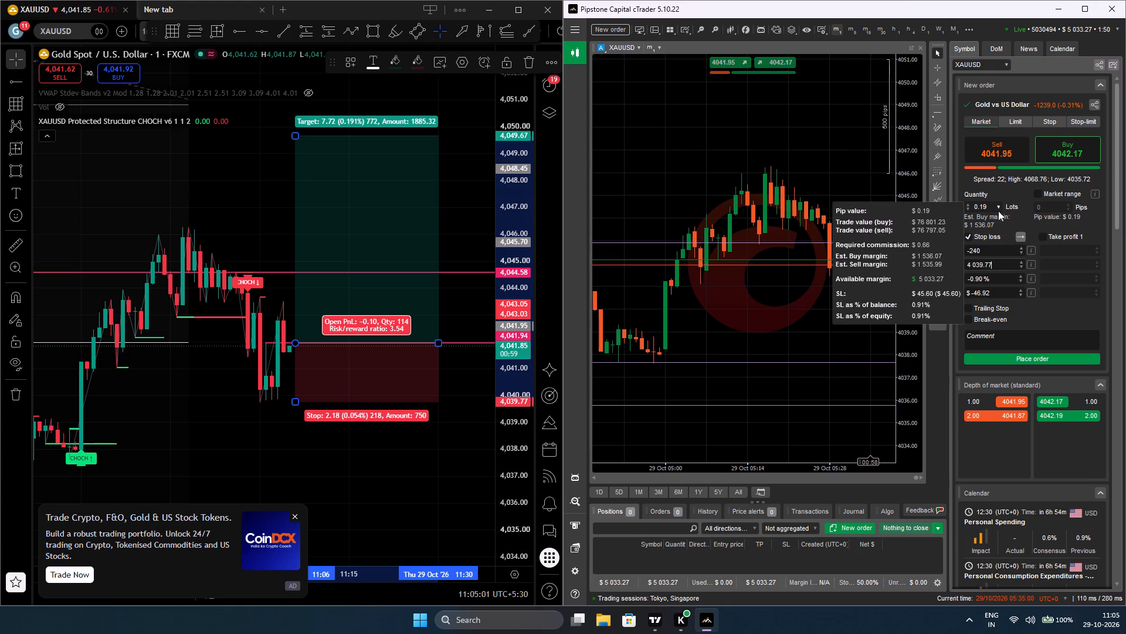
click(1045, 361)
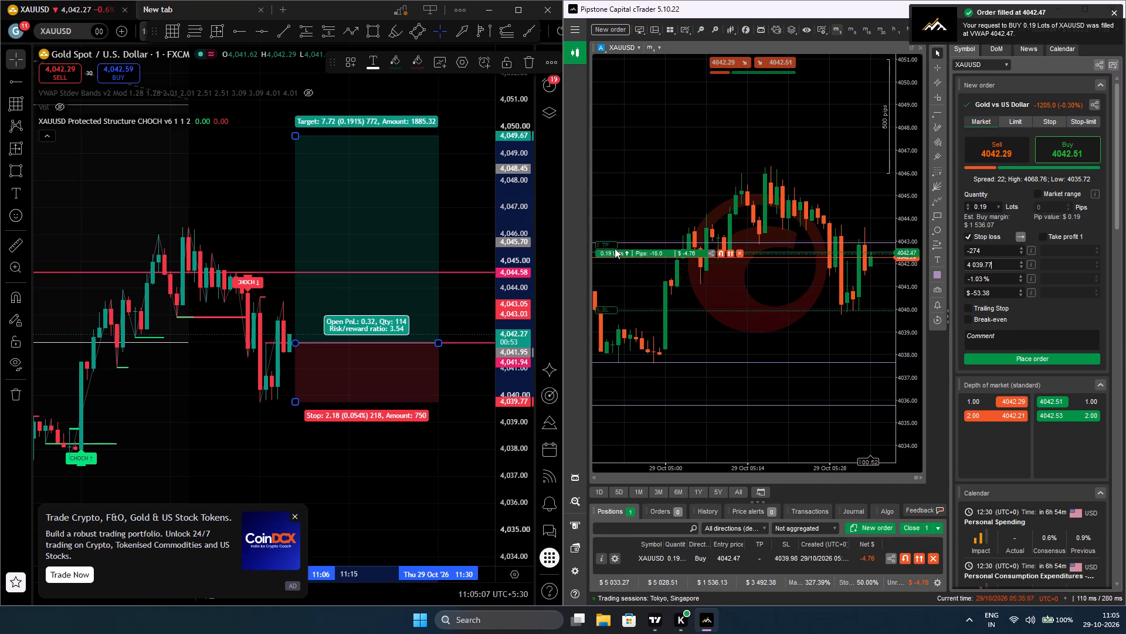
Set the take profit of the open 0.19-lot XAUUSD buy position at 4047.92 on the cTrader chart.
drag(605, 242, 605, 178)
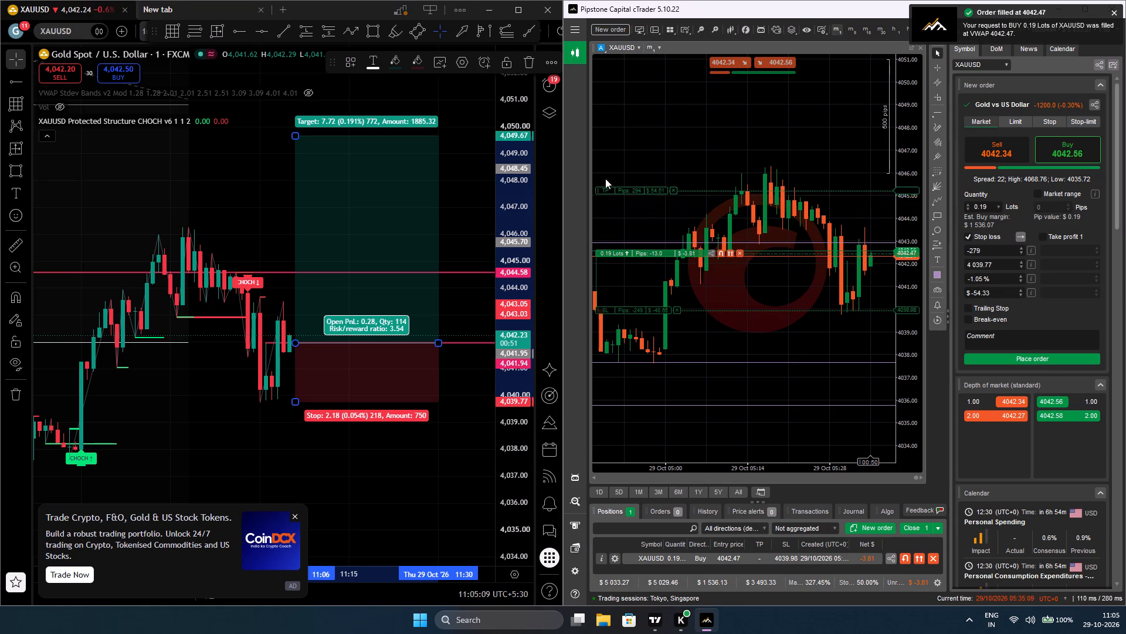
drag(605, 178, 614, 127)
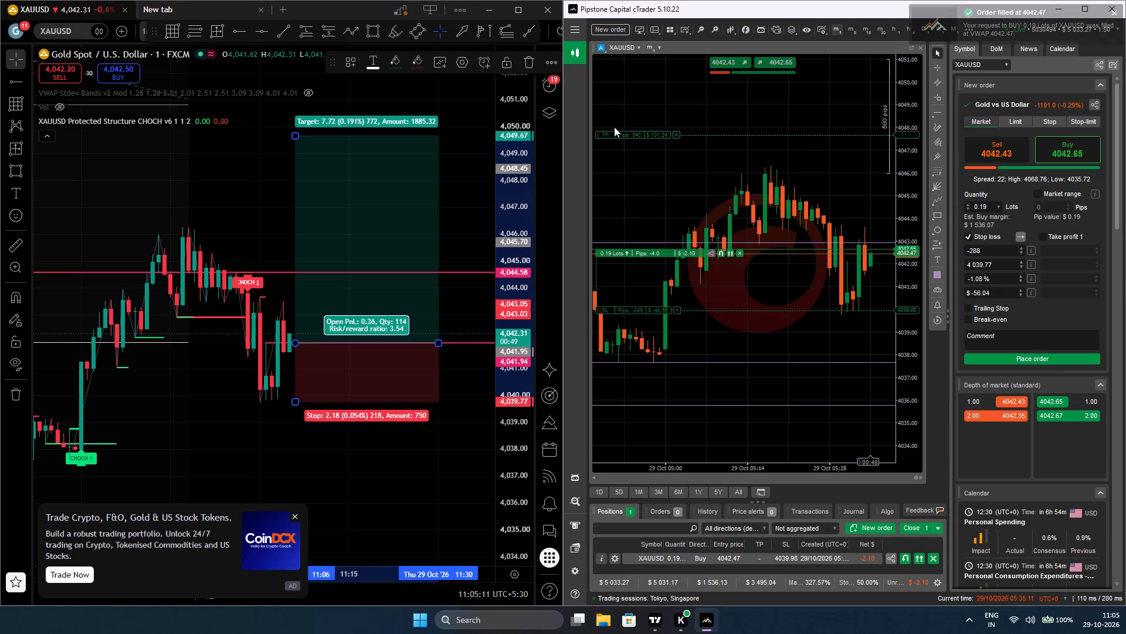
drag(614, 127, 645, 110)
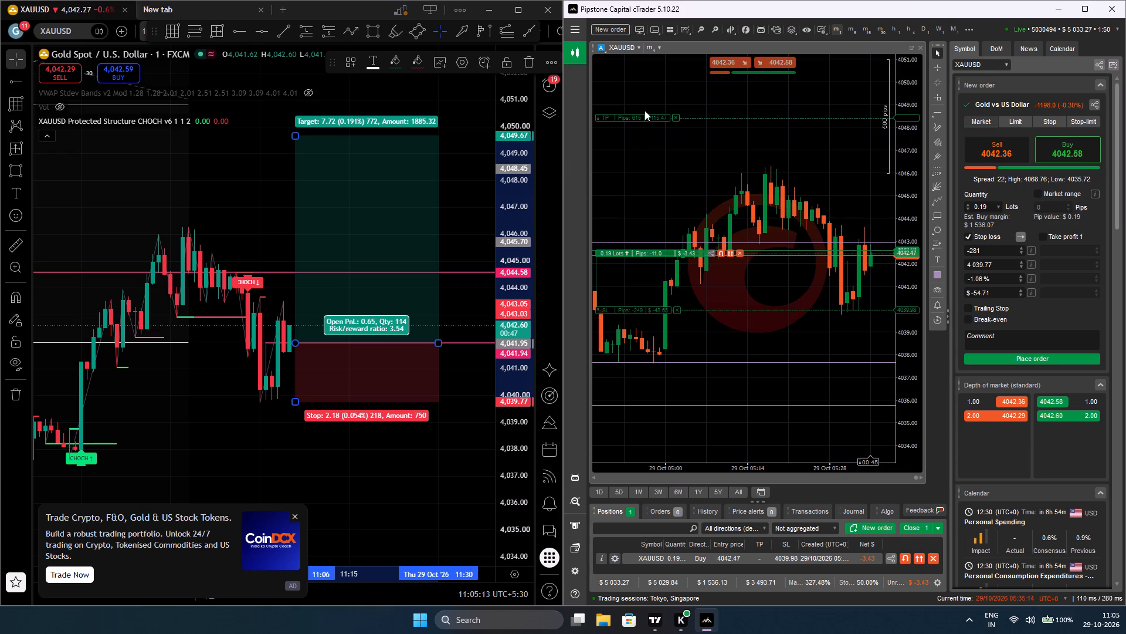
drag(645, 110, 630, 129)
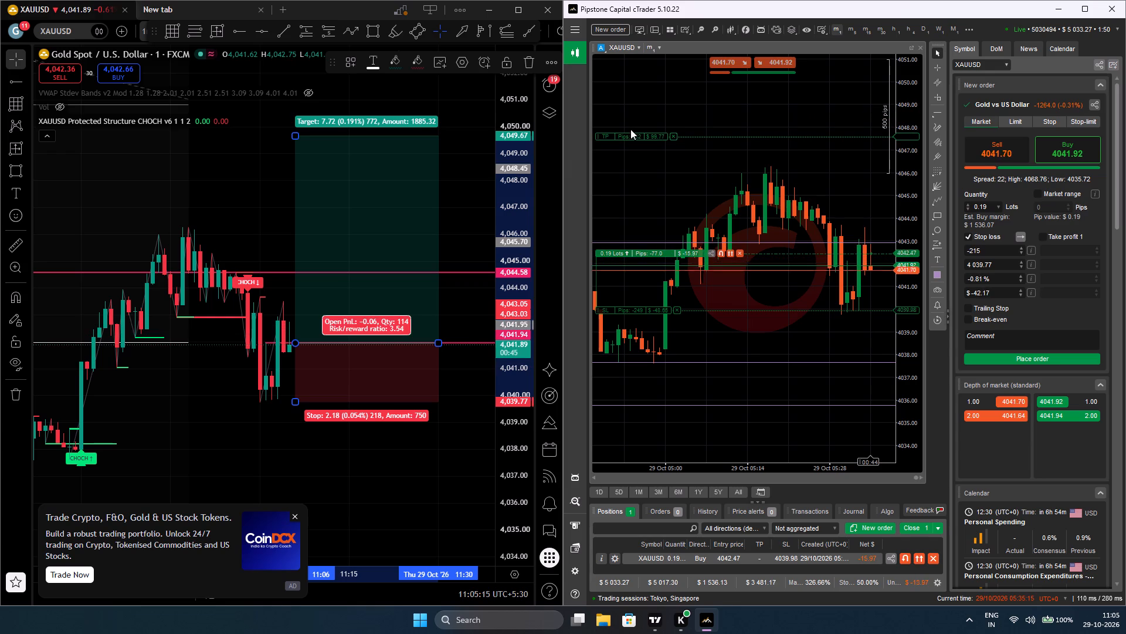
drag(630, 129, 633, 126)
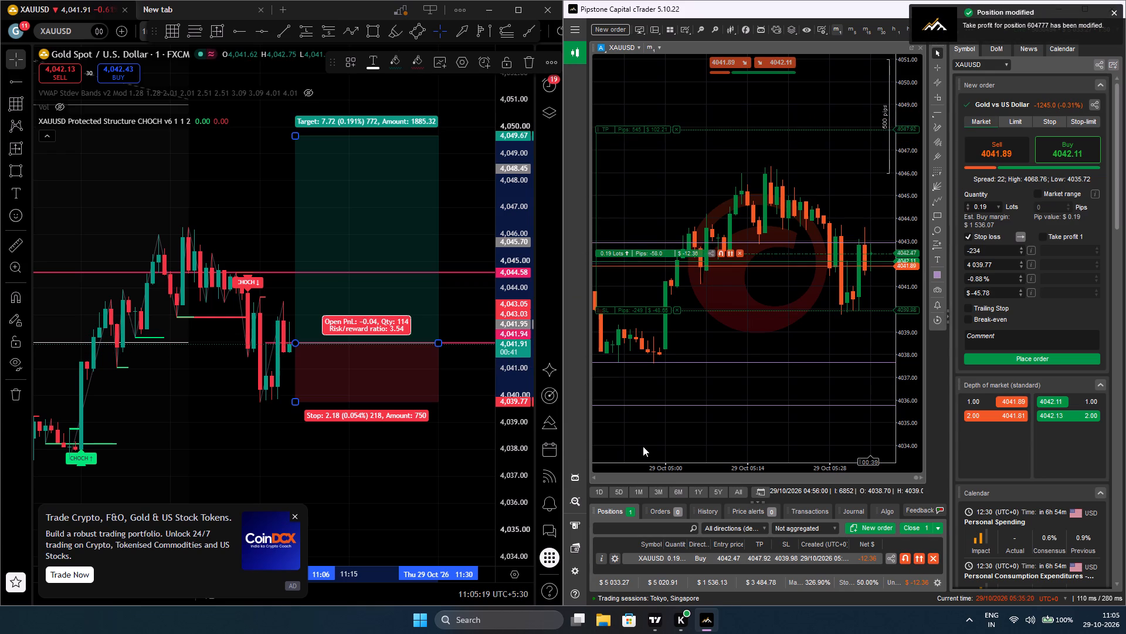
In TradingView, move the horizontal ray at the long position's entry level up to the latest swing high at 4,043.46.
click(317, 454)
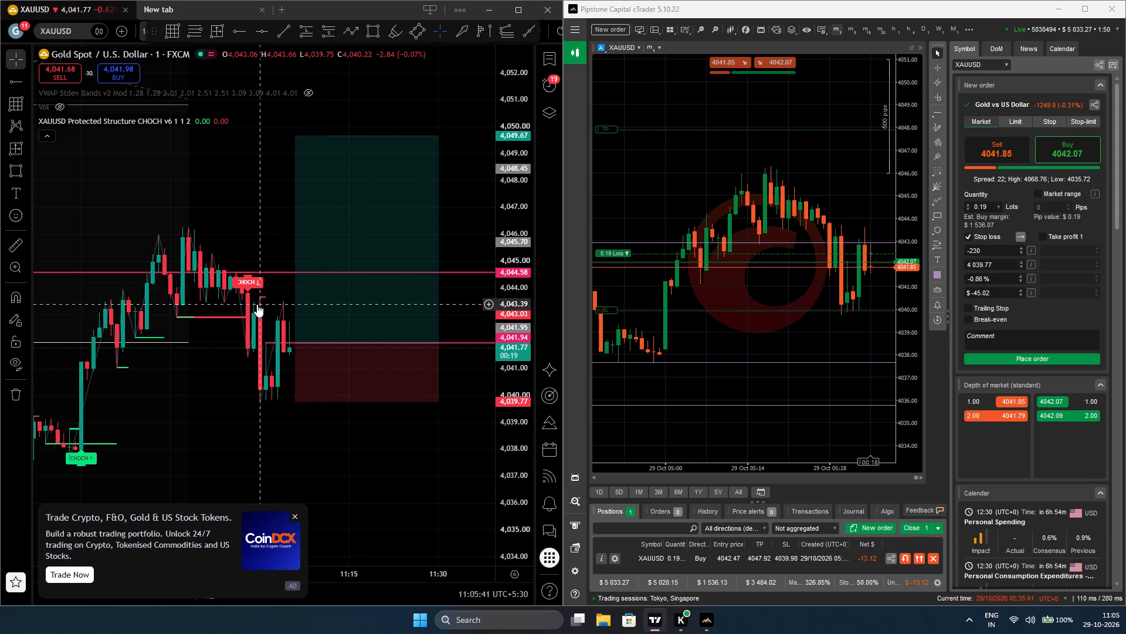
click(361, 430)
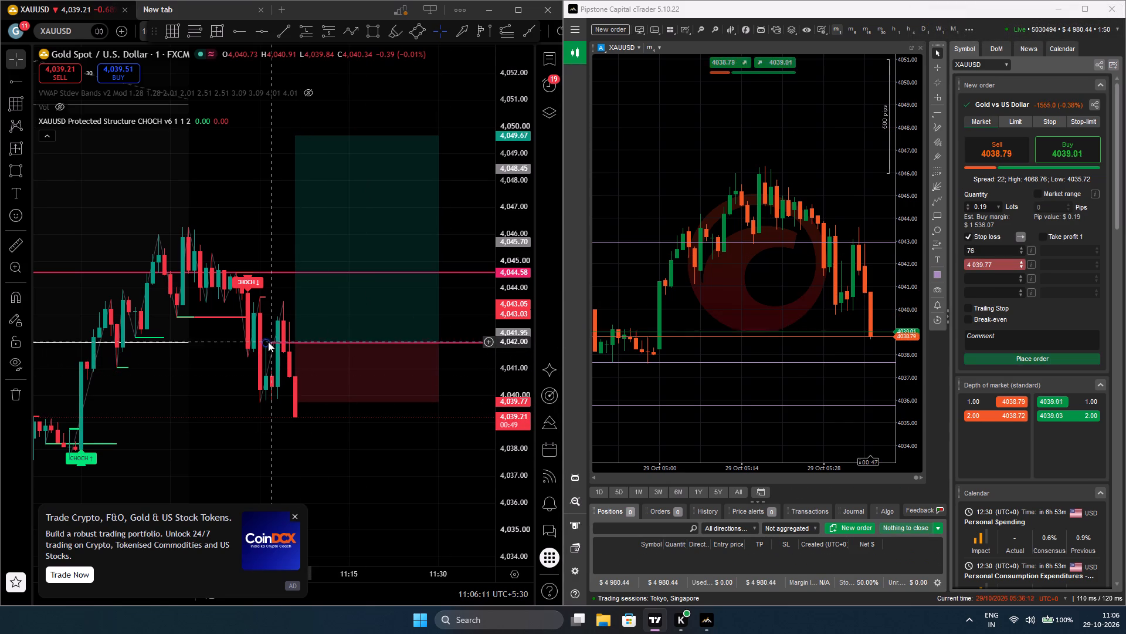
drag(267, 342, 282, 302)
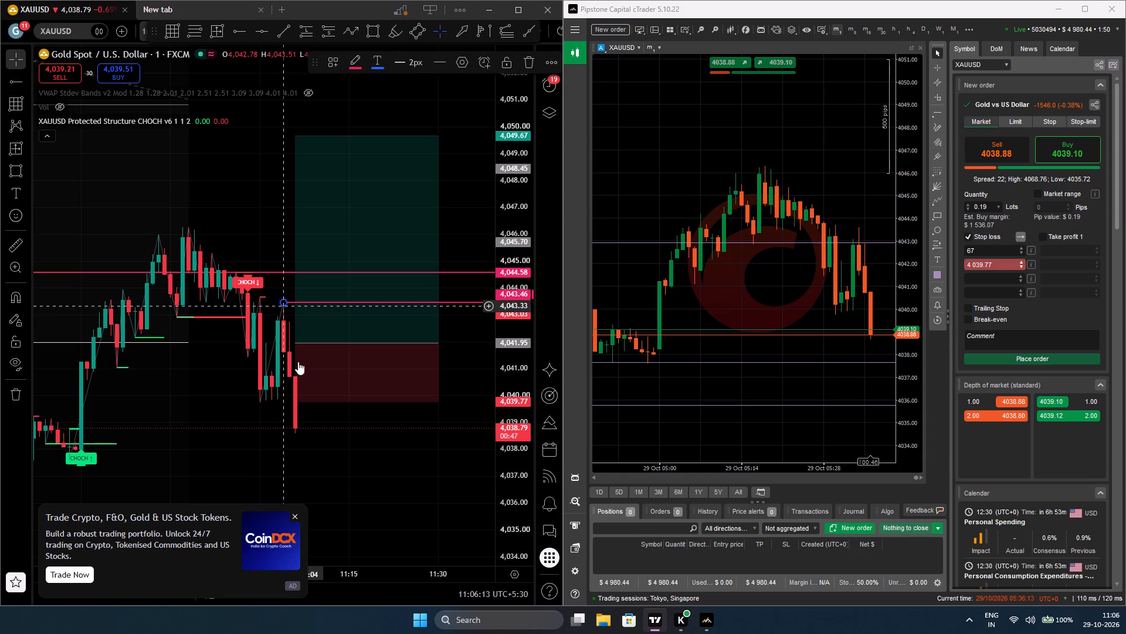
click(342, 444)
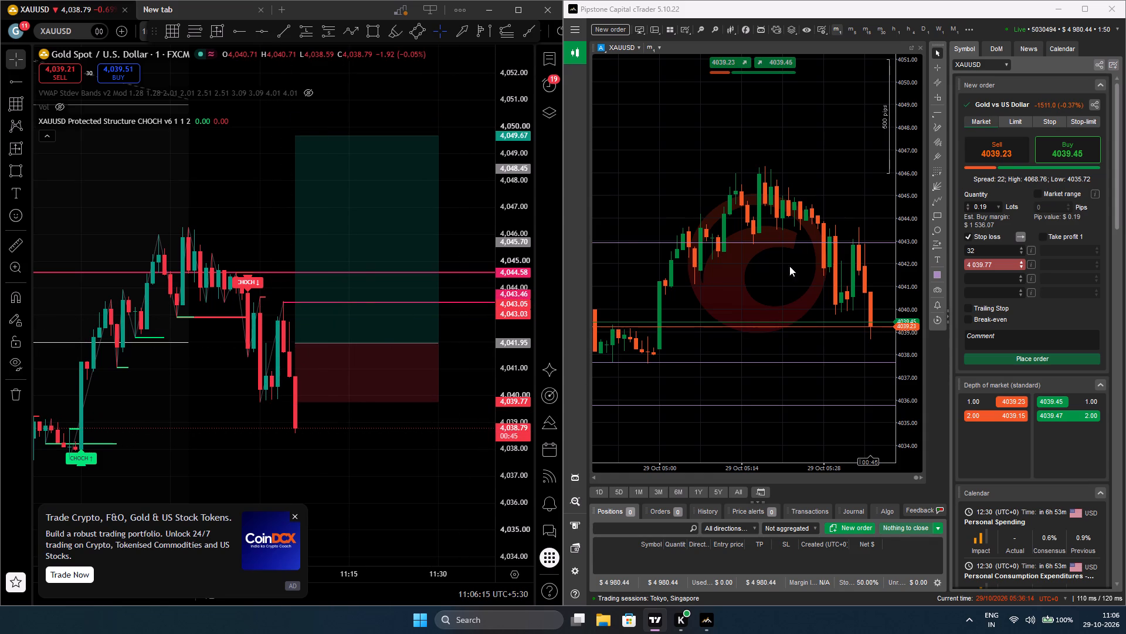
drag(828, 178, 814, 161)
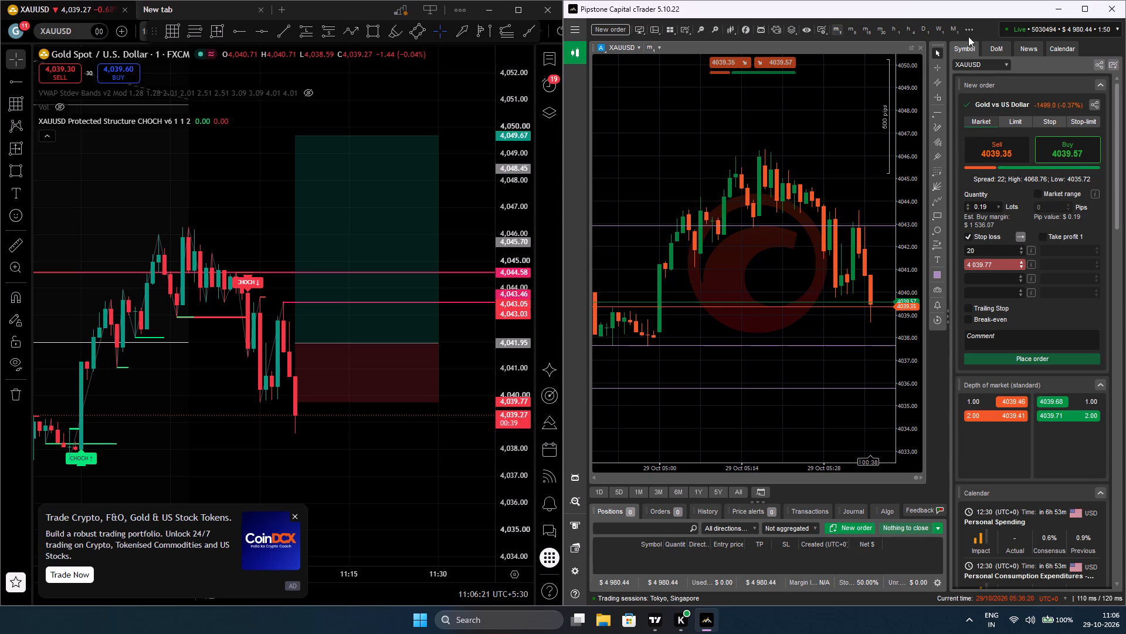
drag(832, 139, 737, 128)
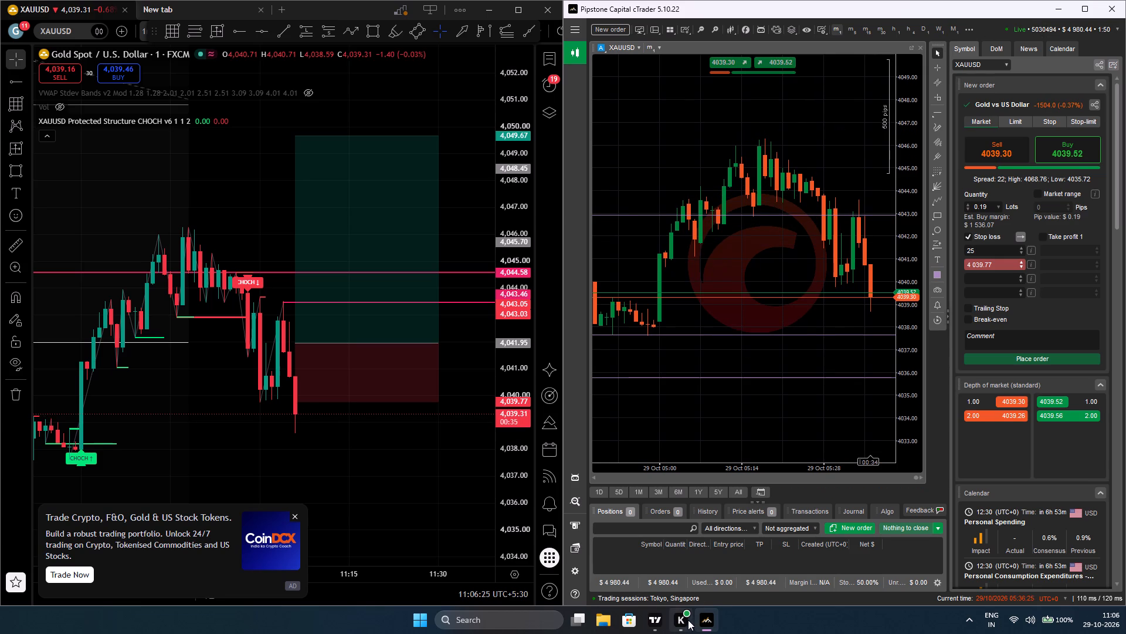